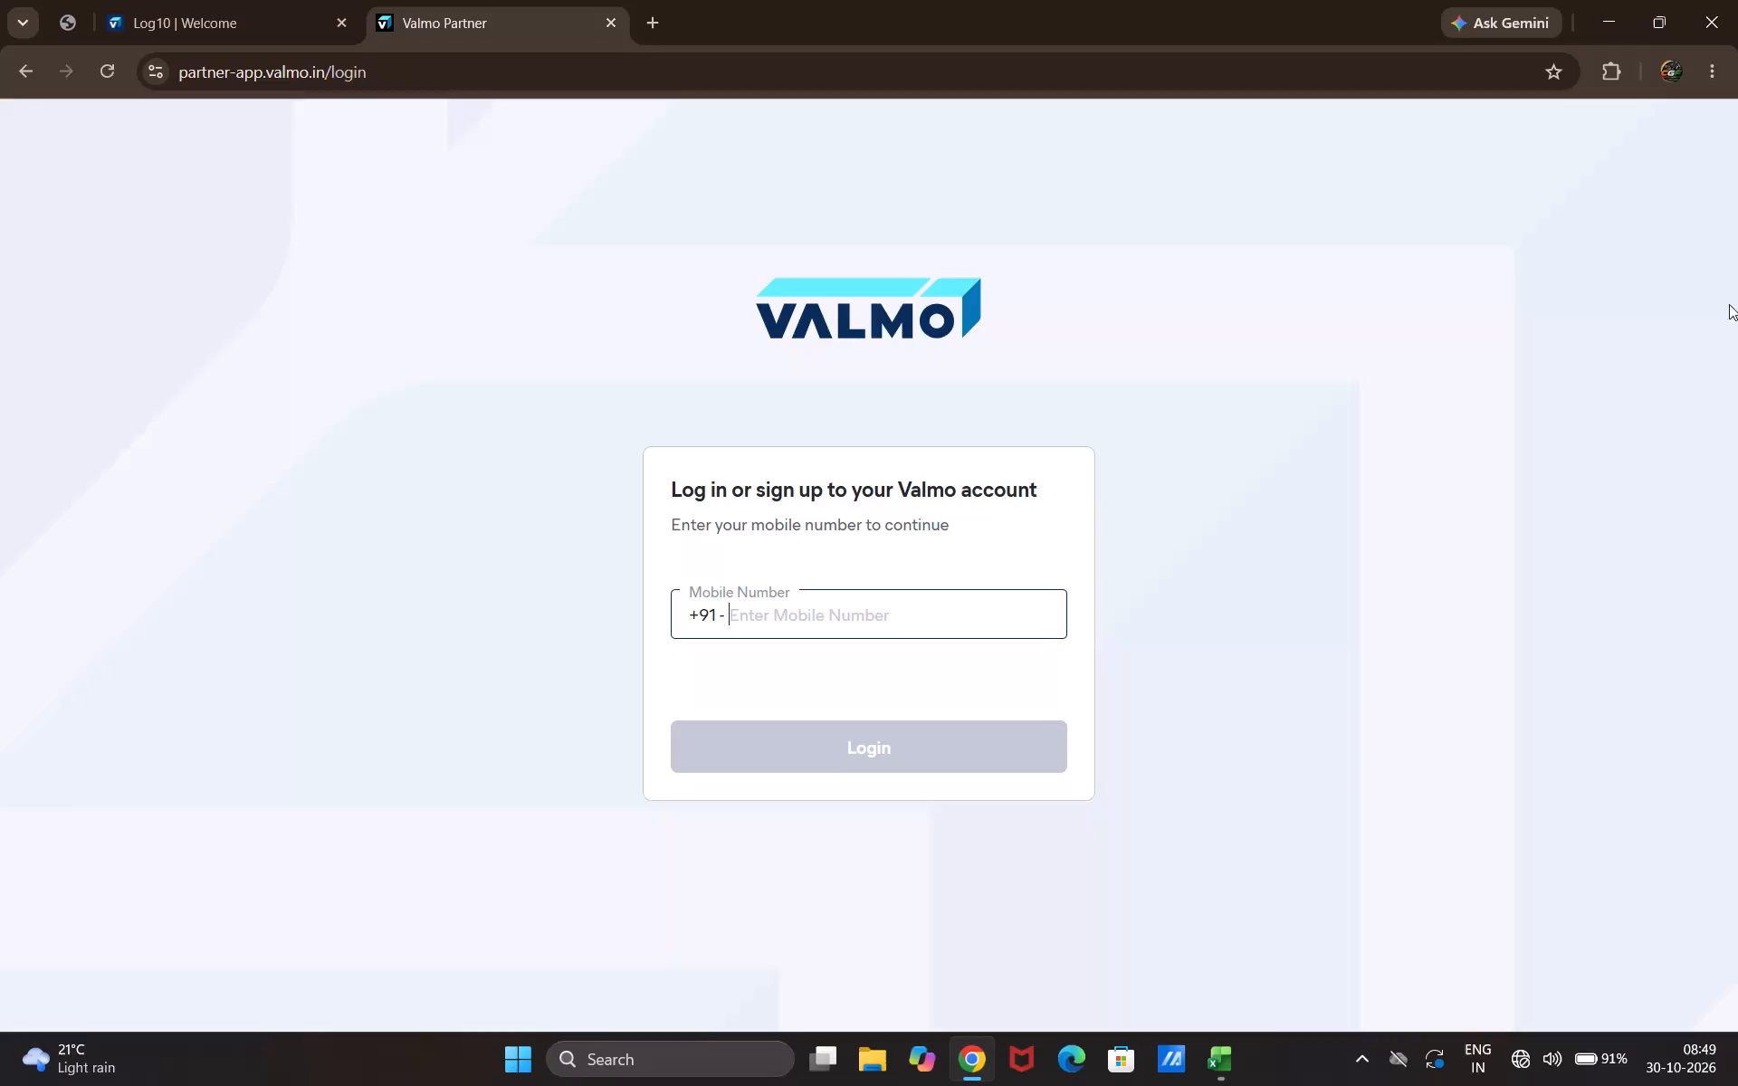
Open the computer's list of available Wi-Fi networks and rescan for networks in range.
left_click(1520, 1059)
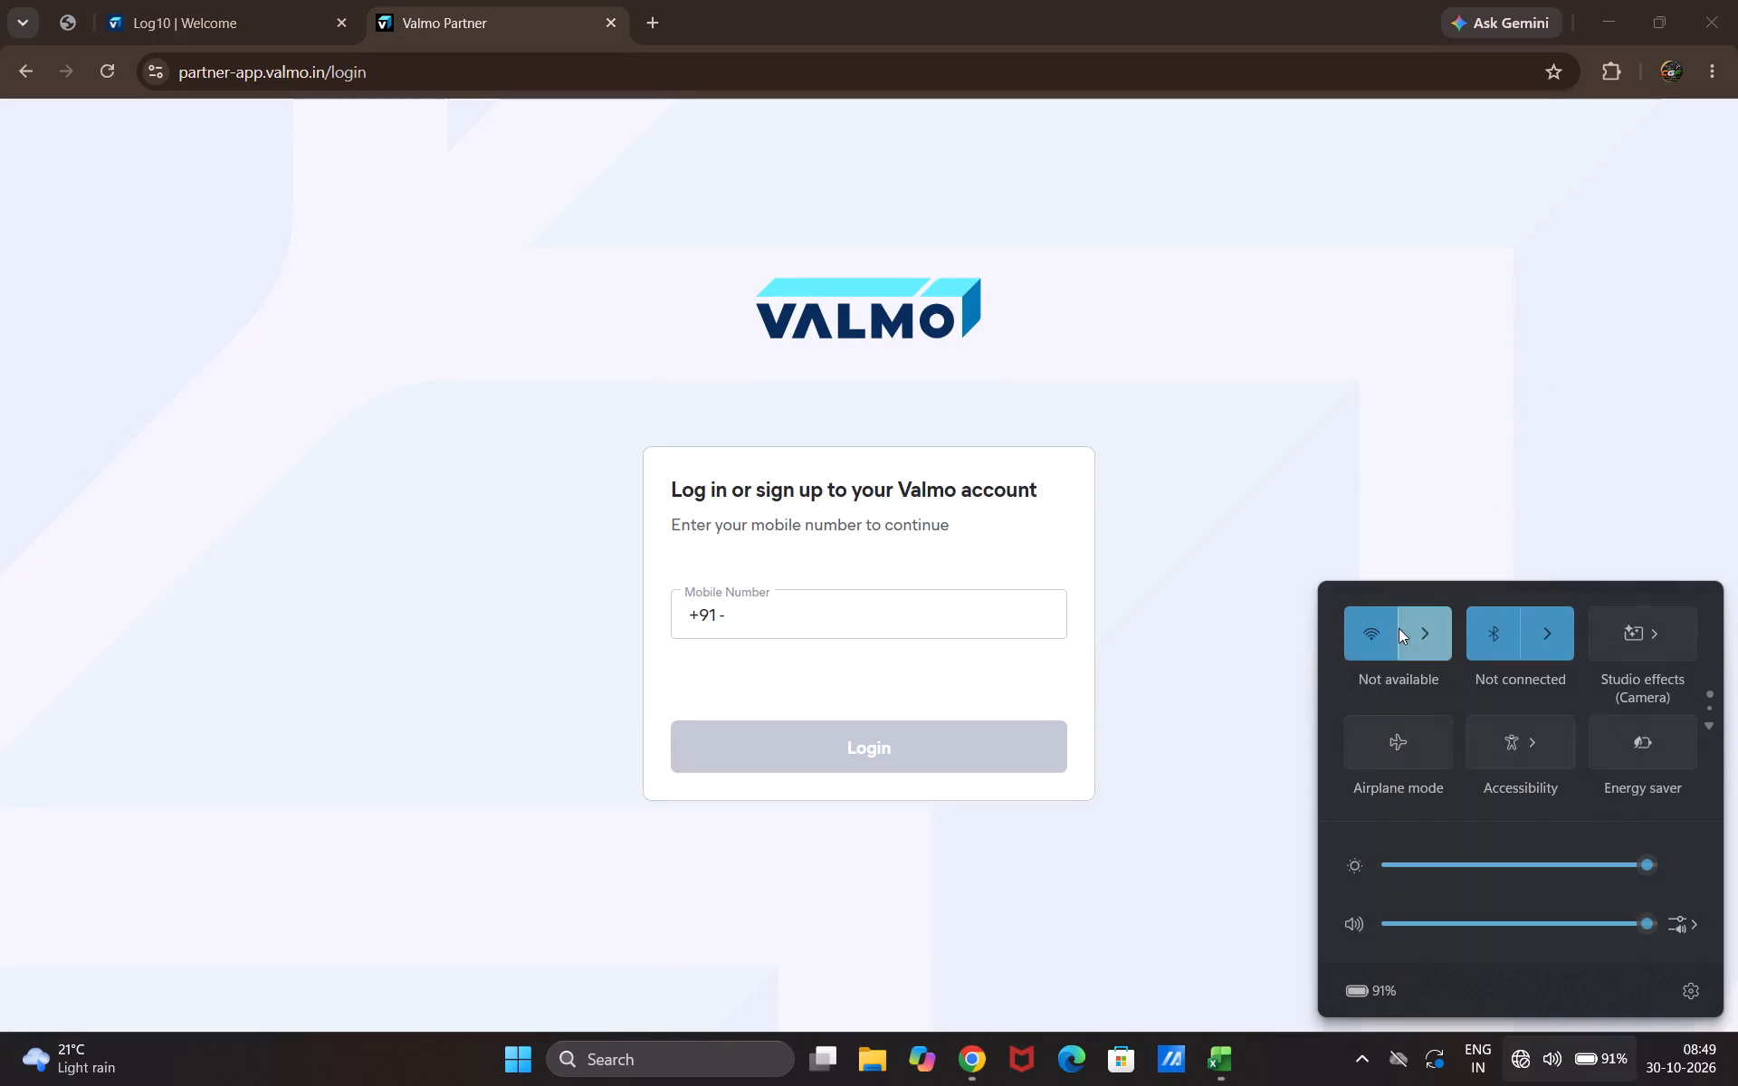
left_click(1440, 643)
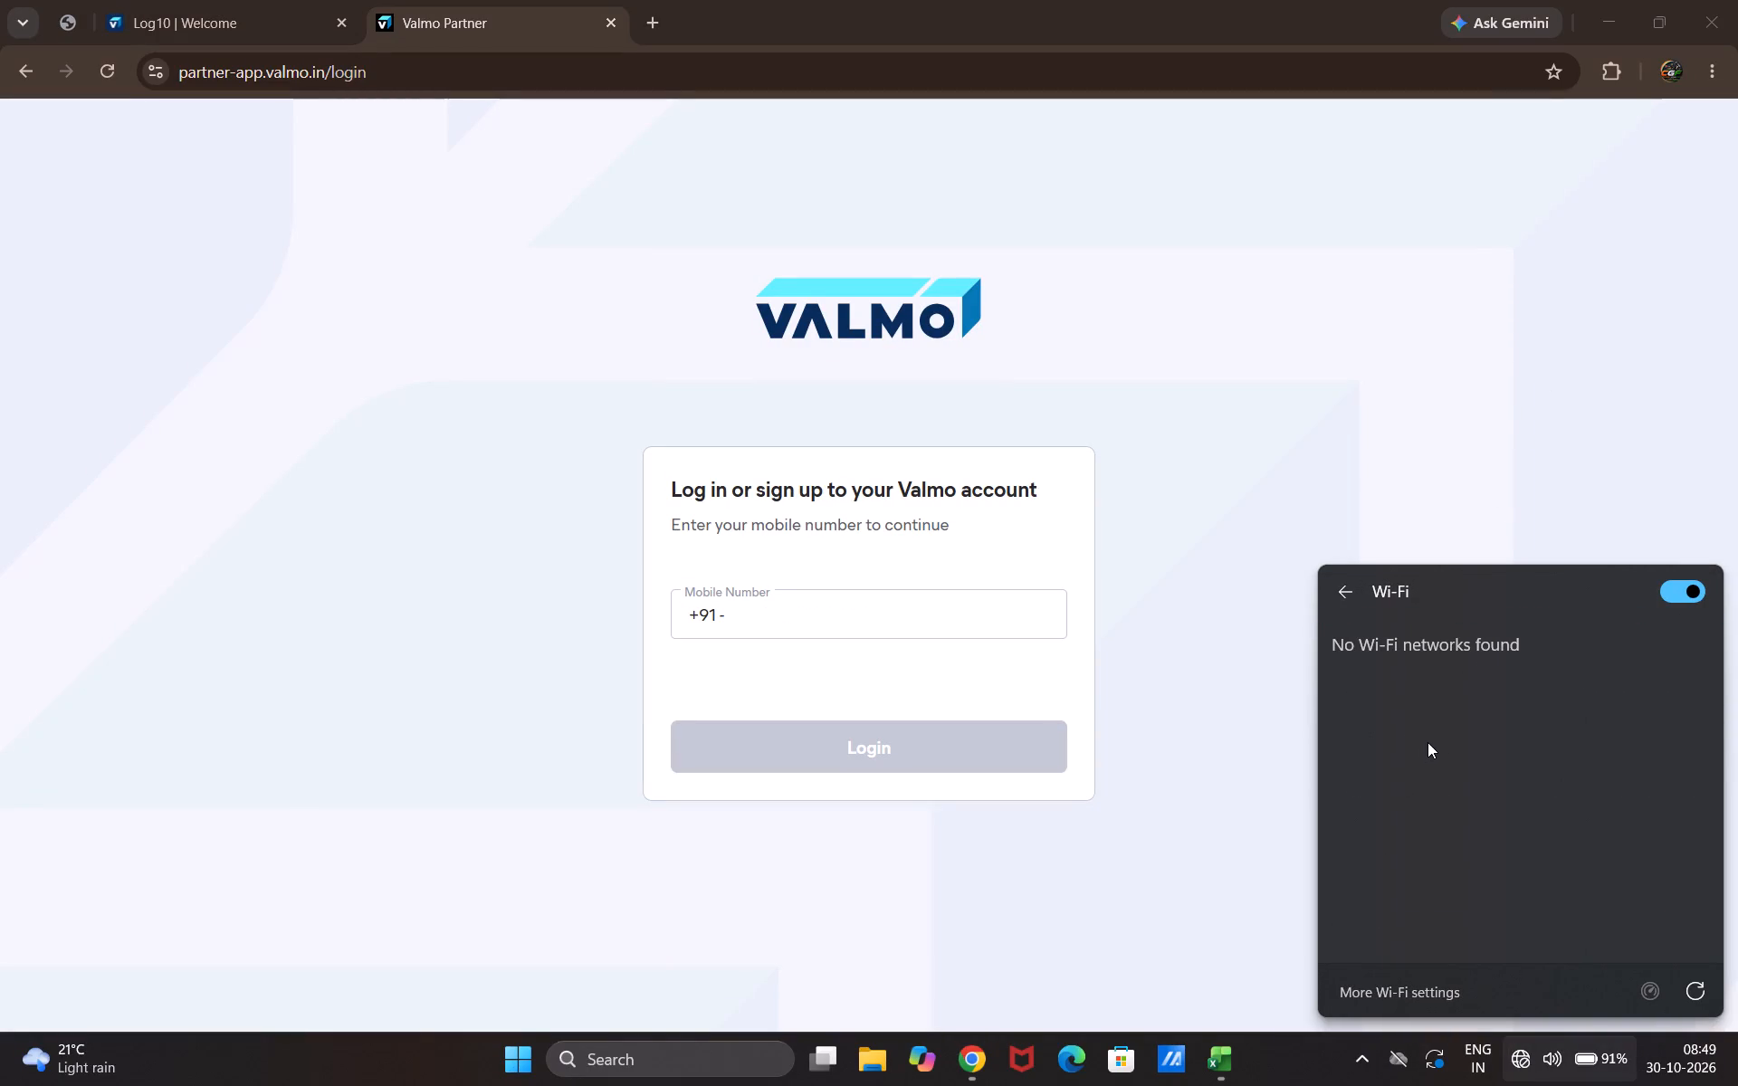
left_click(1694, 995)
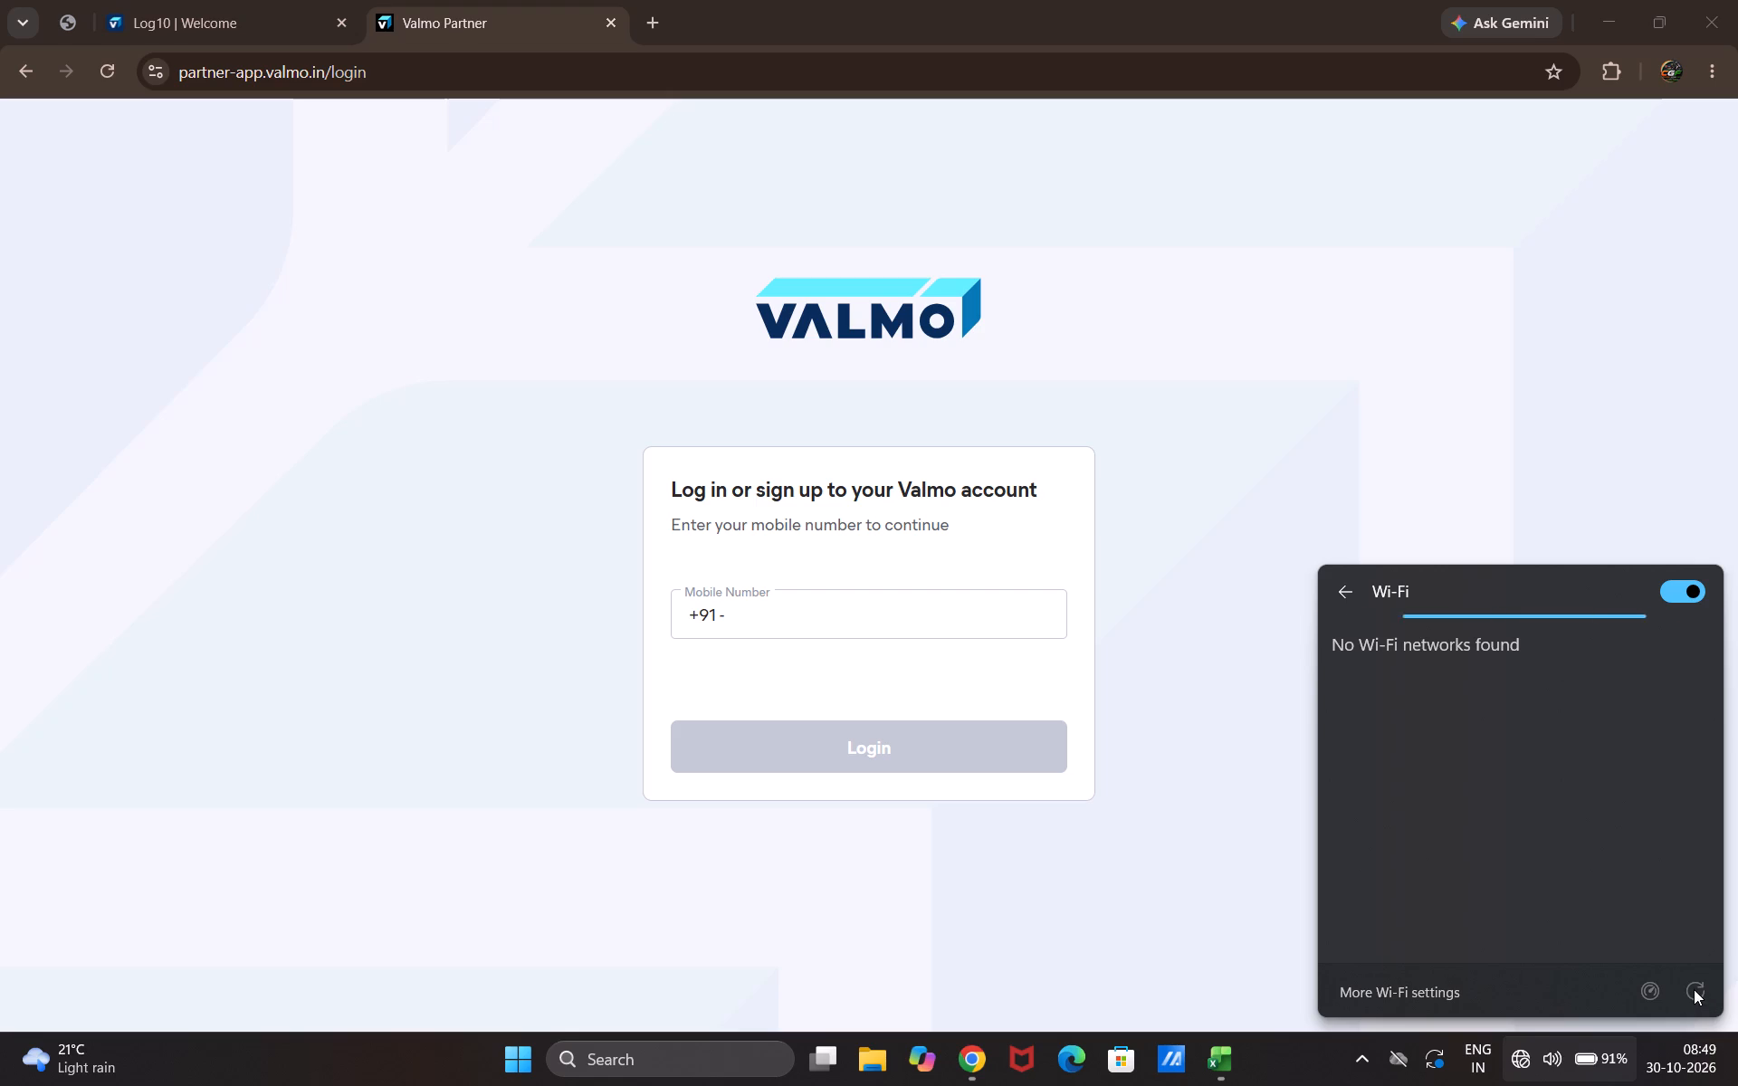
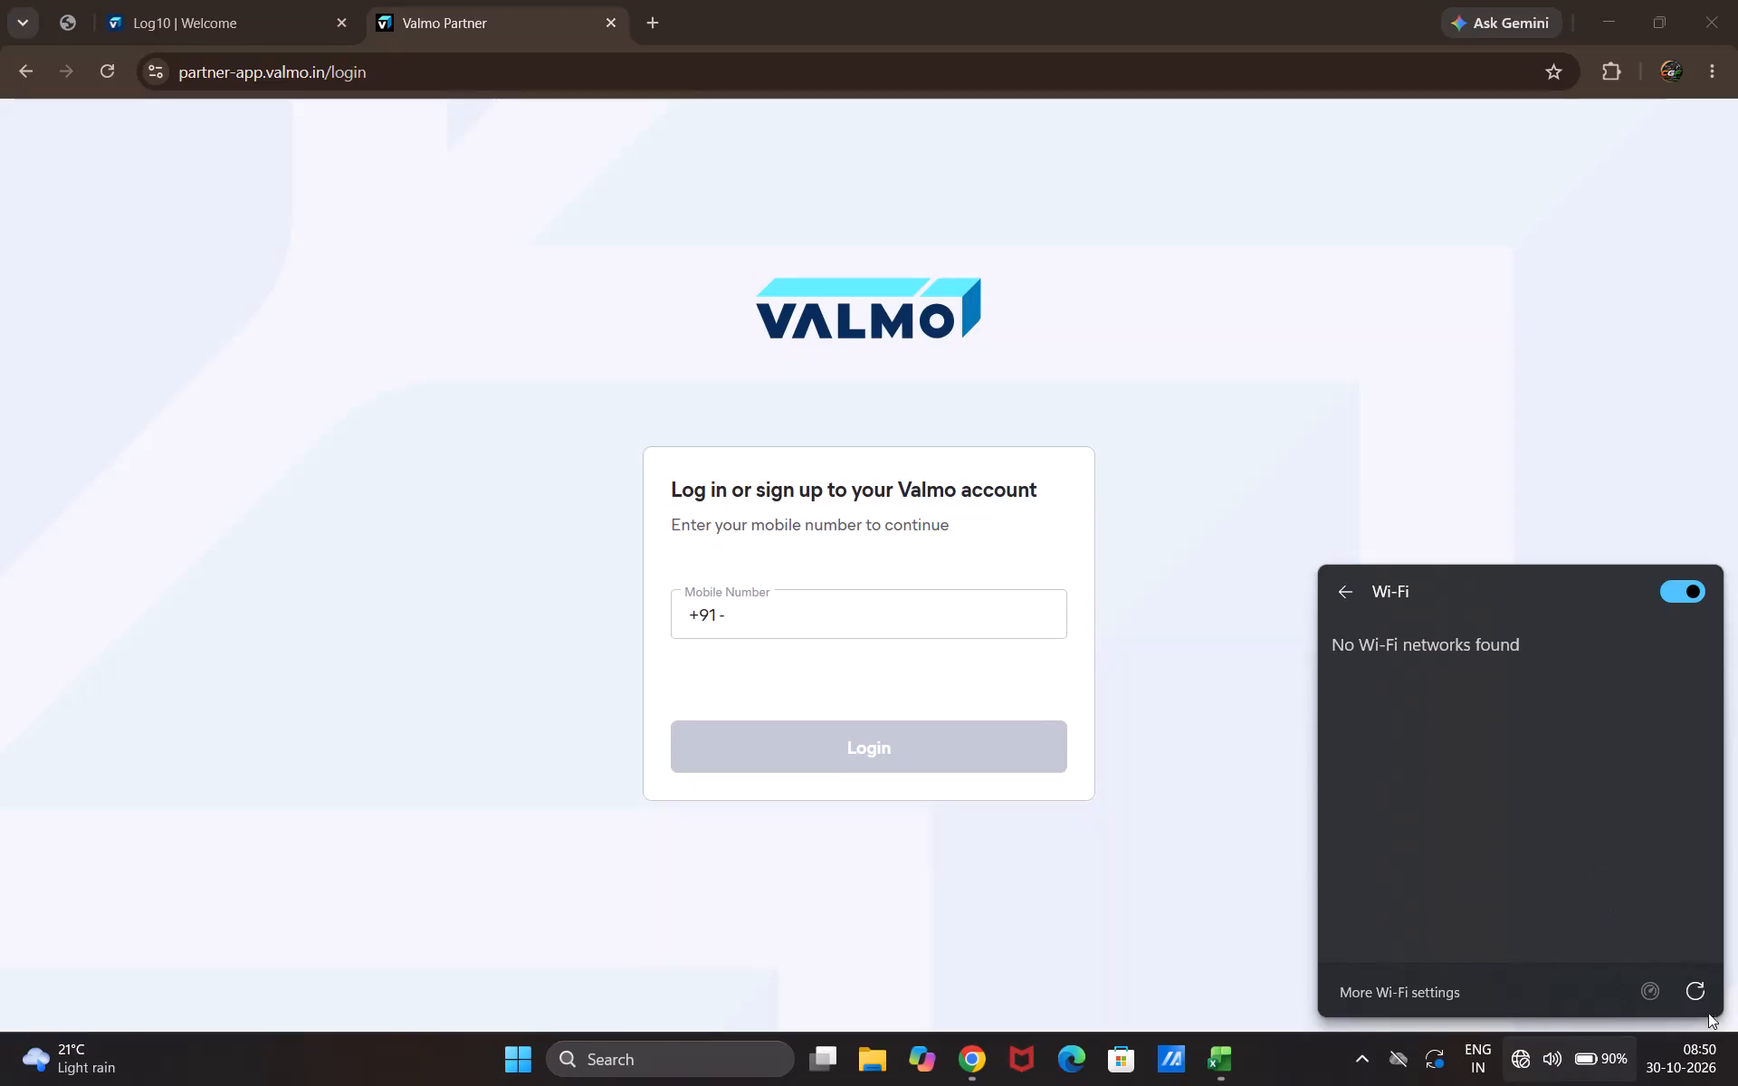
Rescan for Wi-Fi networks and connect the computer to the secured network AirFiber-PX8BdB.
left_click(1699, 995)
triple_click(1699, 995)
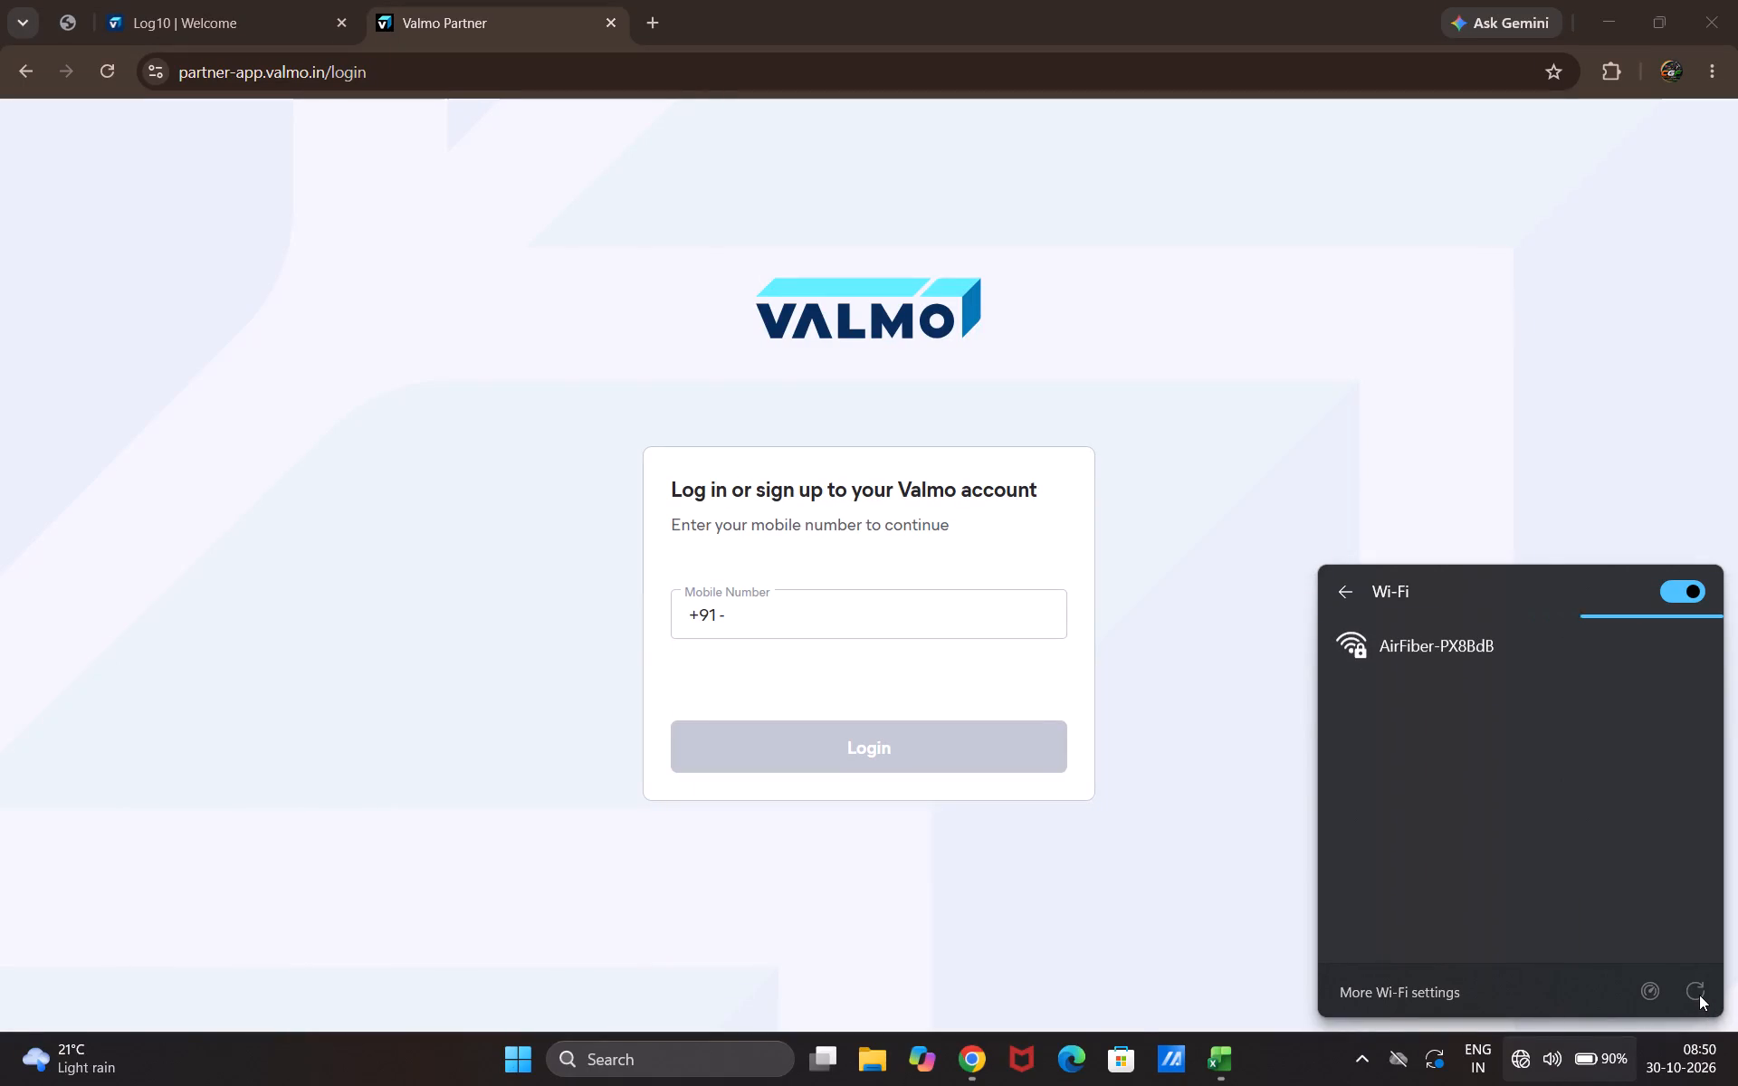
left_click(1699, 995)
left_click(1530, 659)
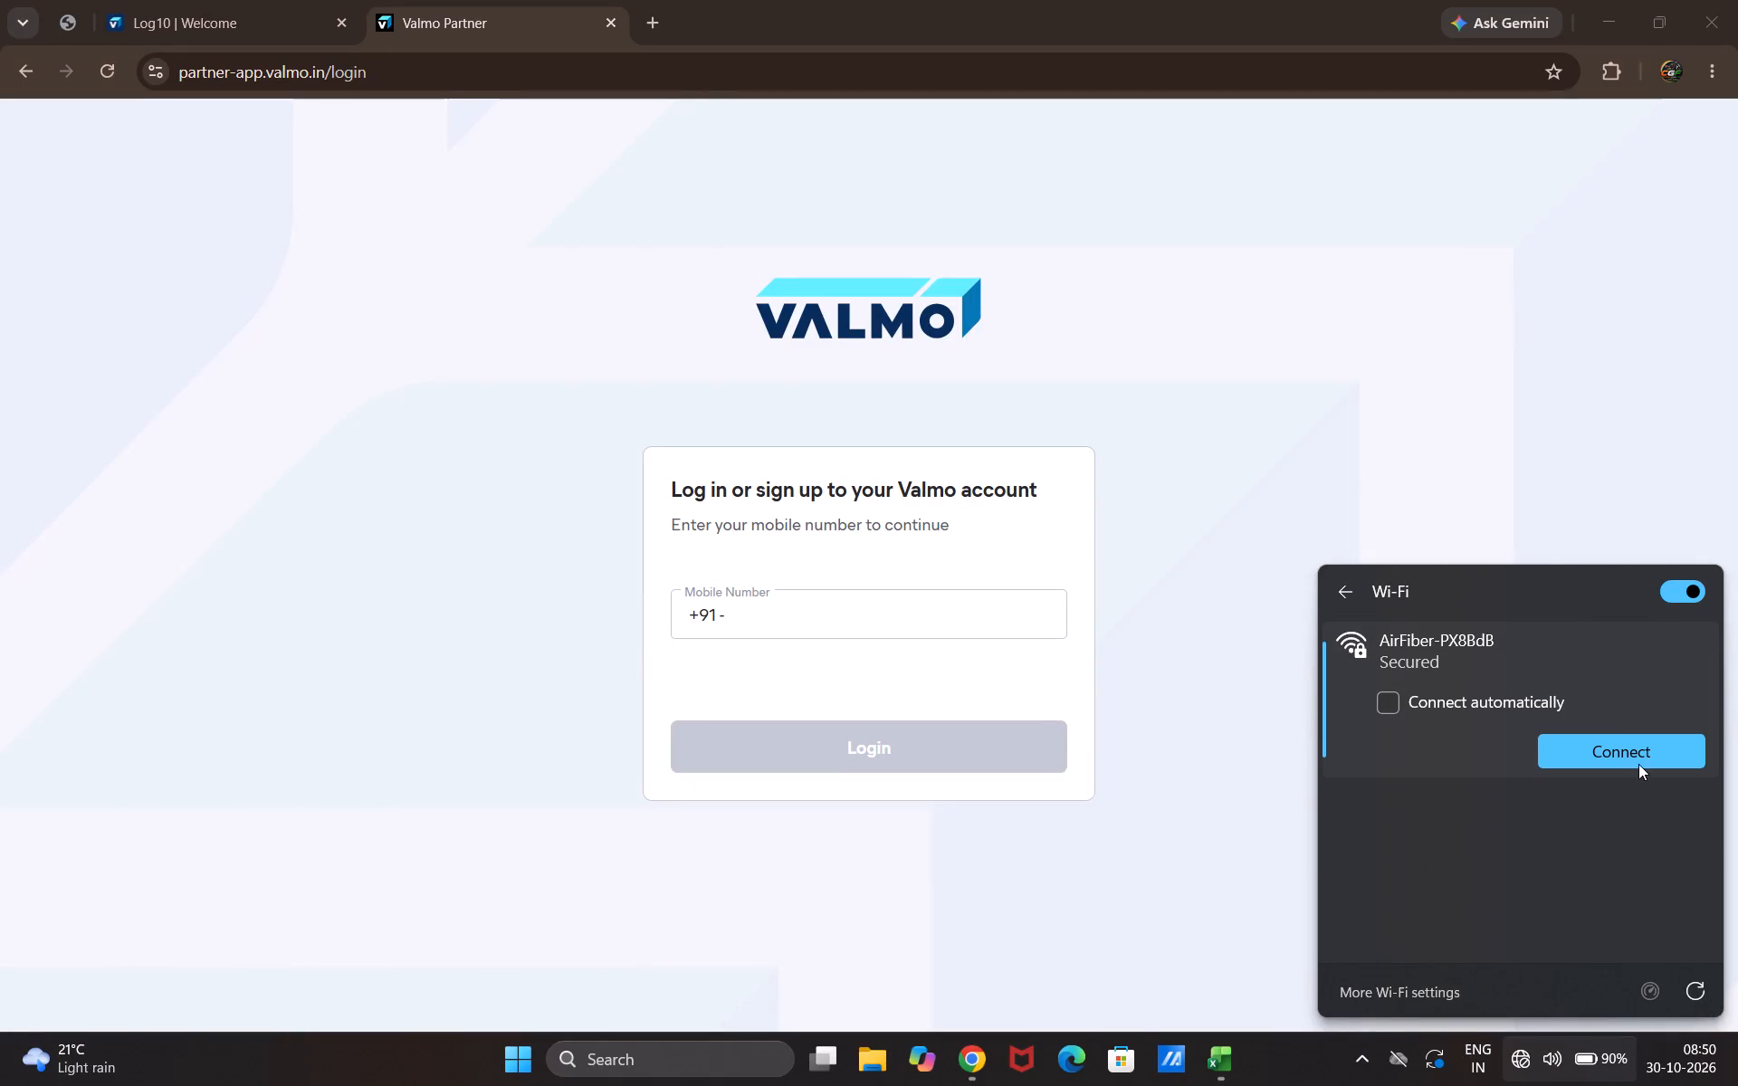
left_click(1638, 764)
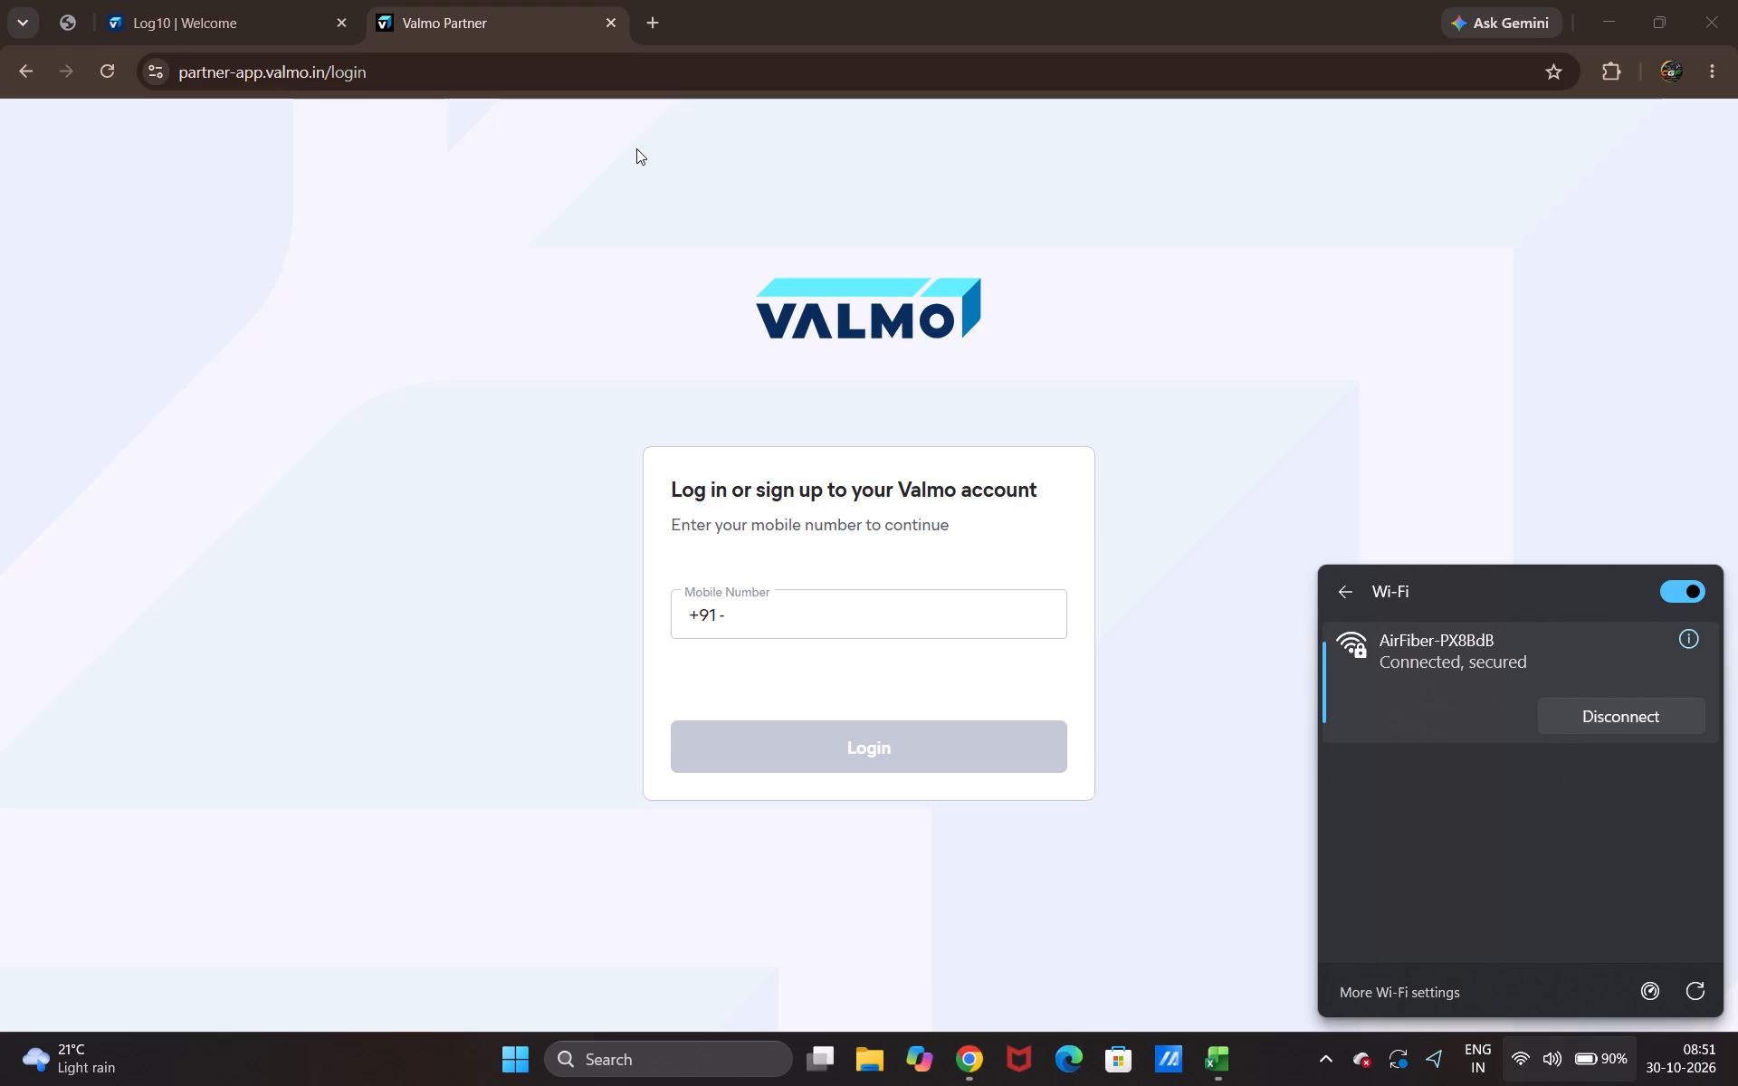
Close the open Log10 and Valmo Partner login tabs in the browser.
left_click(338, 17)
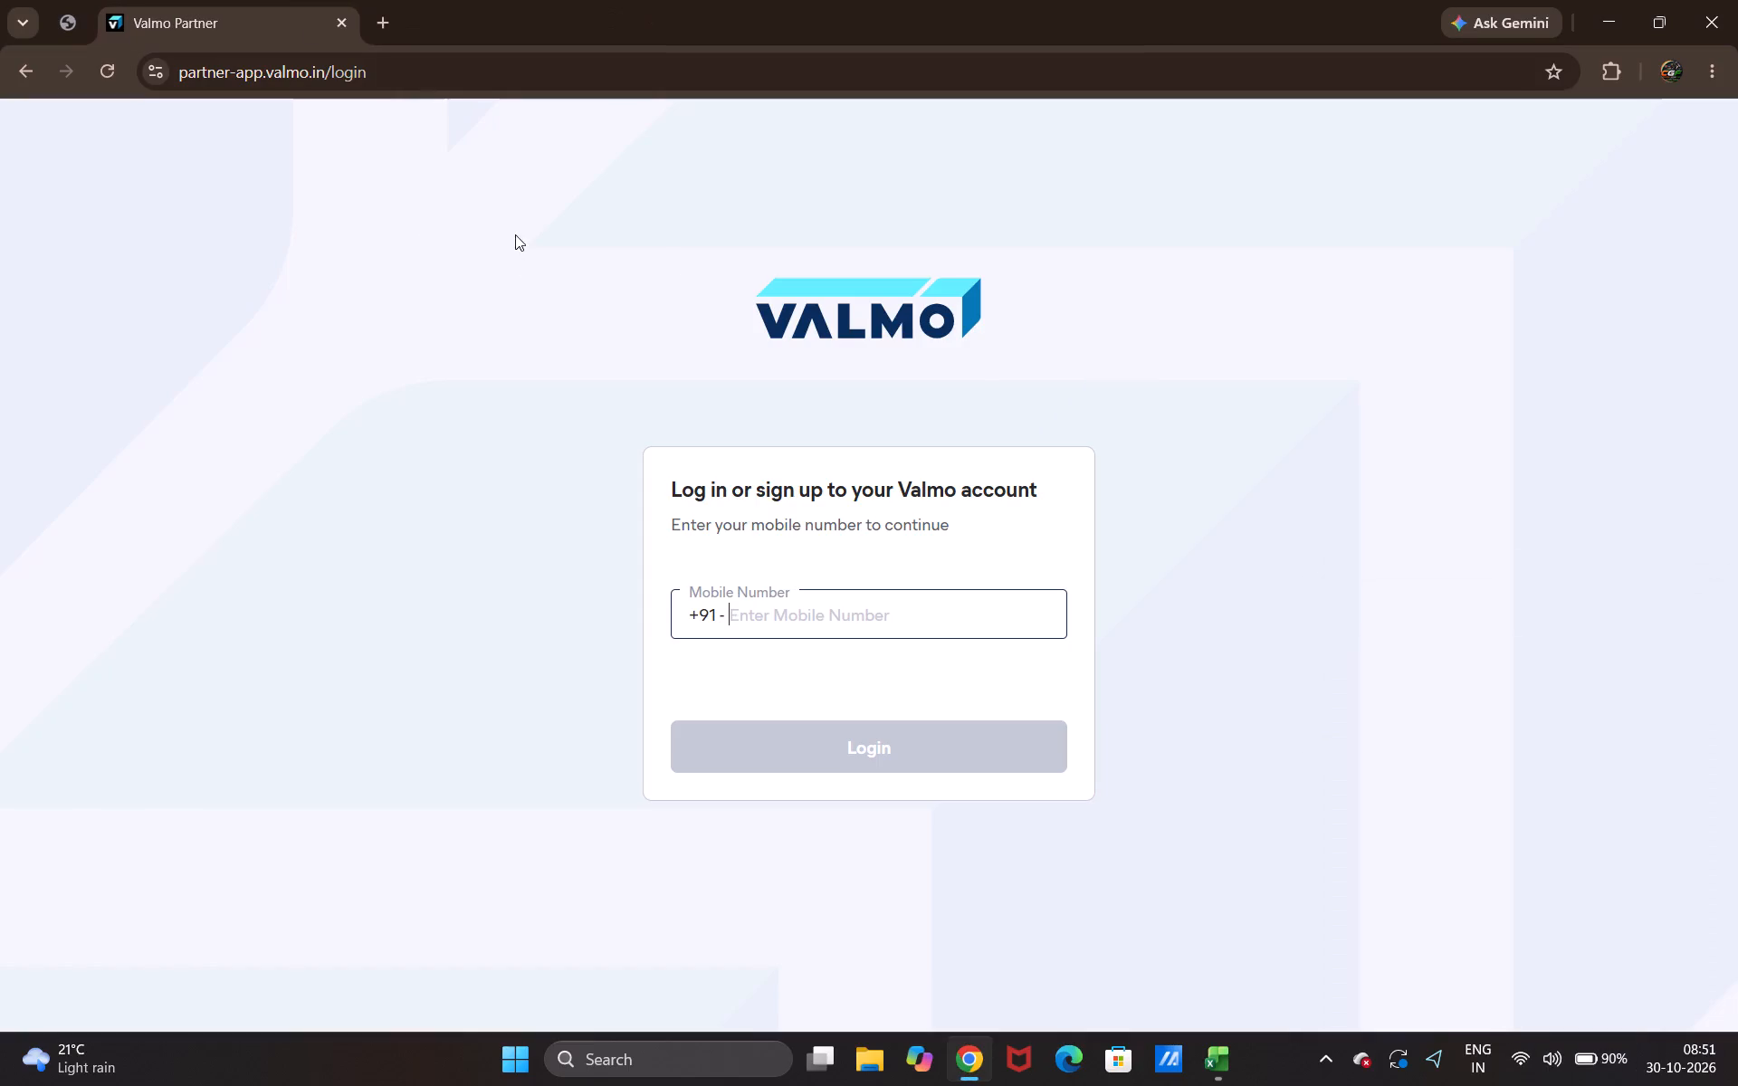
left_click(343, 15)
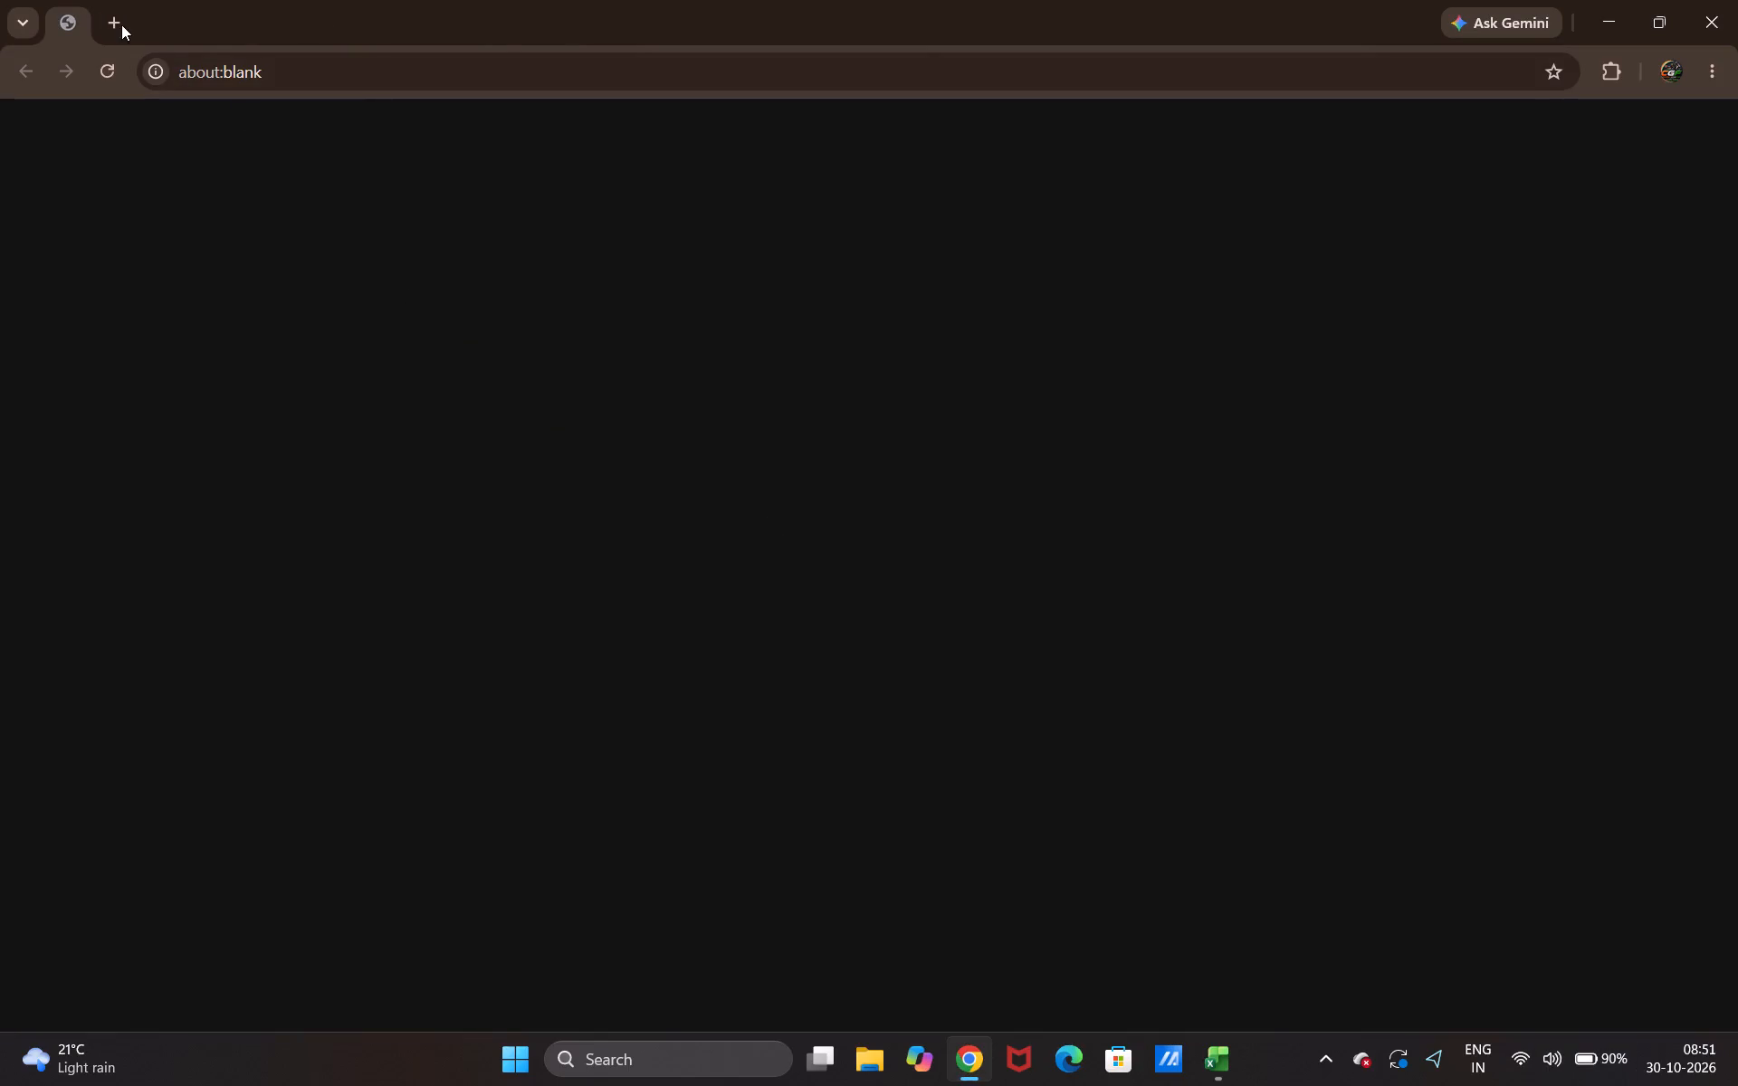
Open the Valmo Log10 console in a new tab and go to the Reverse Pickup List under Manage Reverse Pickup.
left_click(113, 20)
left_click(683, 475)
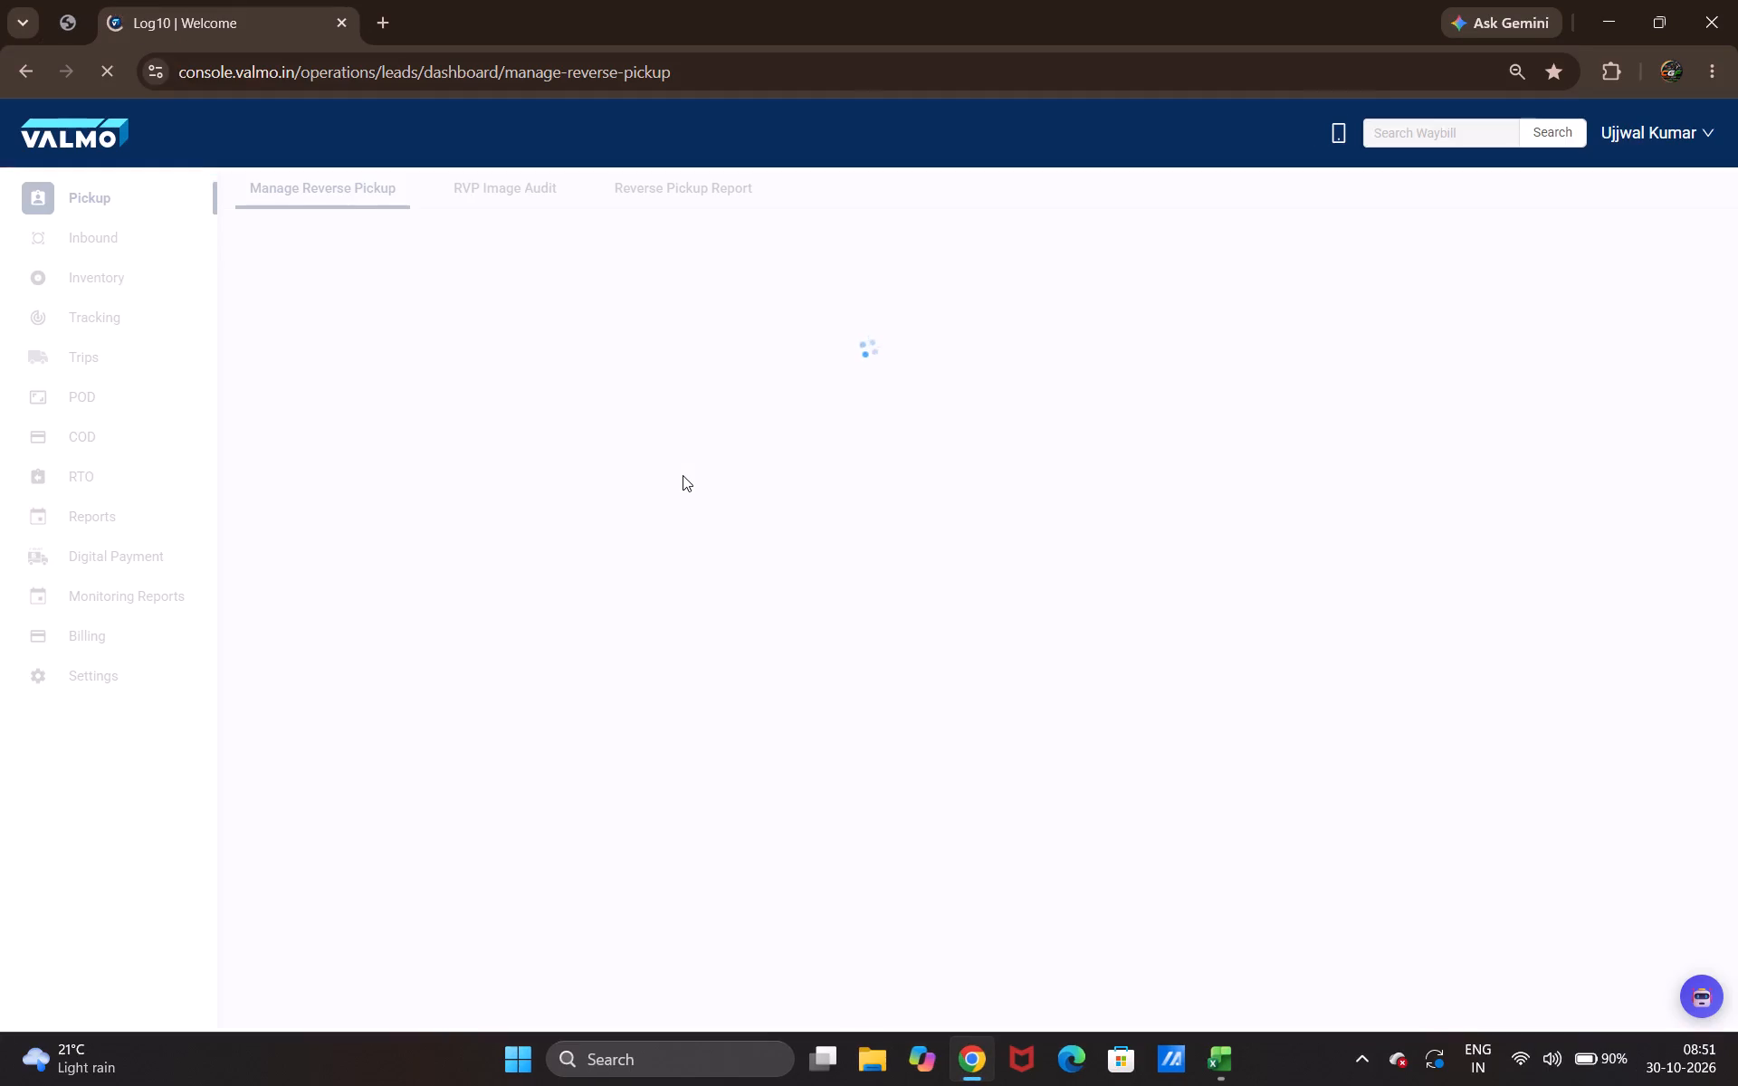
scroll(659, 472, "down", 1)
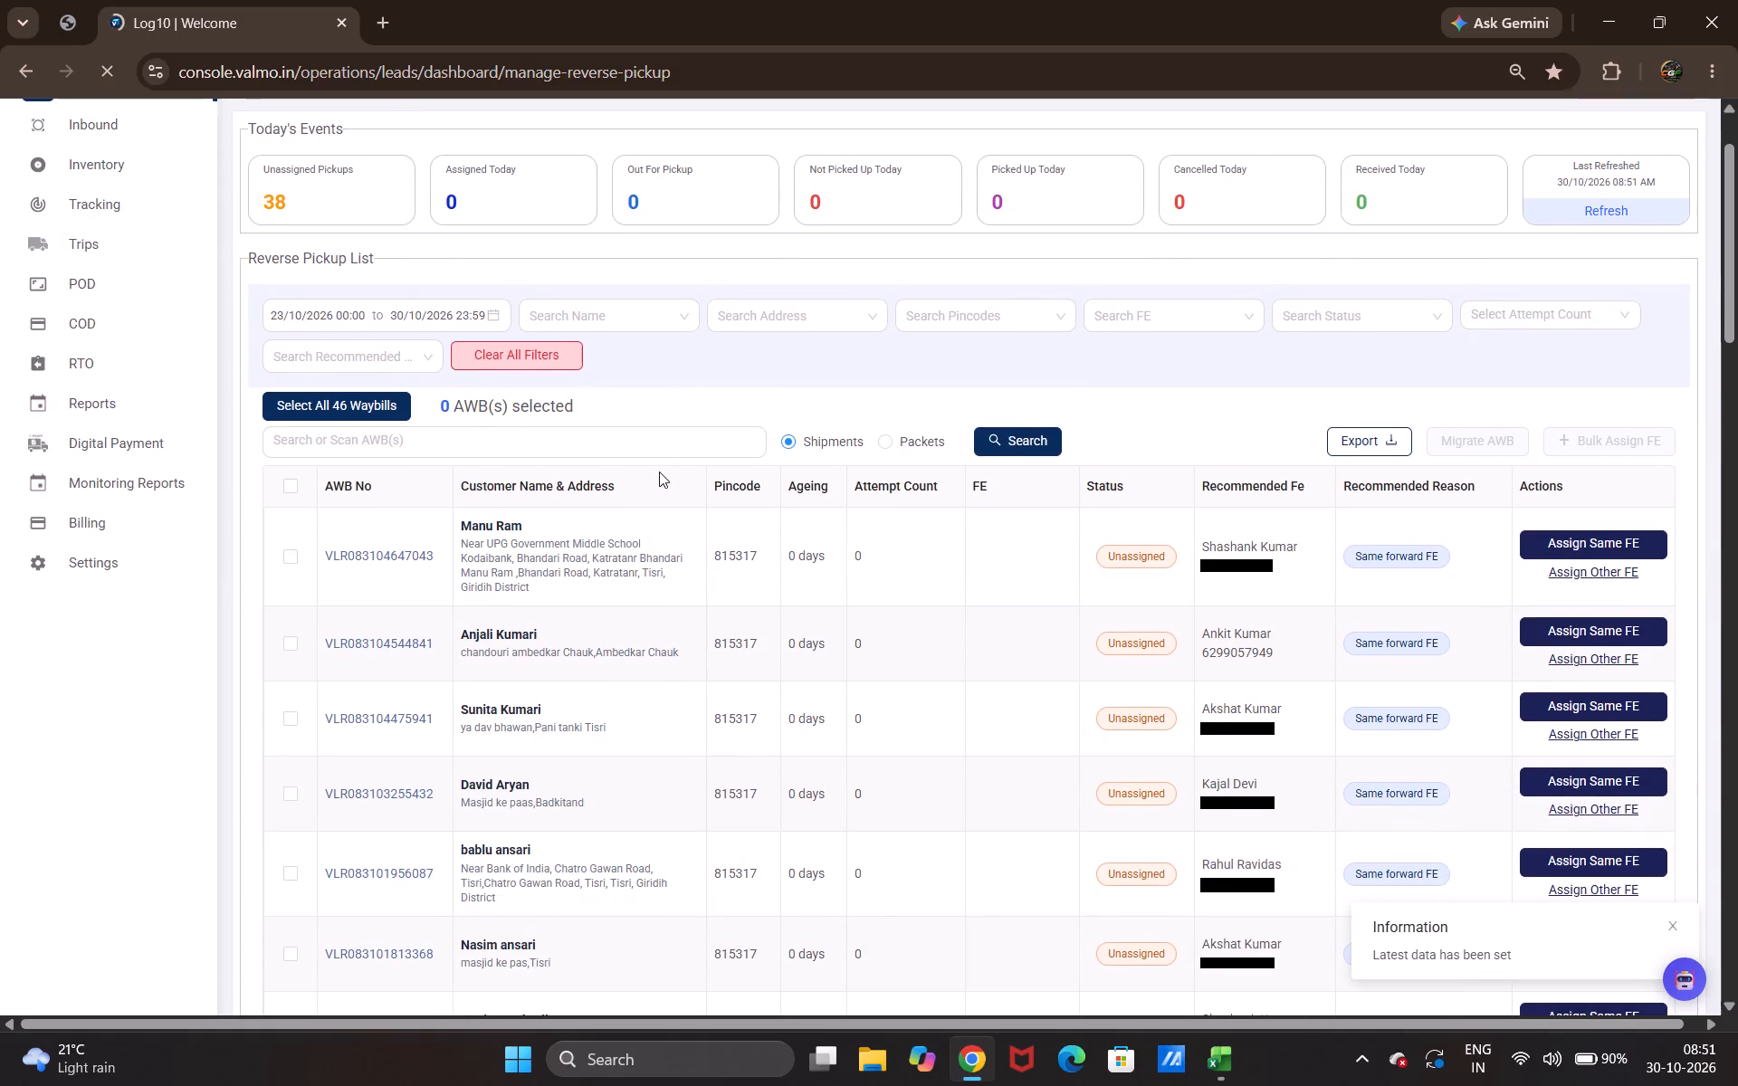
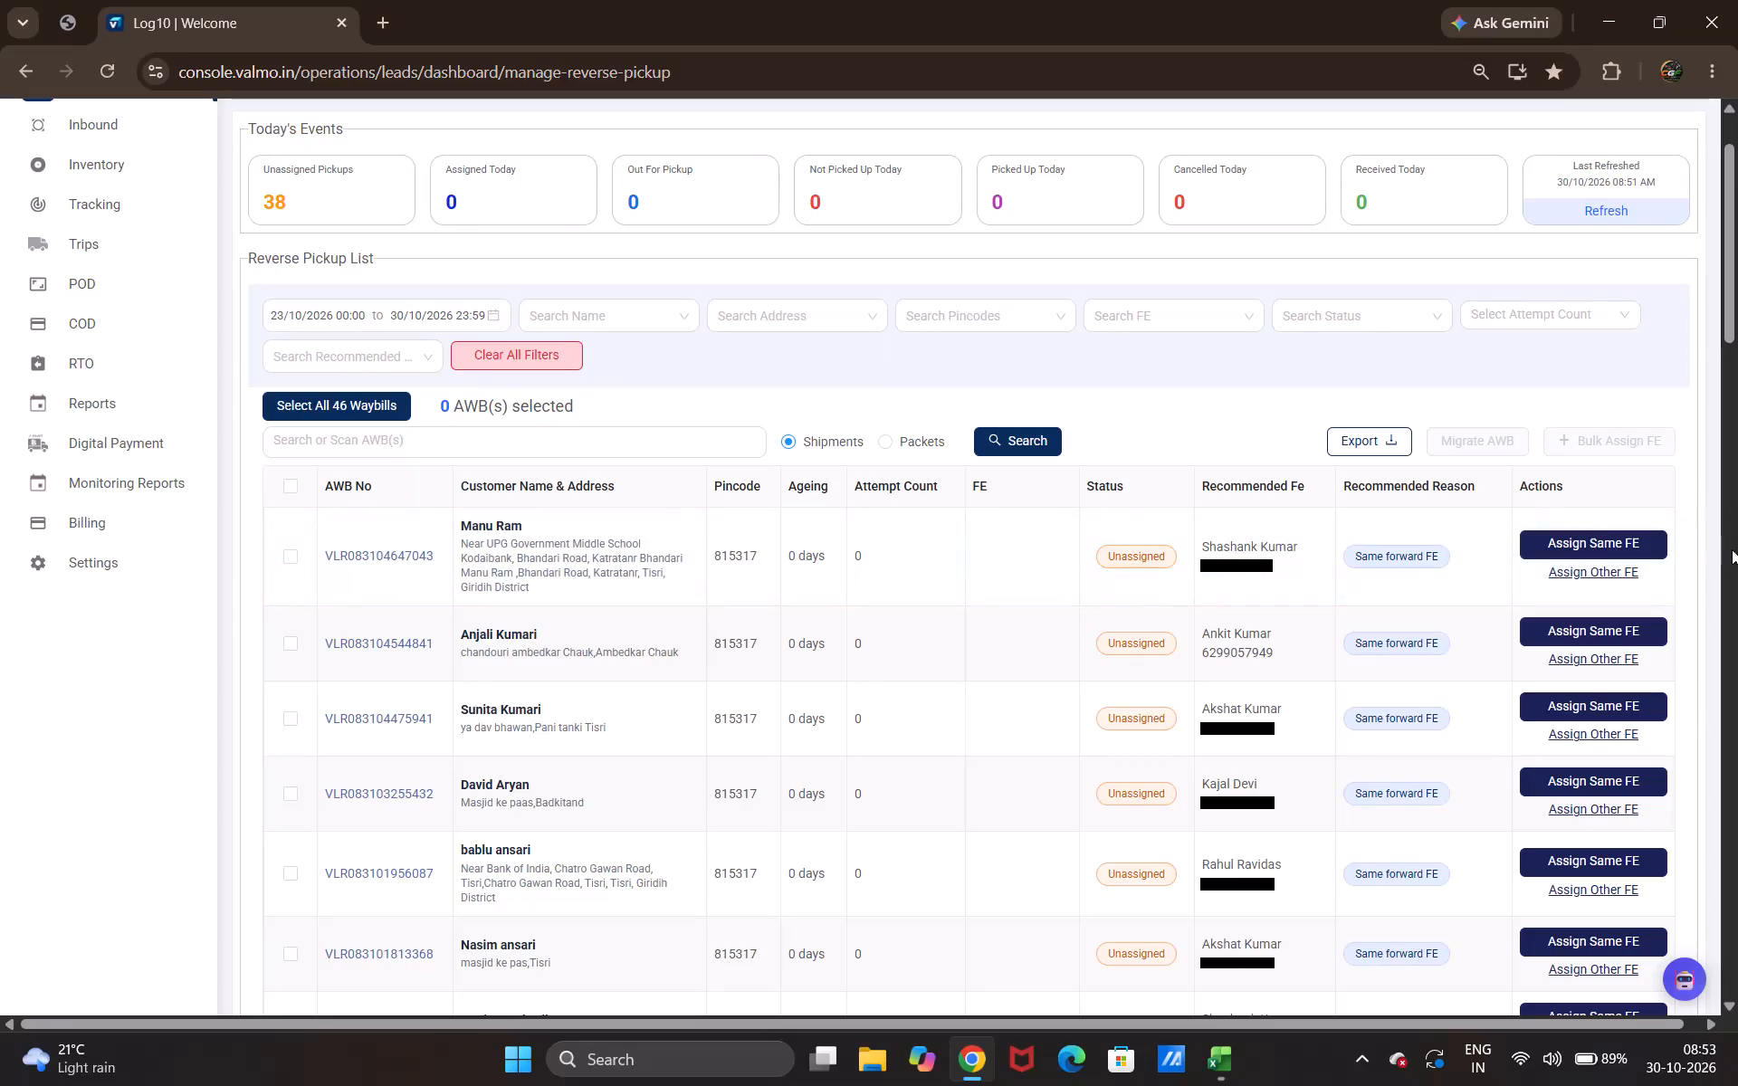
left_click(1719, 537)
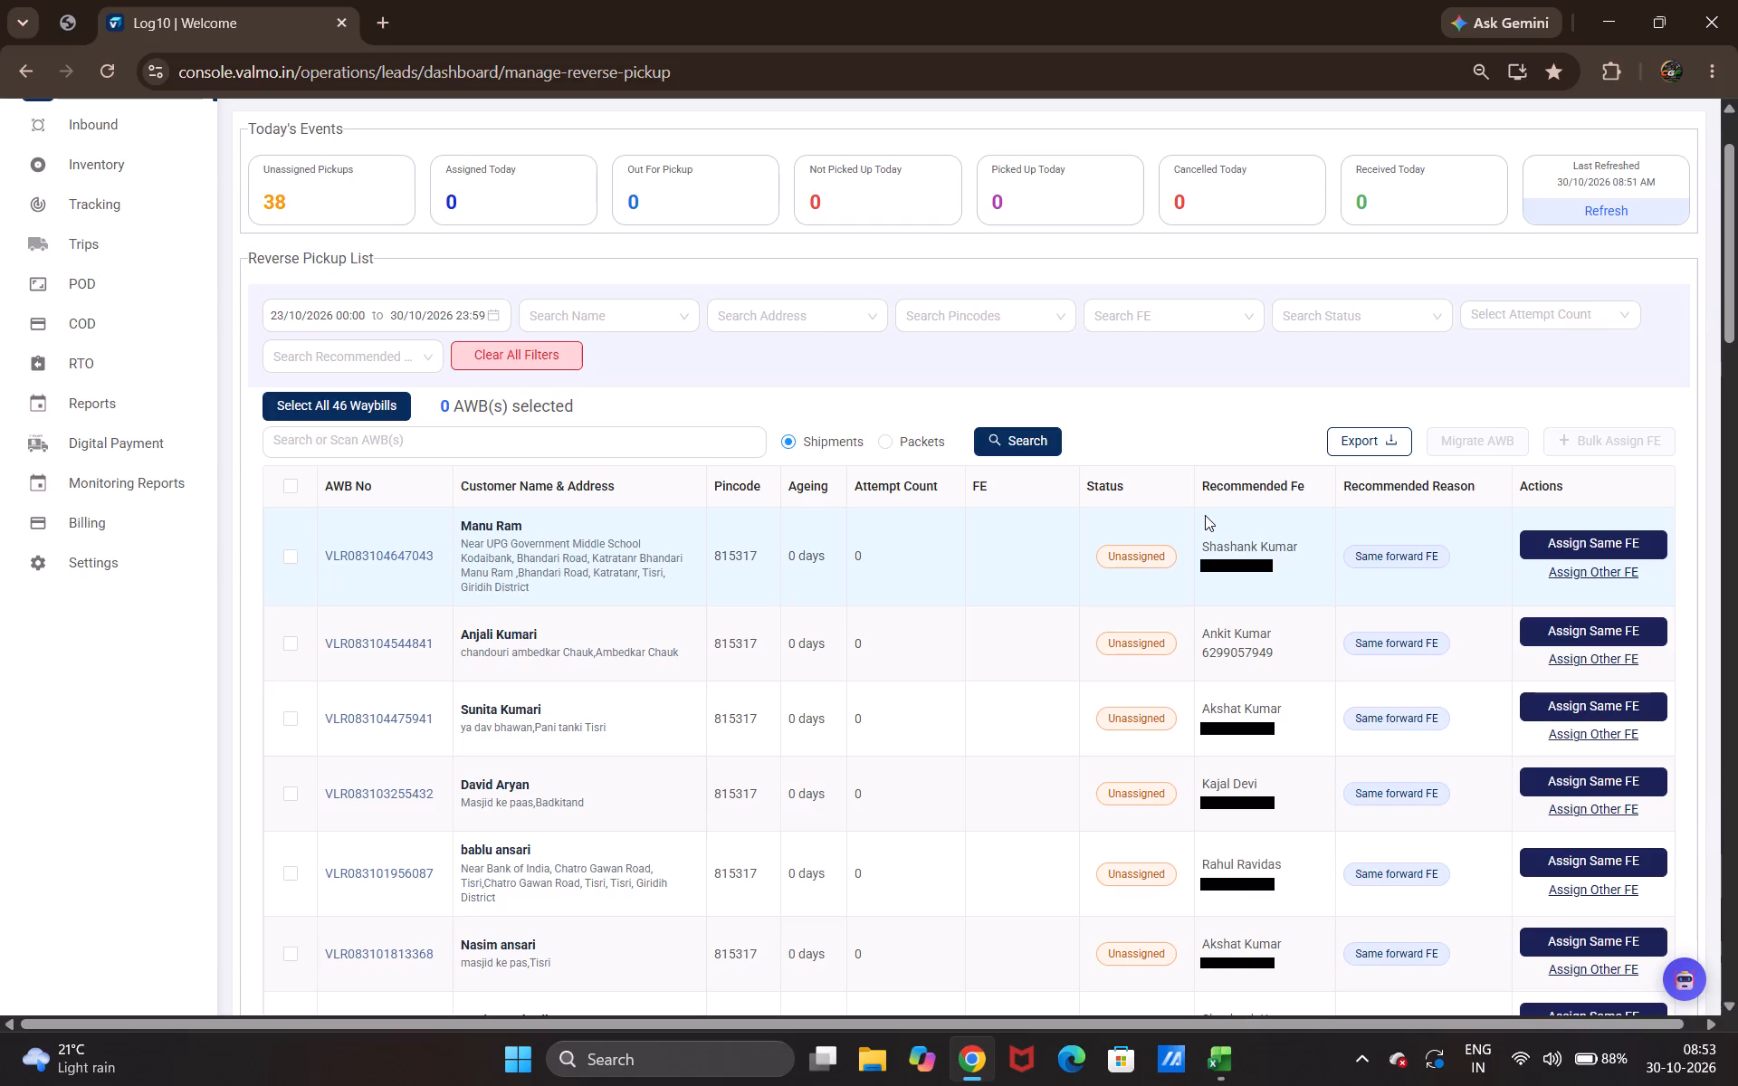
Open the RTO section of the Valmo console.
left_click(98, 360)
Close the AVG AntiVirus network scan window covering the RTO waybill dashboard.
left_click(544, 418)
left_click(871, 661)
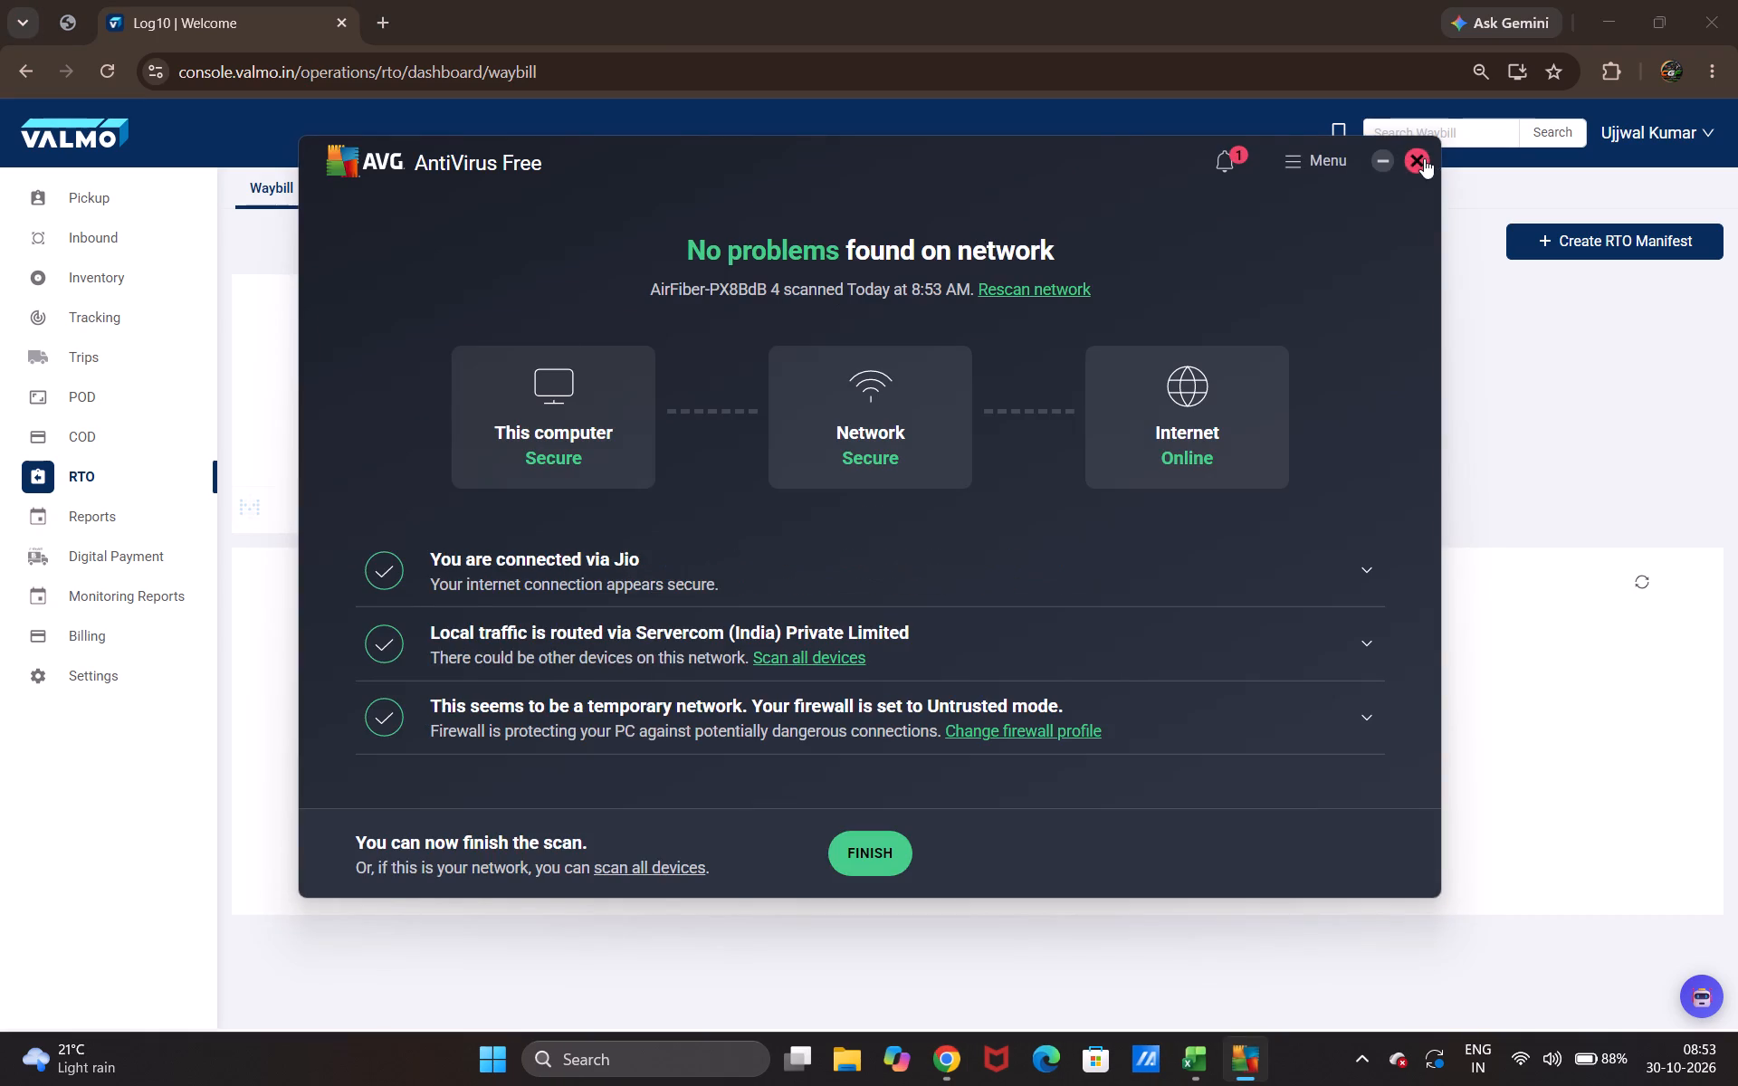
left_click(1424, 158)
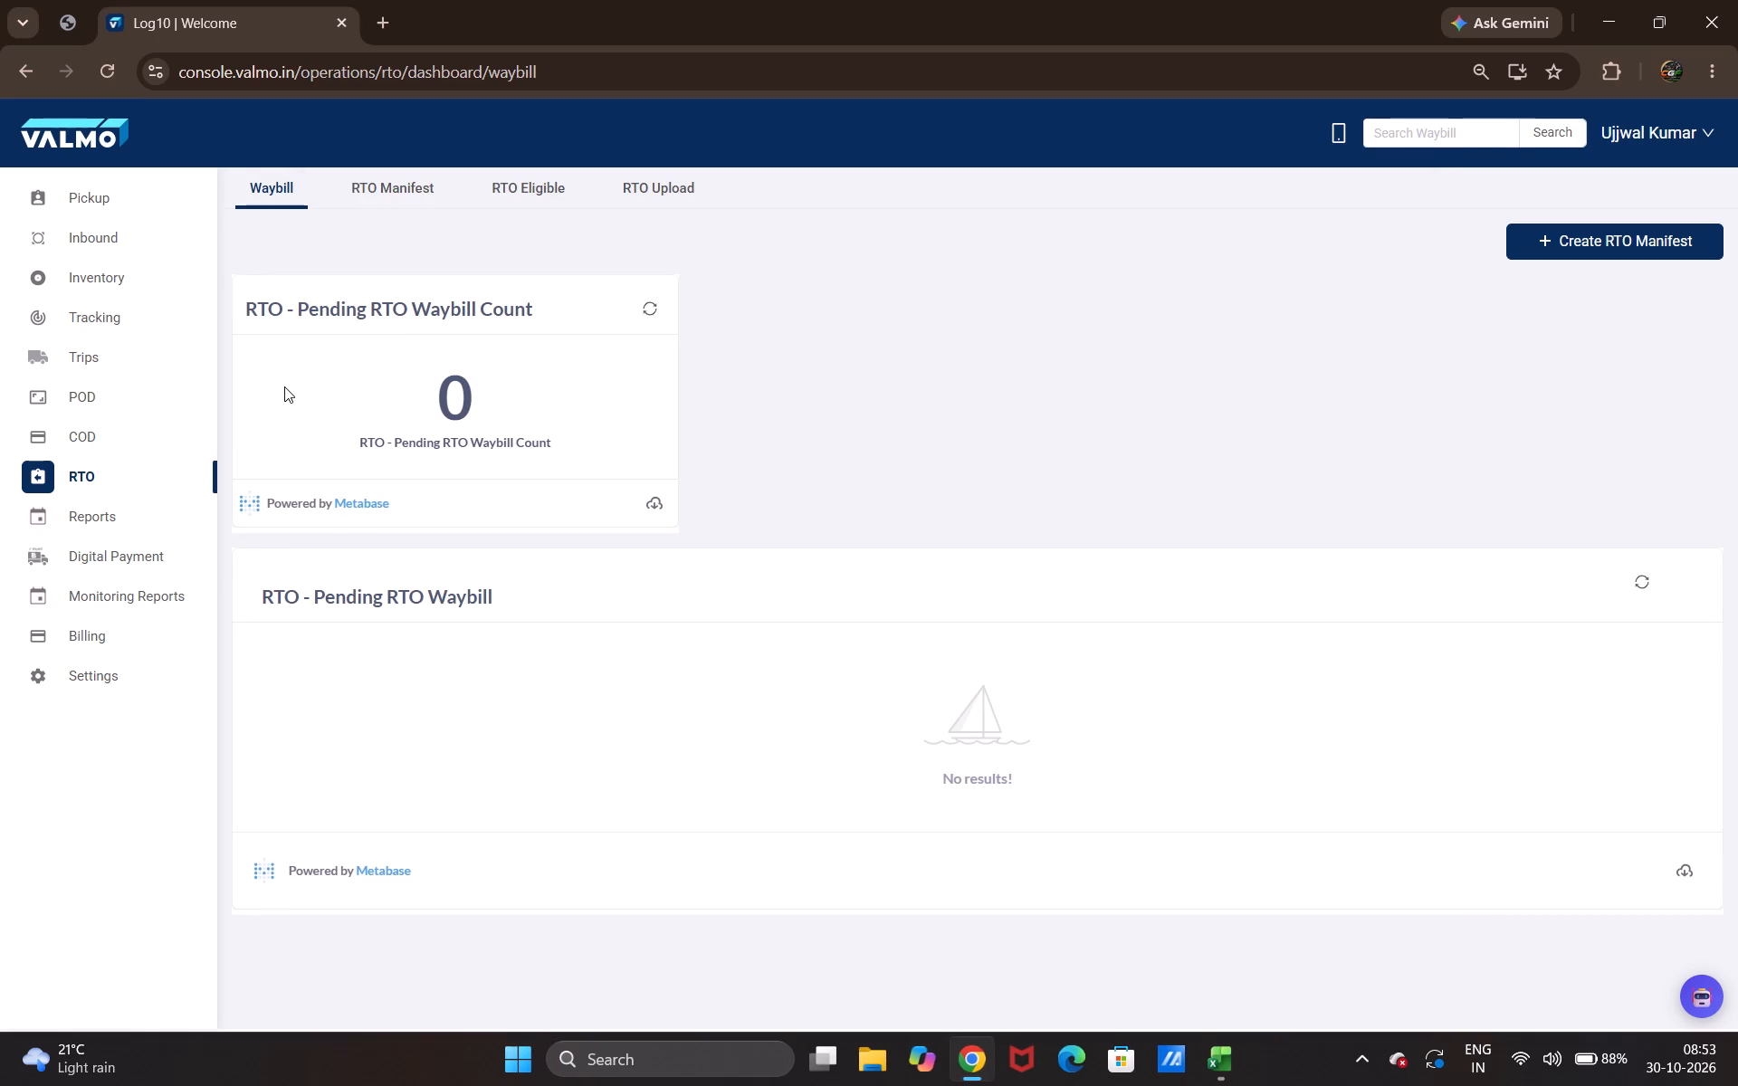
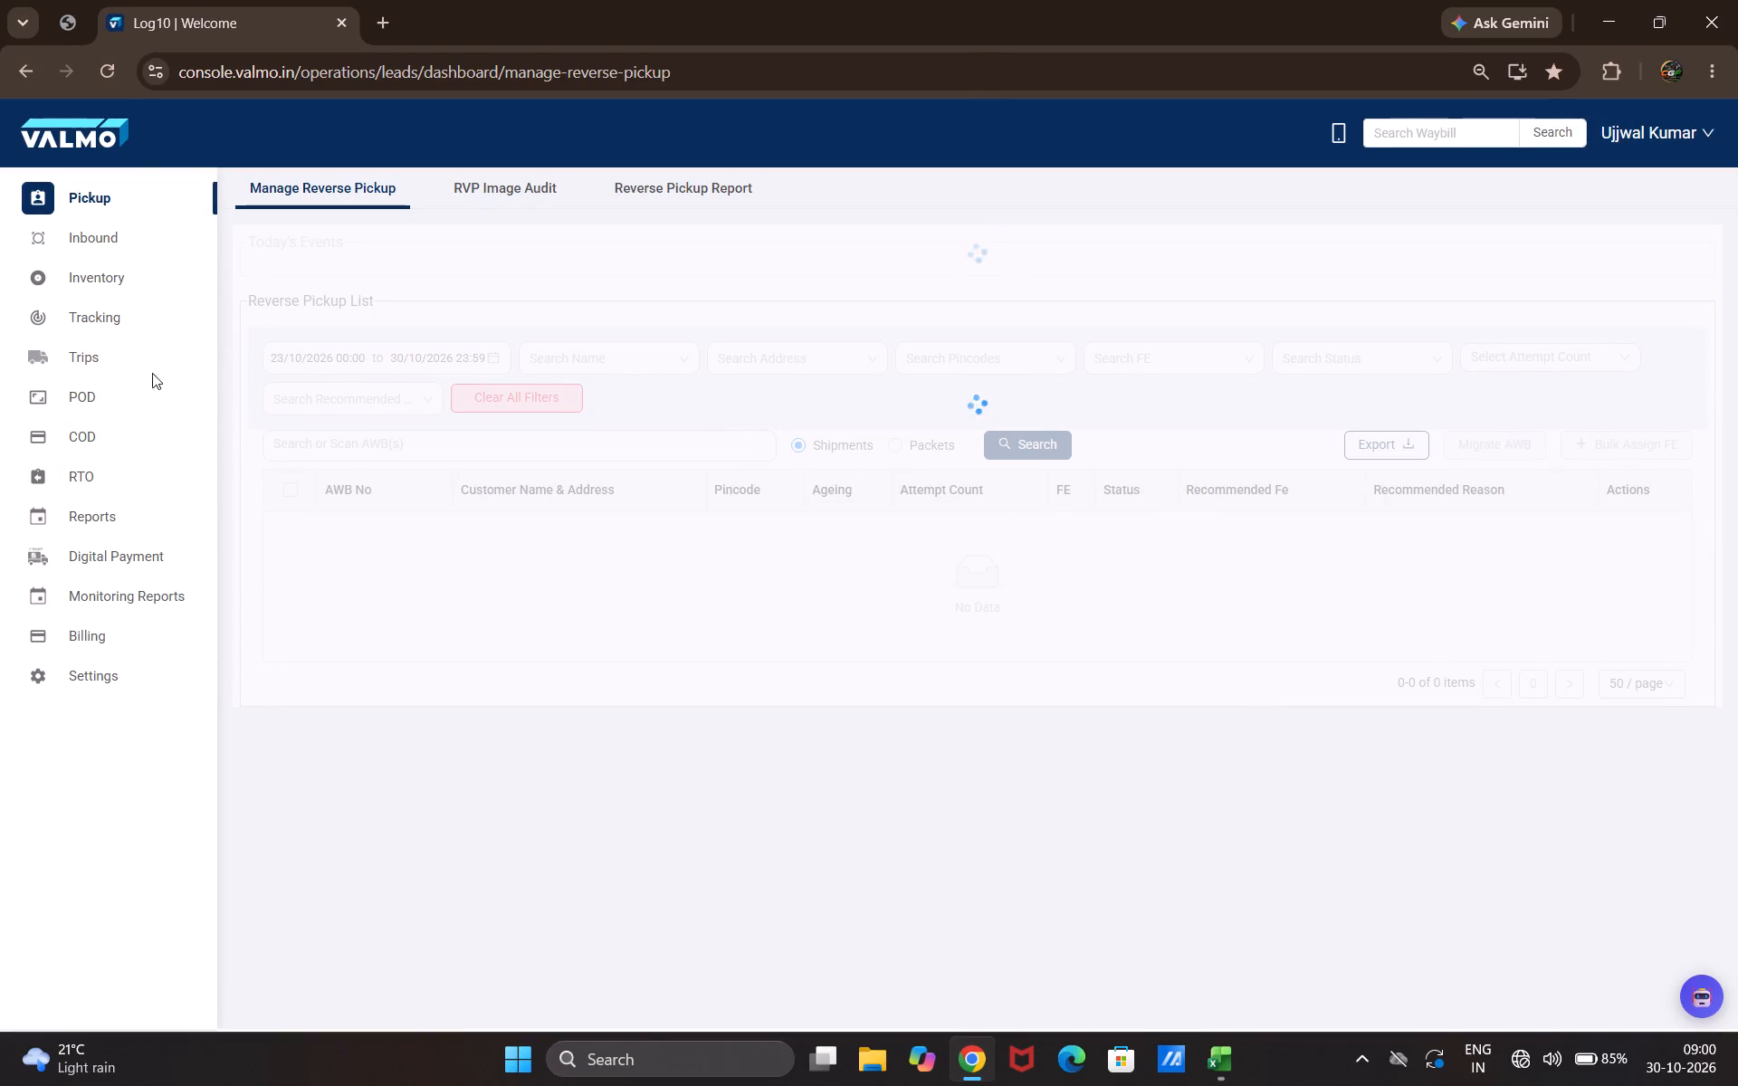
Connect the computer to the AirFiber-PX8BdB Wi-Fi network with automatic connection enabled.
left_click(1505, 1048)
left_click(1529, 1075)
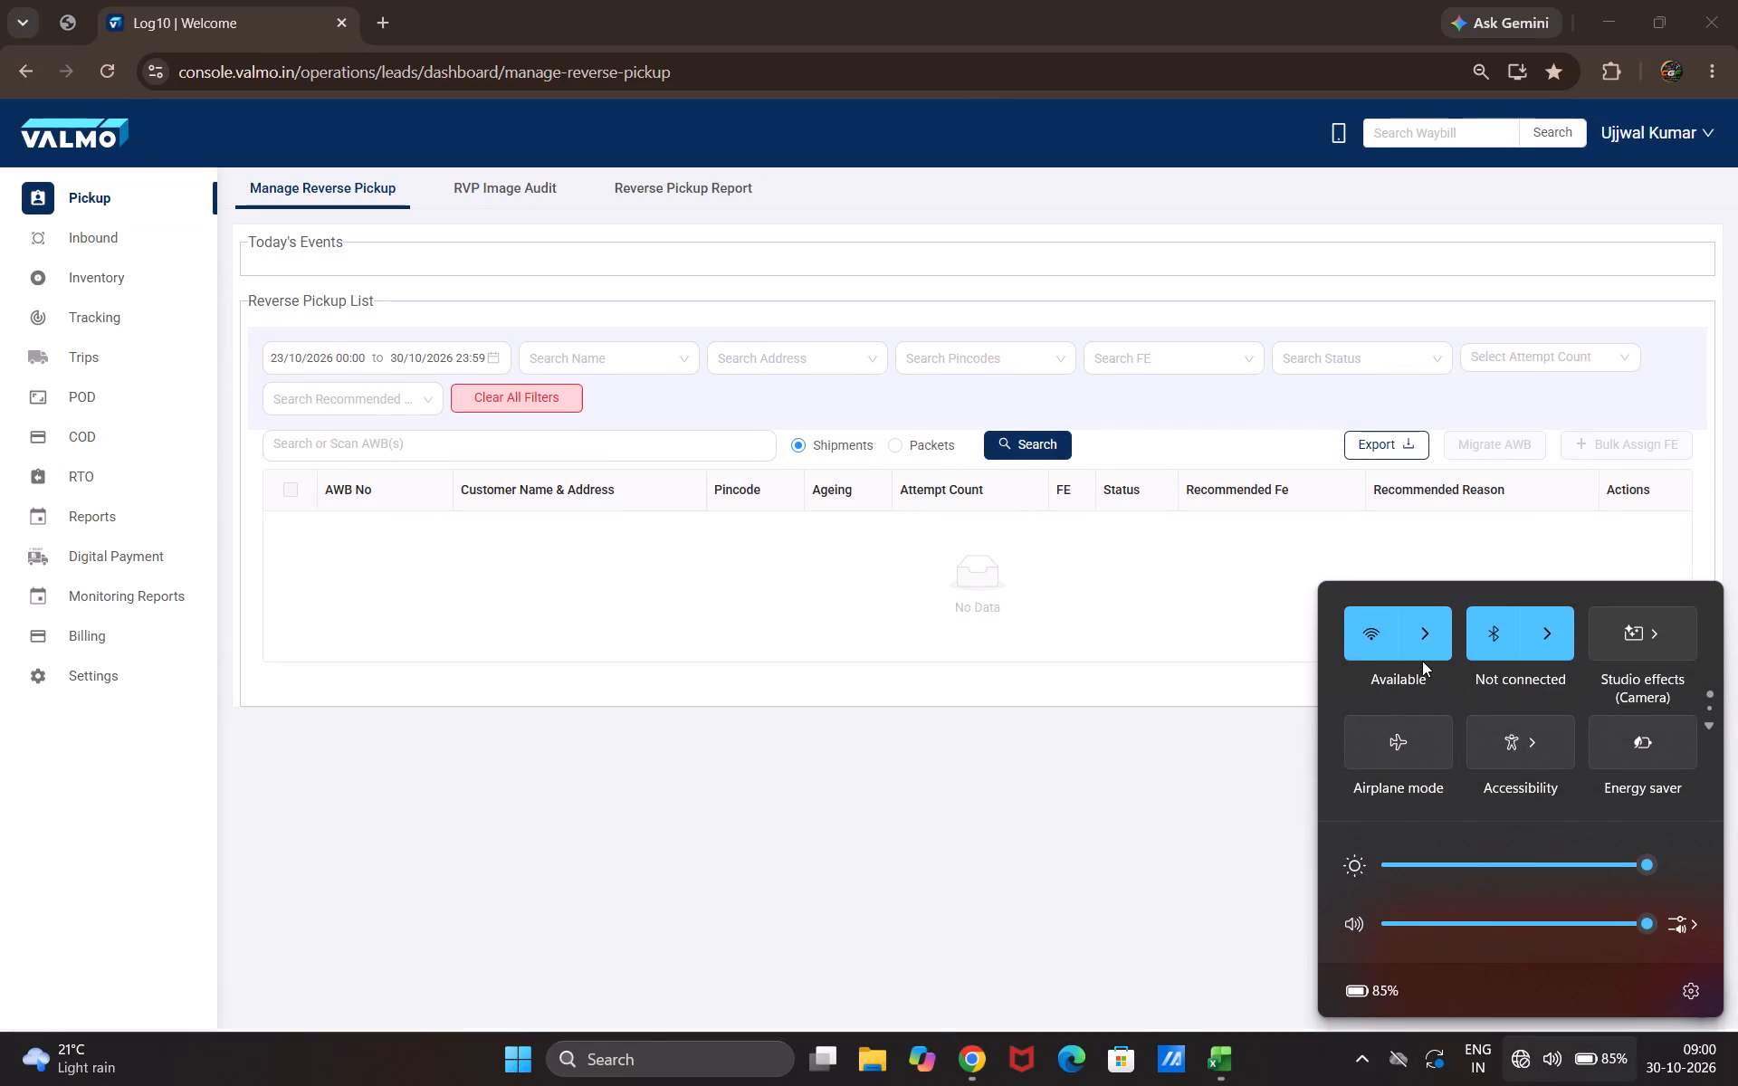
left_click(1422, 661)
left_click(1424, 634)
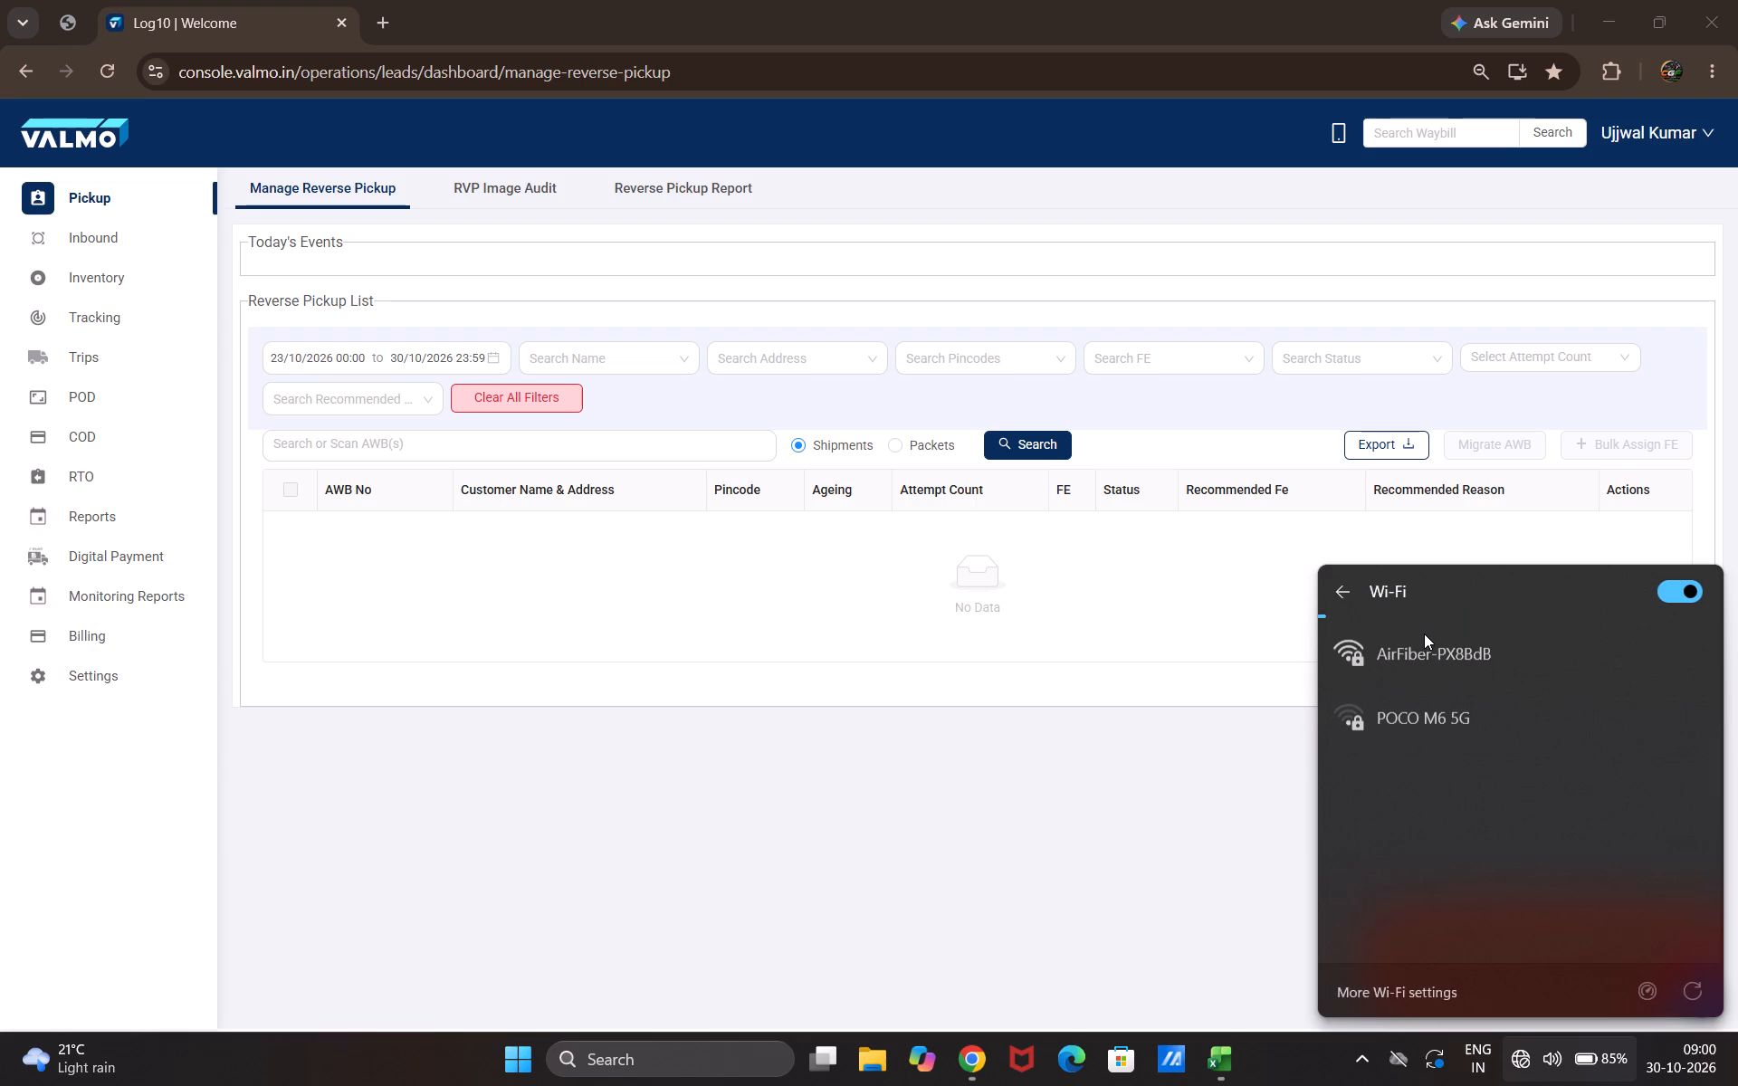
left_click(1439, 645)
left_click(1480, 700)
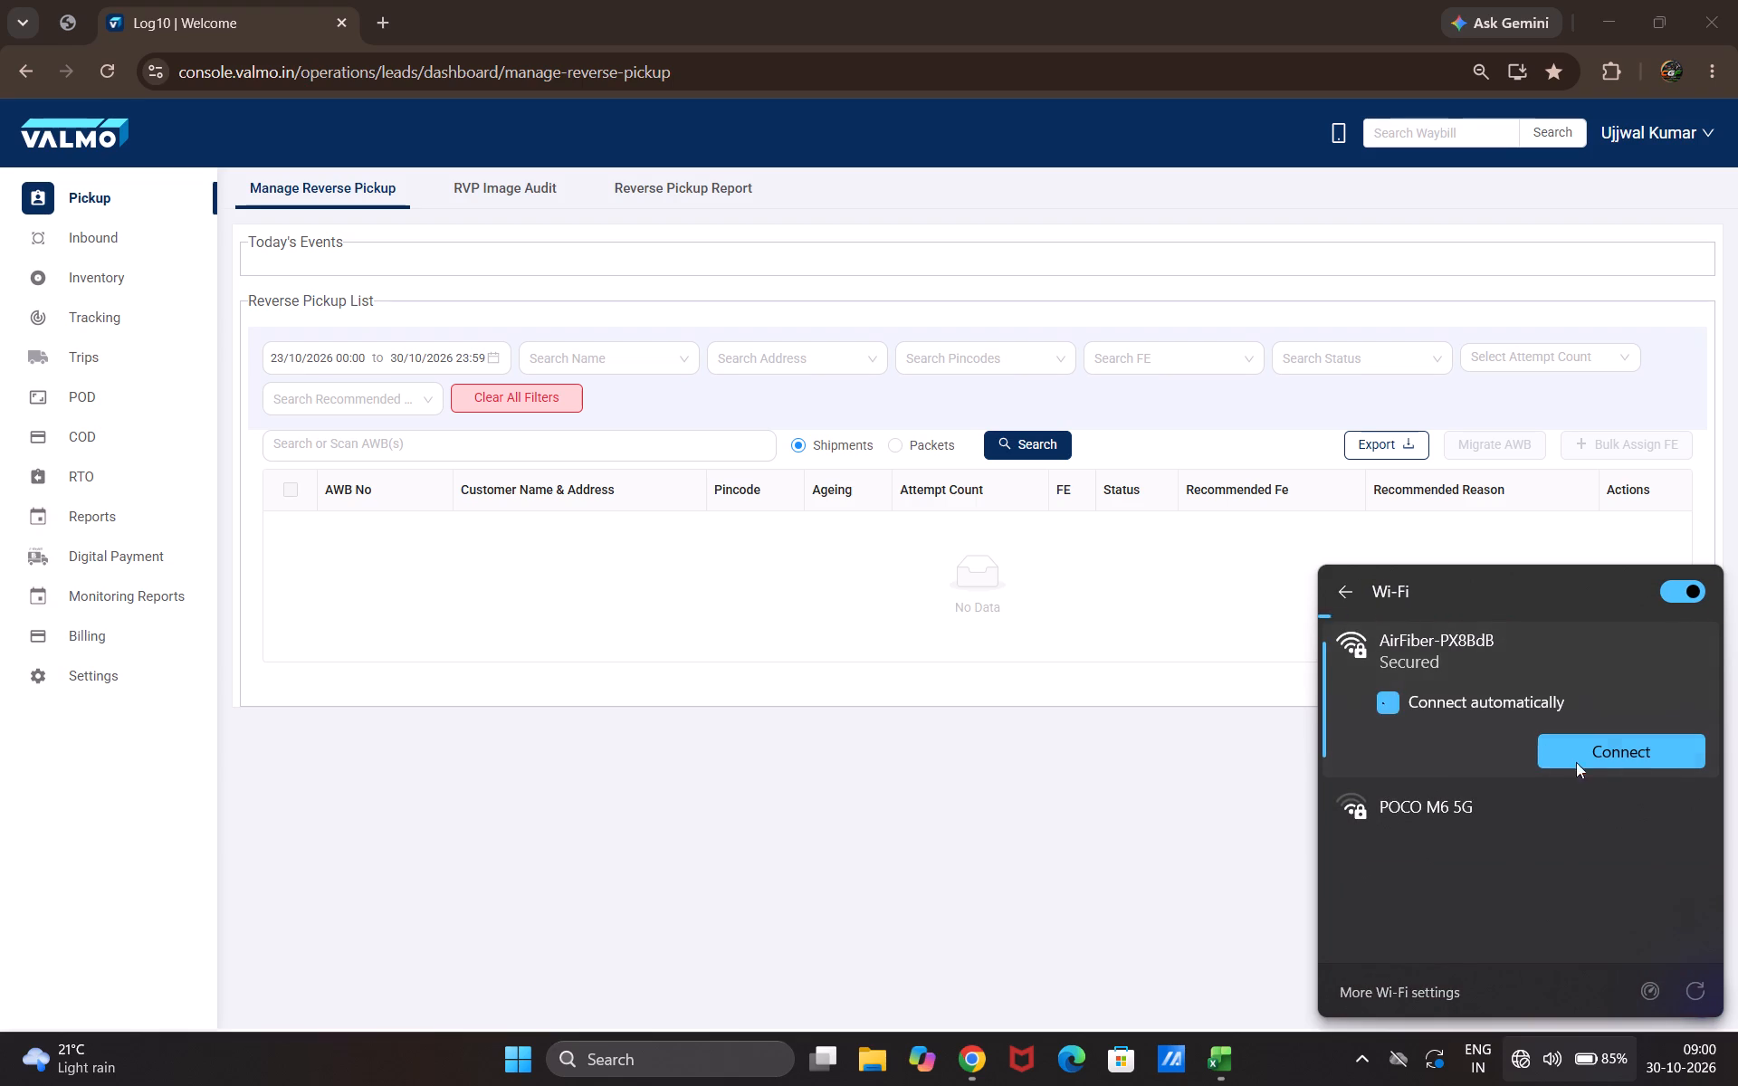
left_click(1608, 750)
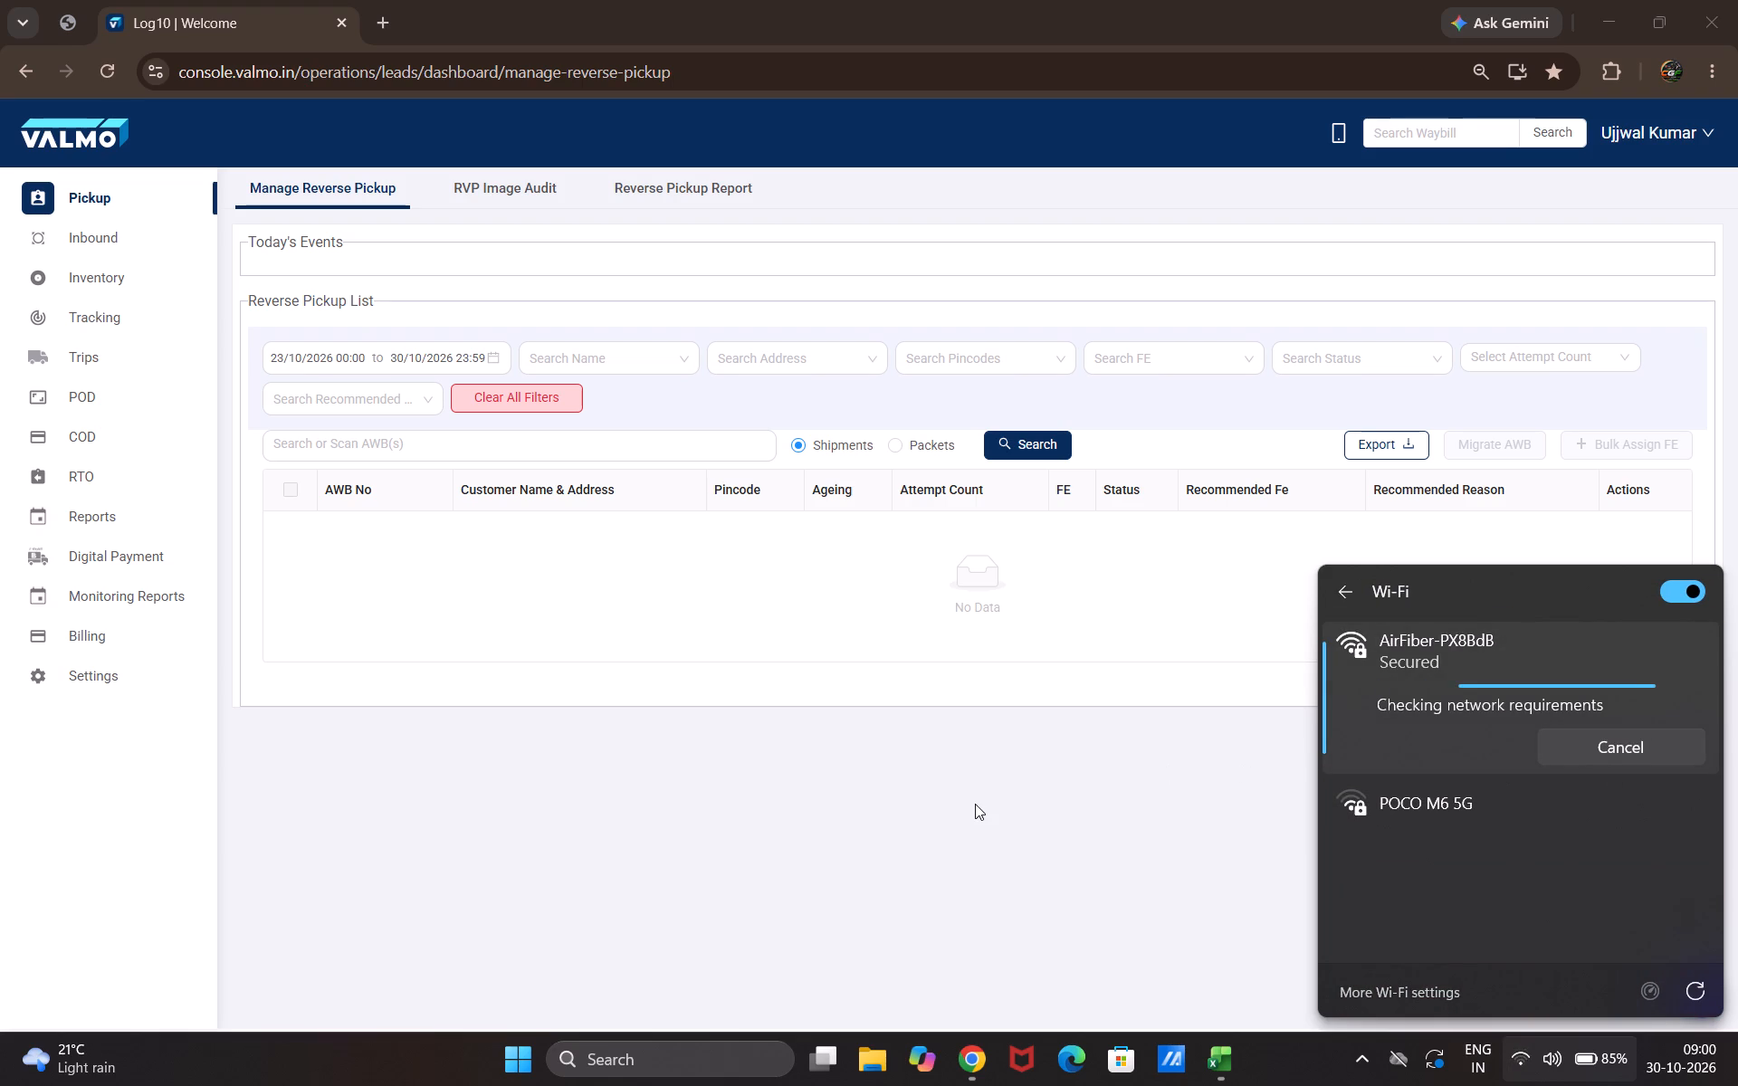
left_click(975, 804)
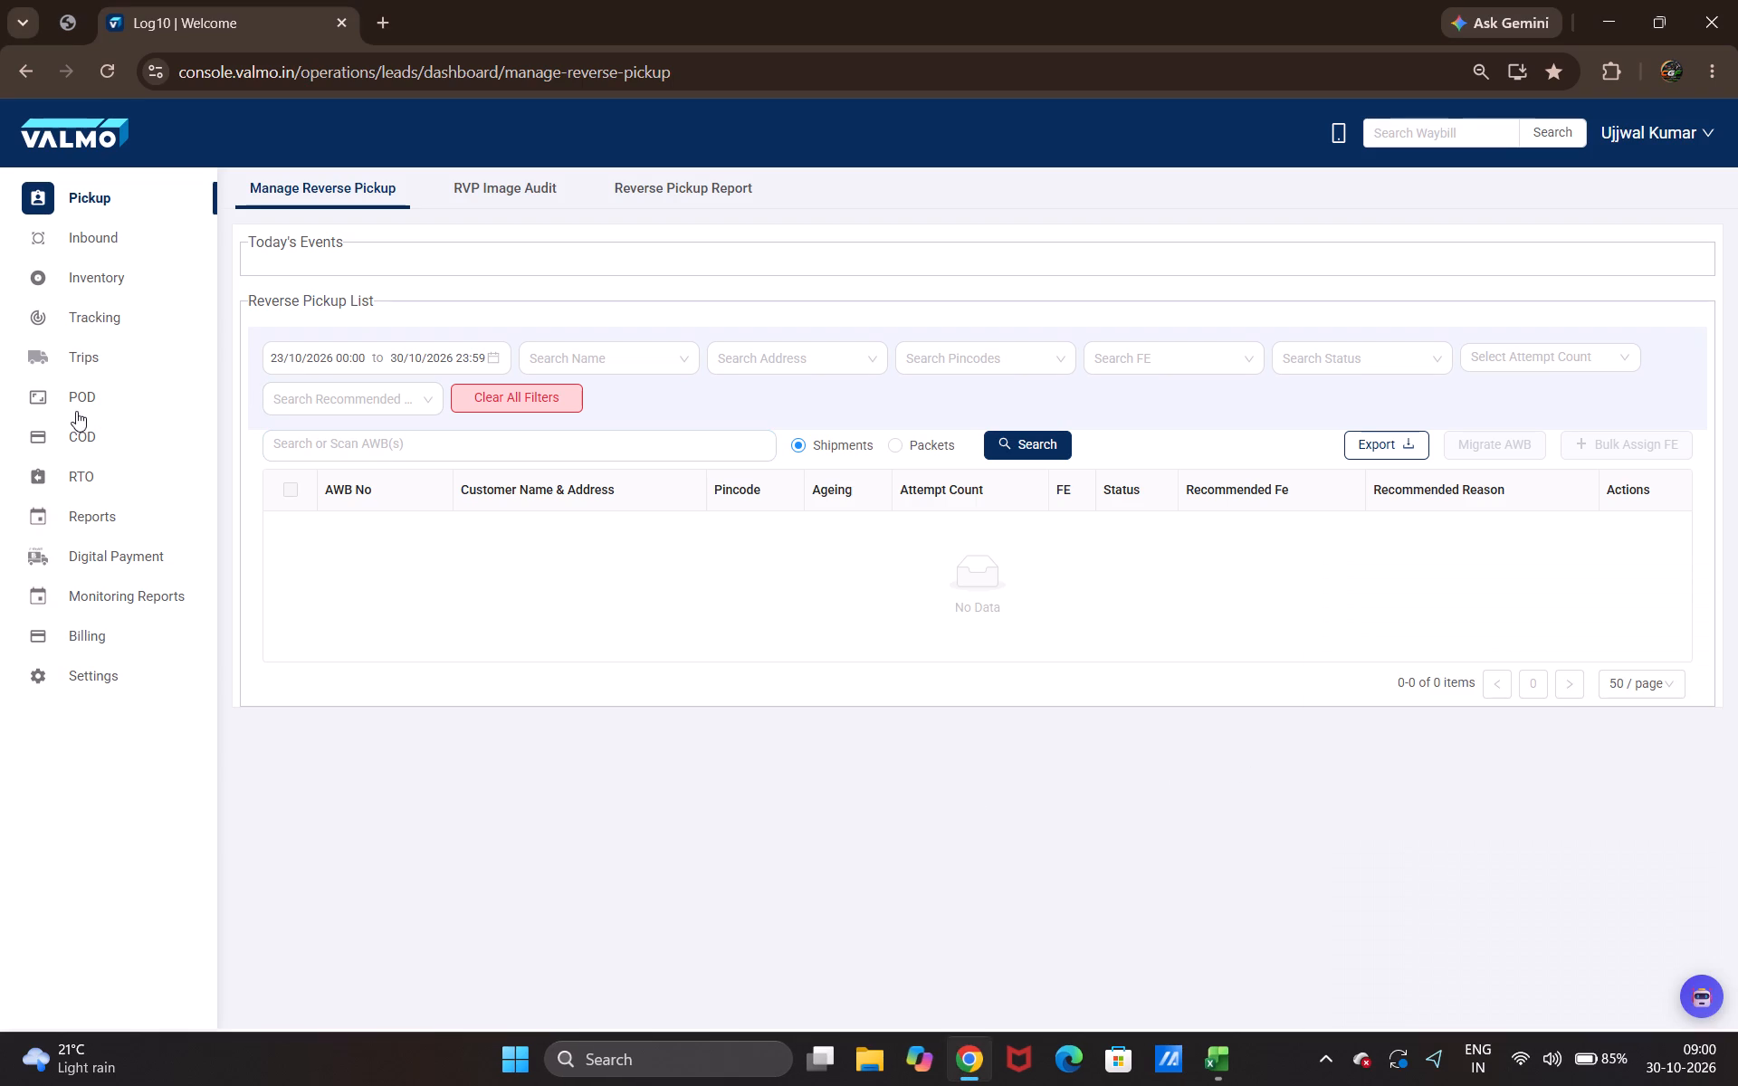
left_click(98, 268)
left_click(88, 347)
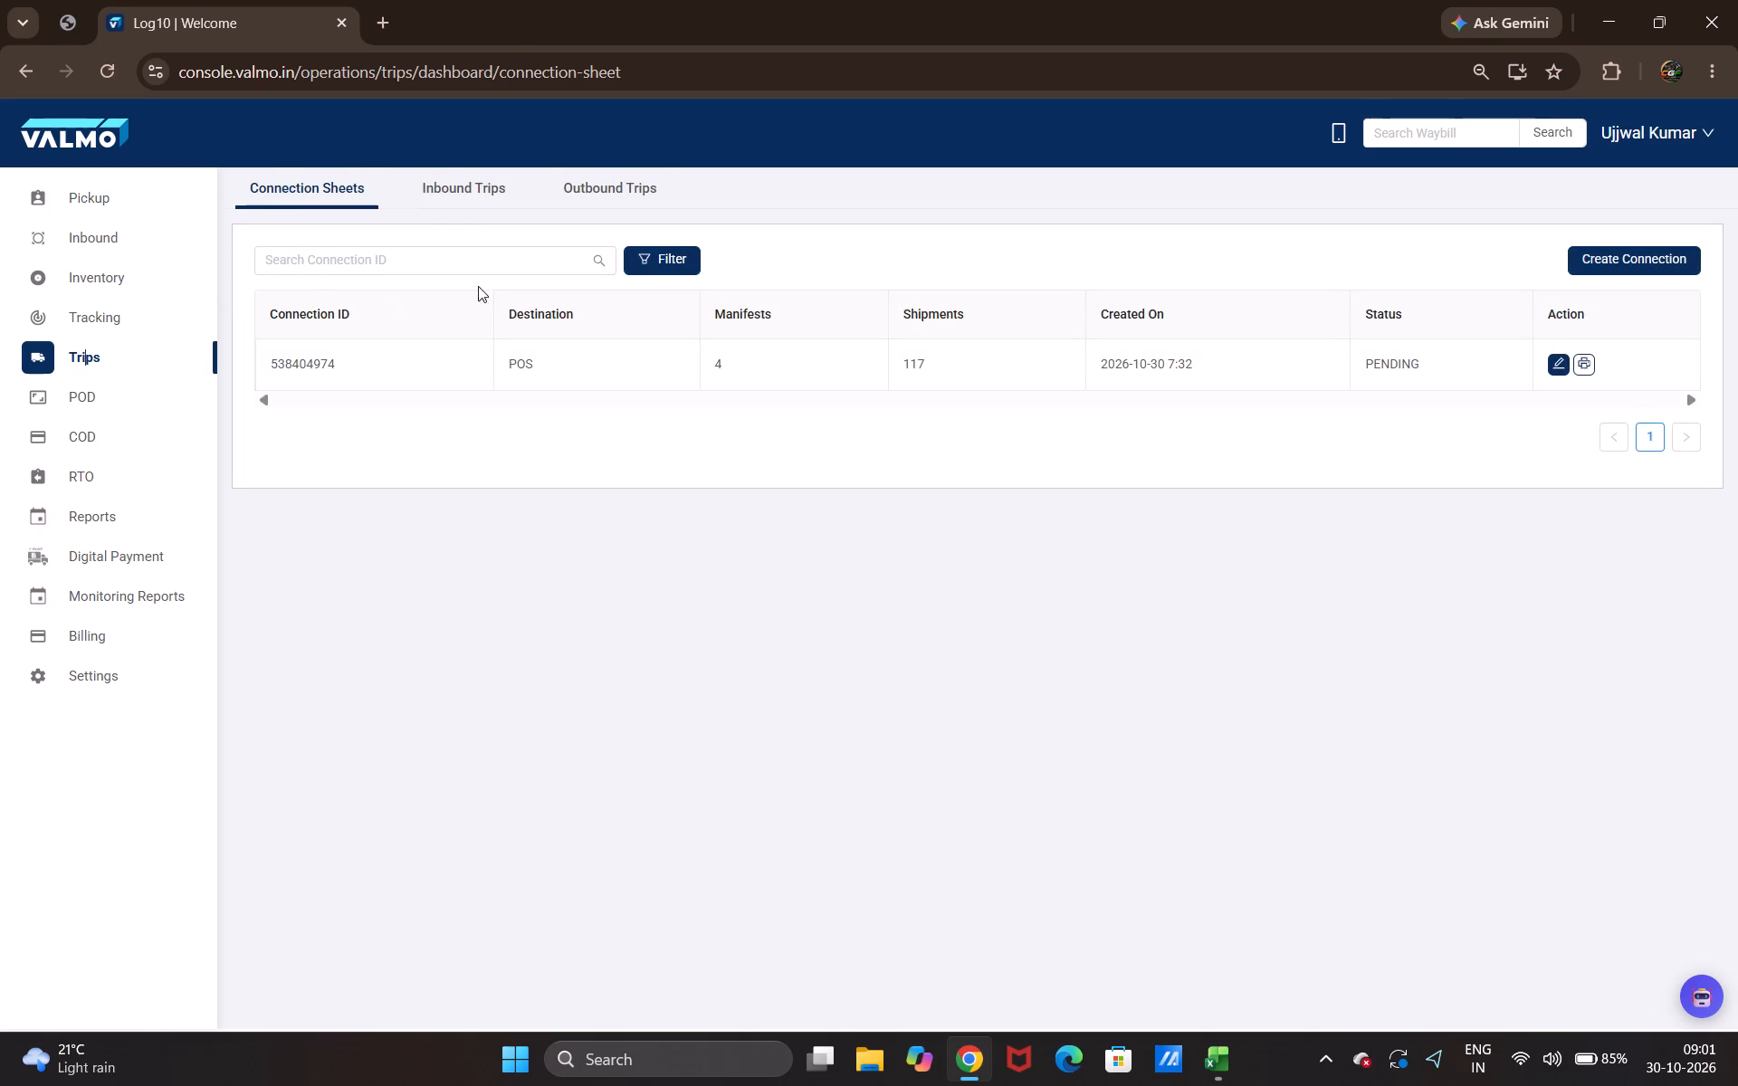
left_click(455, 178)
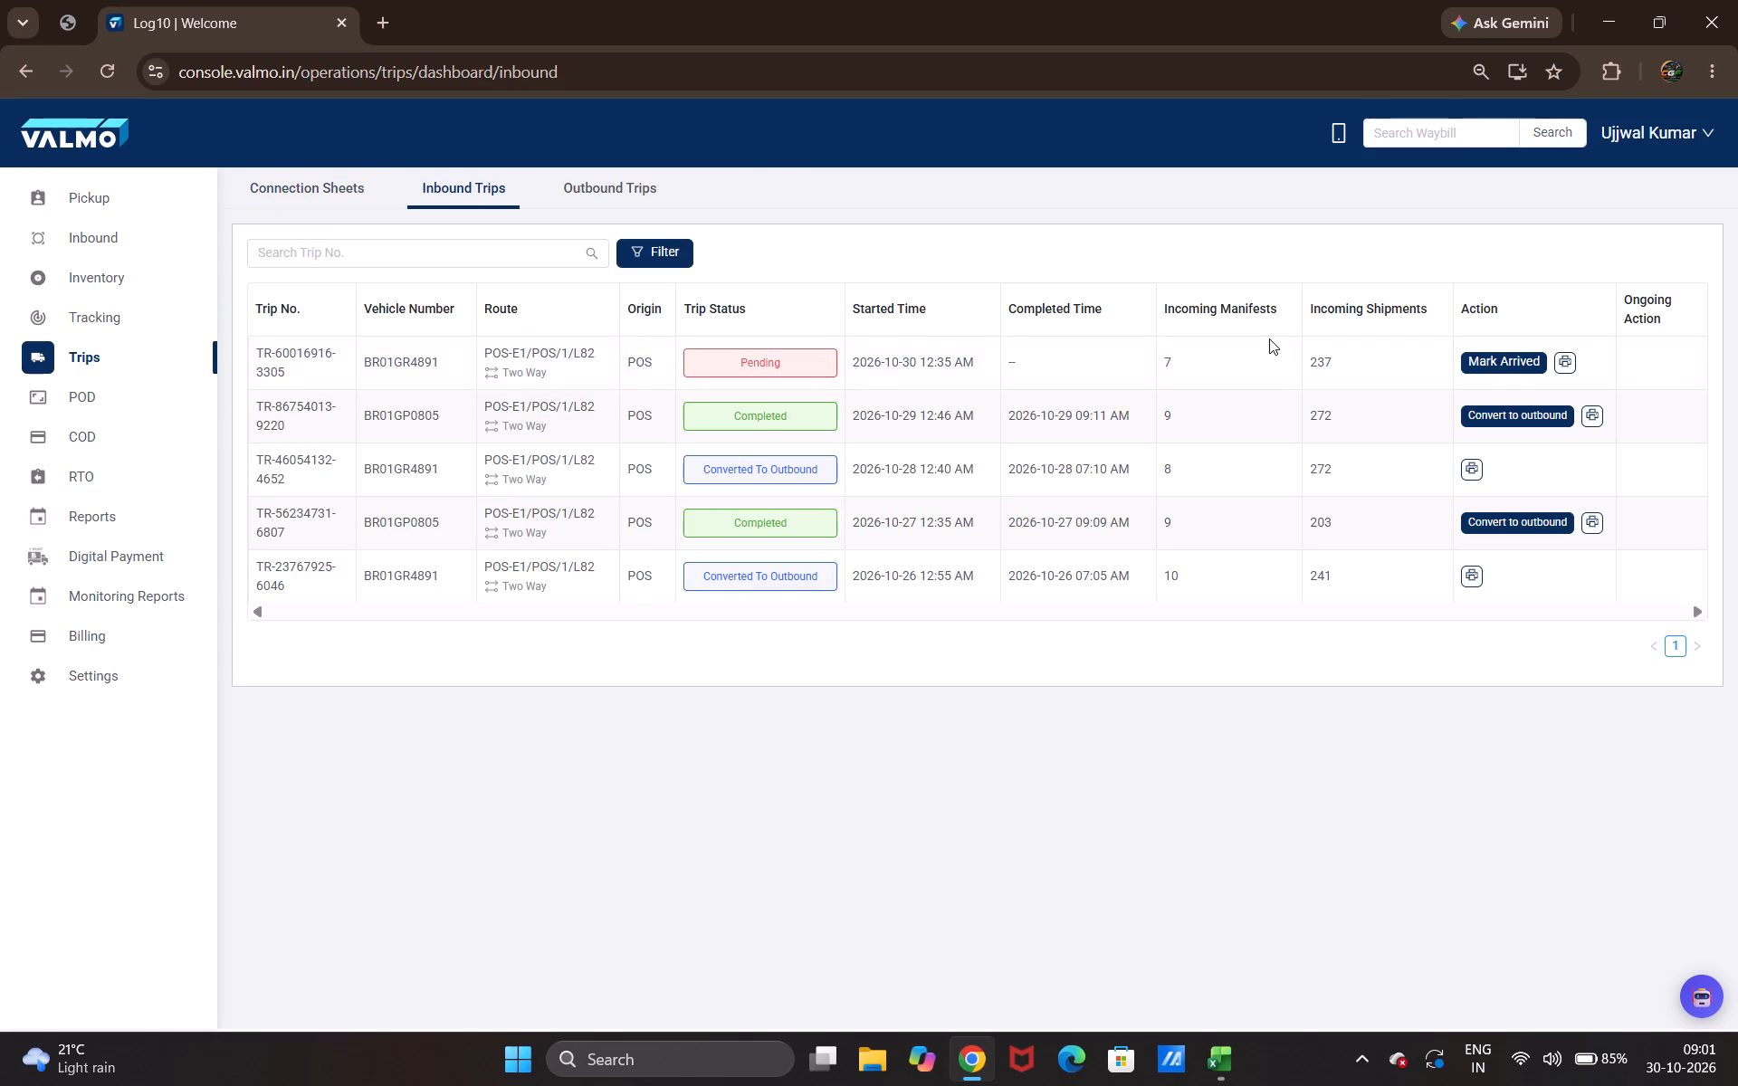
left_click(1518, 351)
left_click(1067, 324)
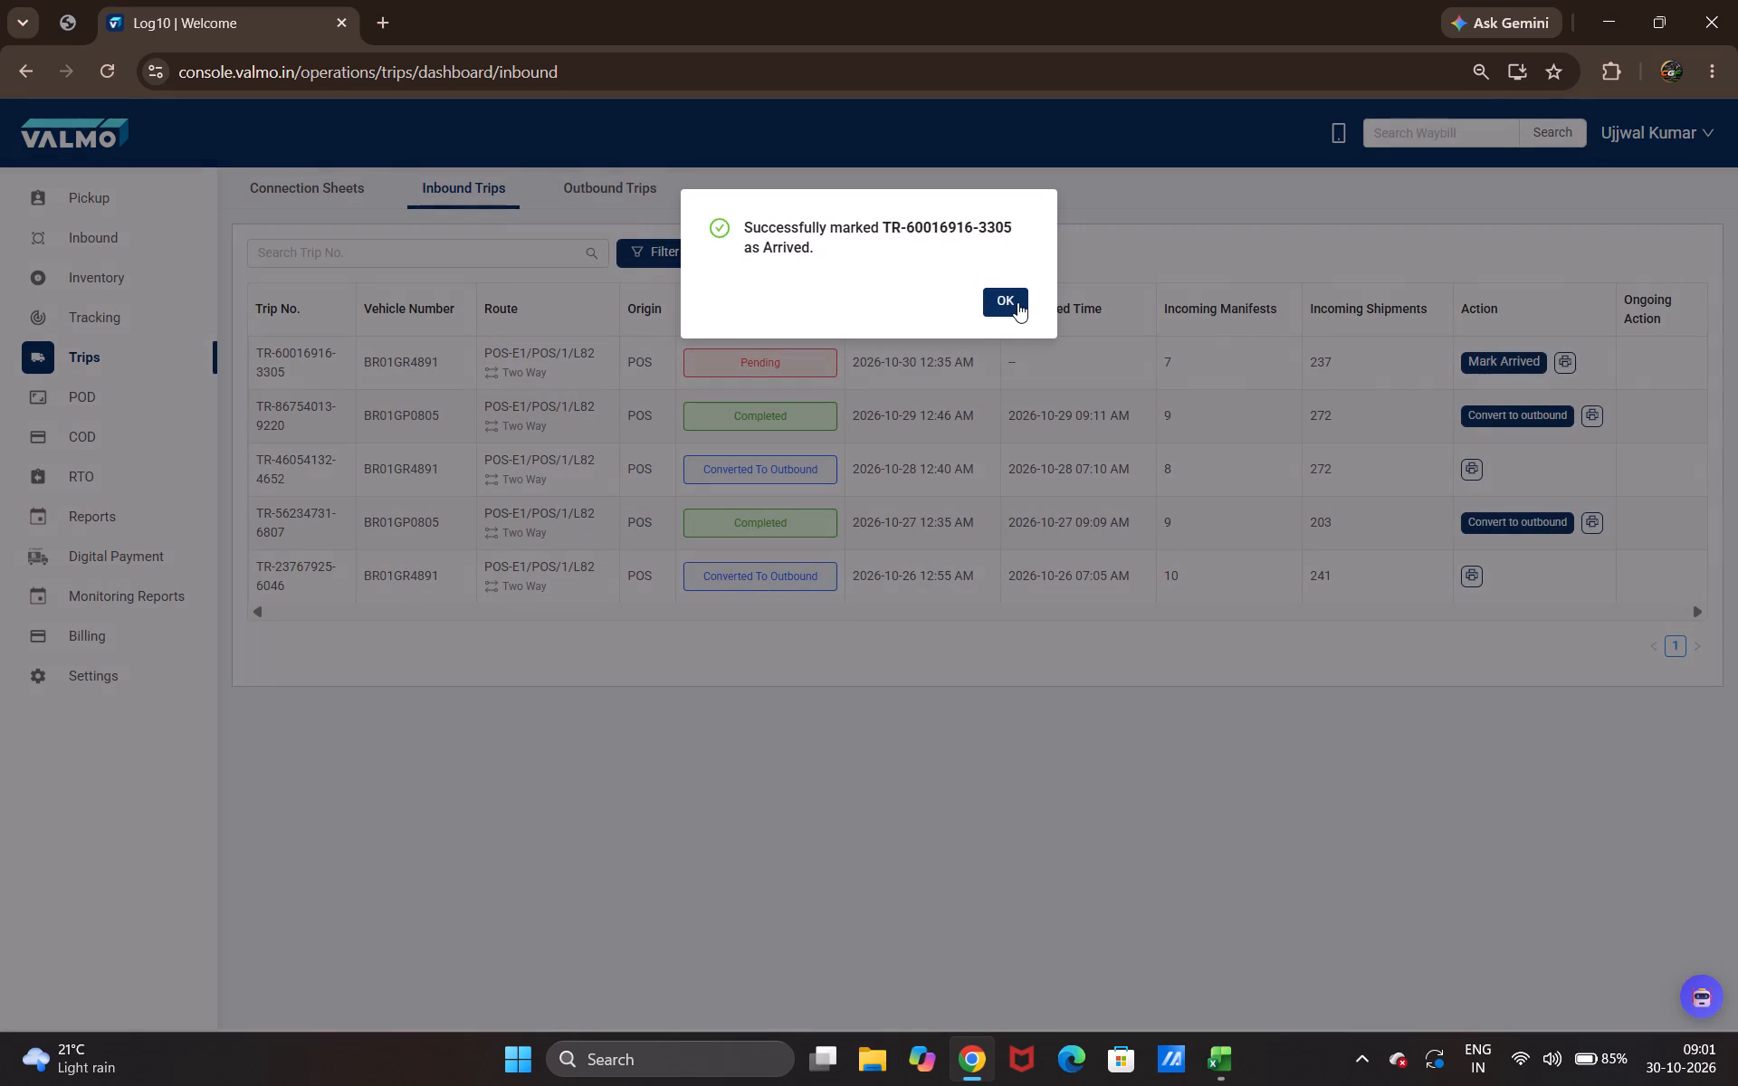
left_click(1017, 302)
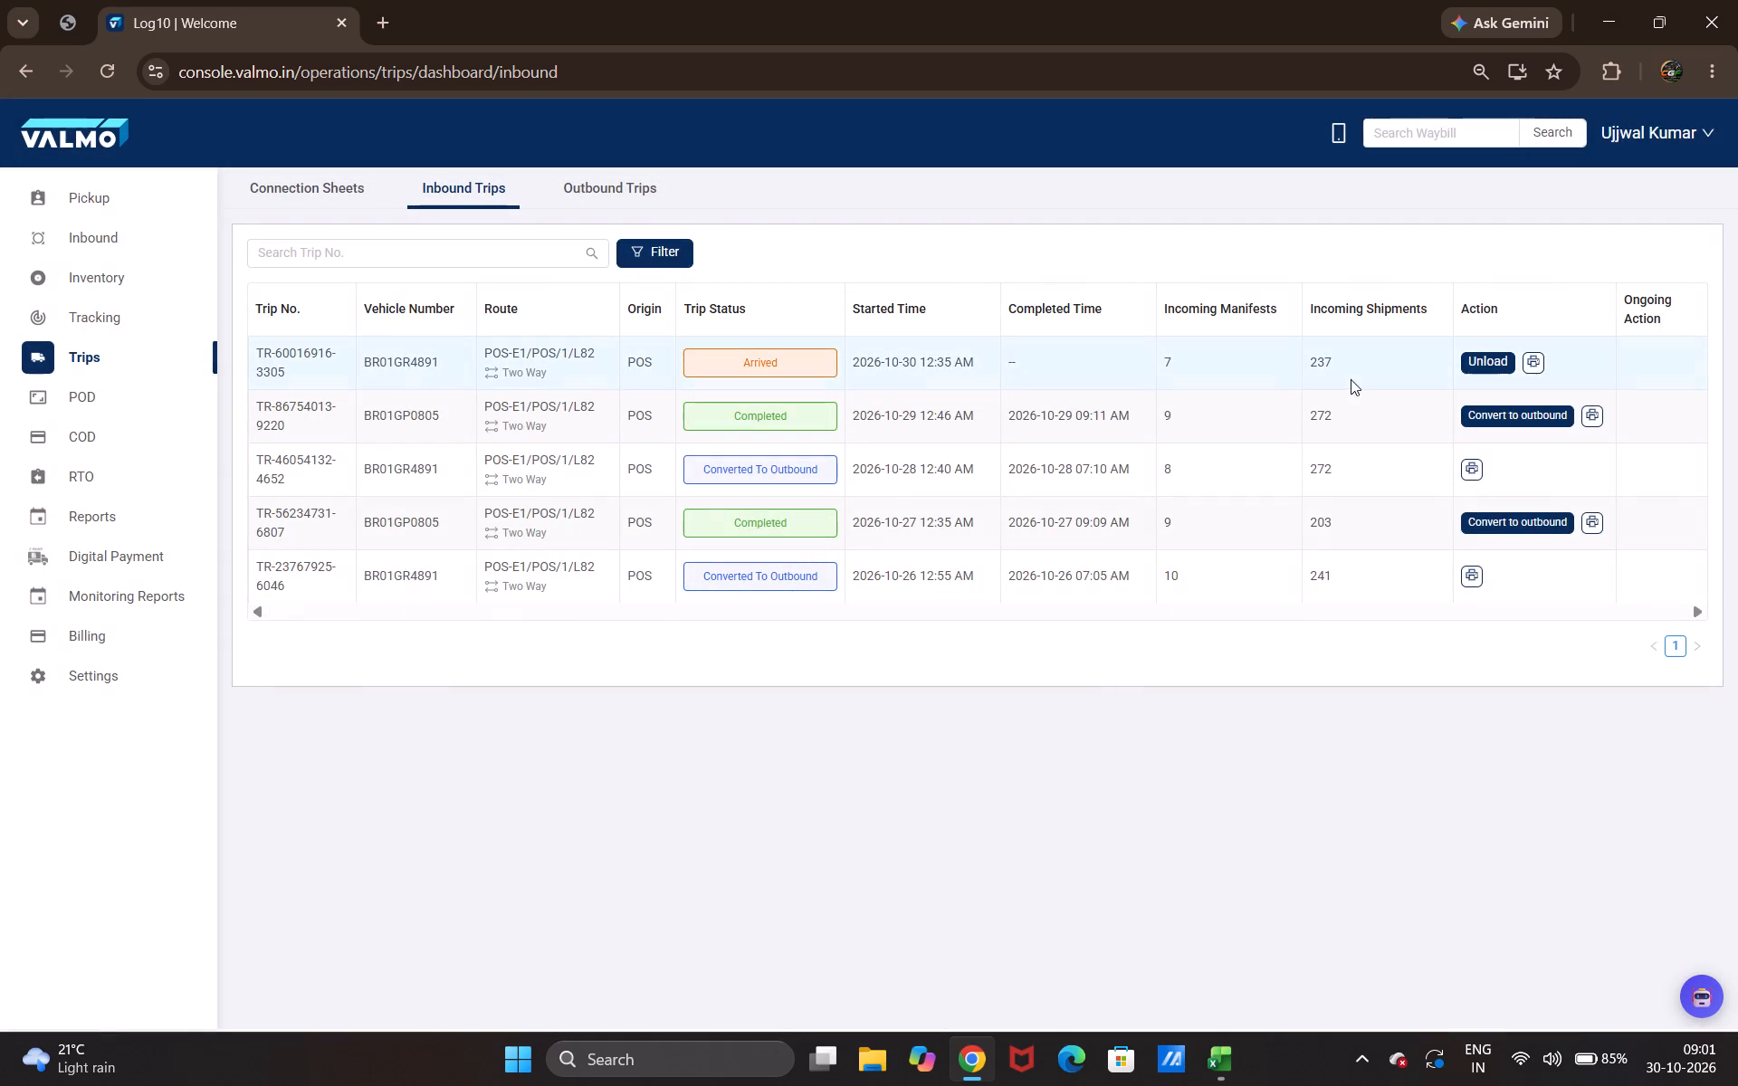
left_click(1480, 358)
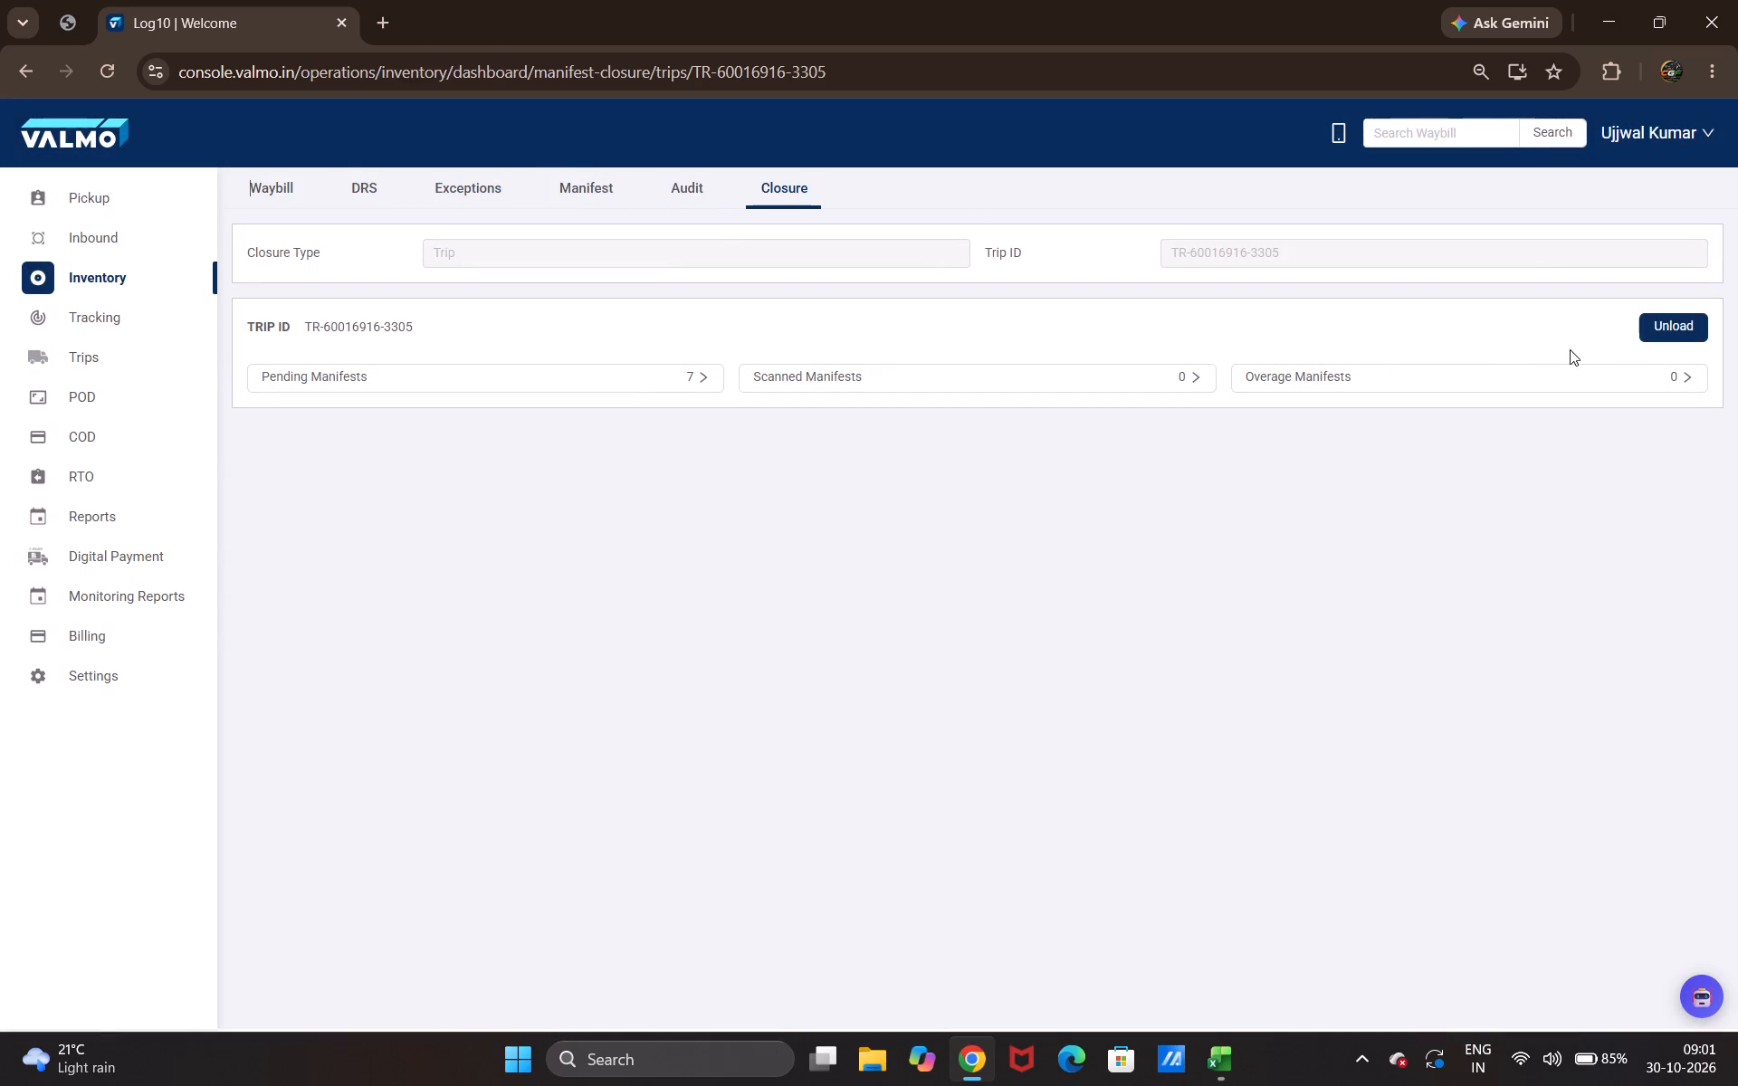
left_click(1668, 327)
left_click(803, 461)
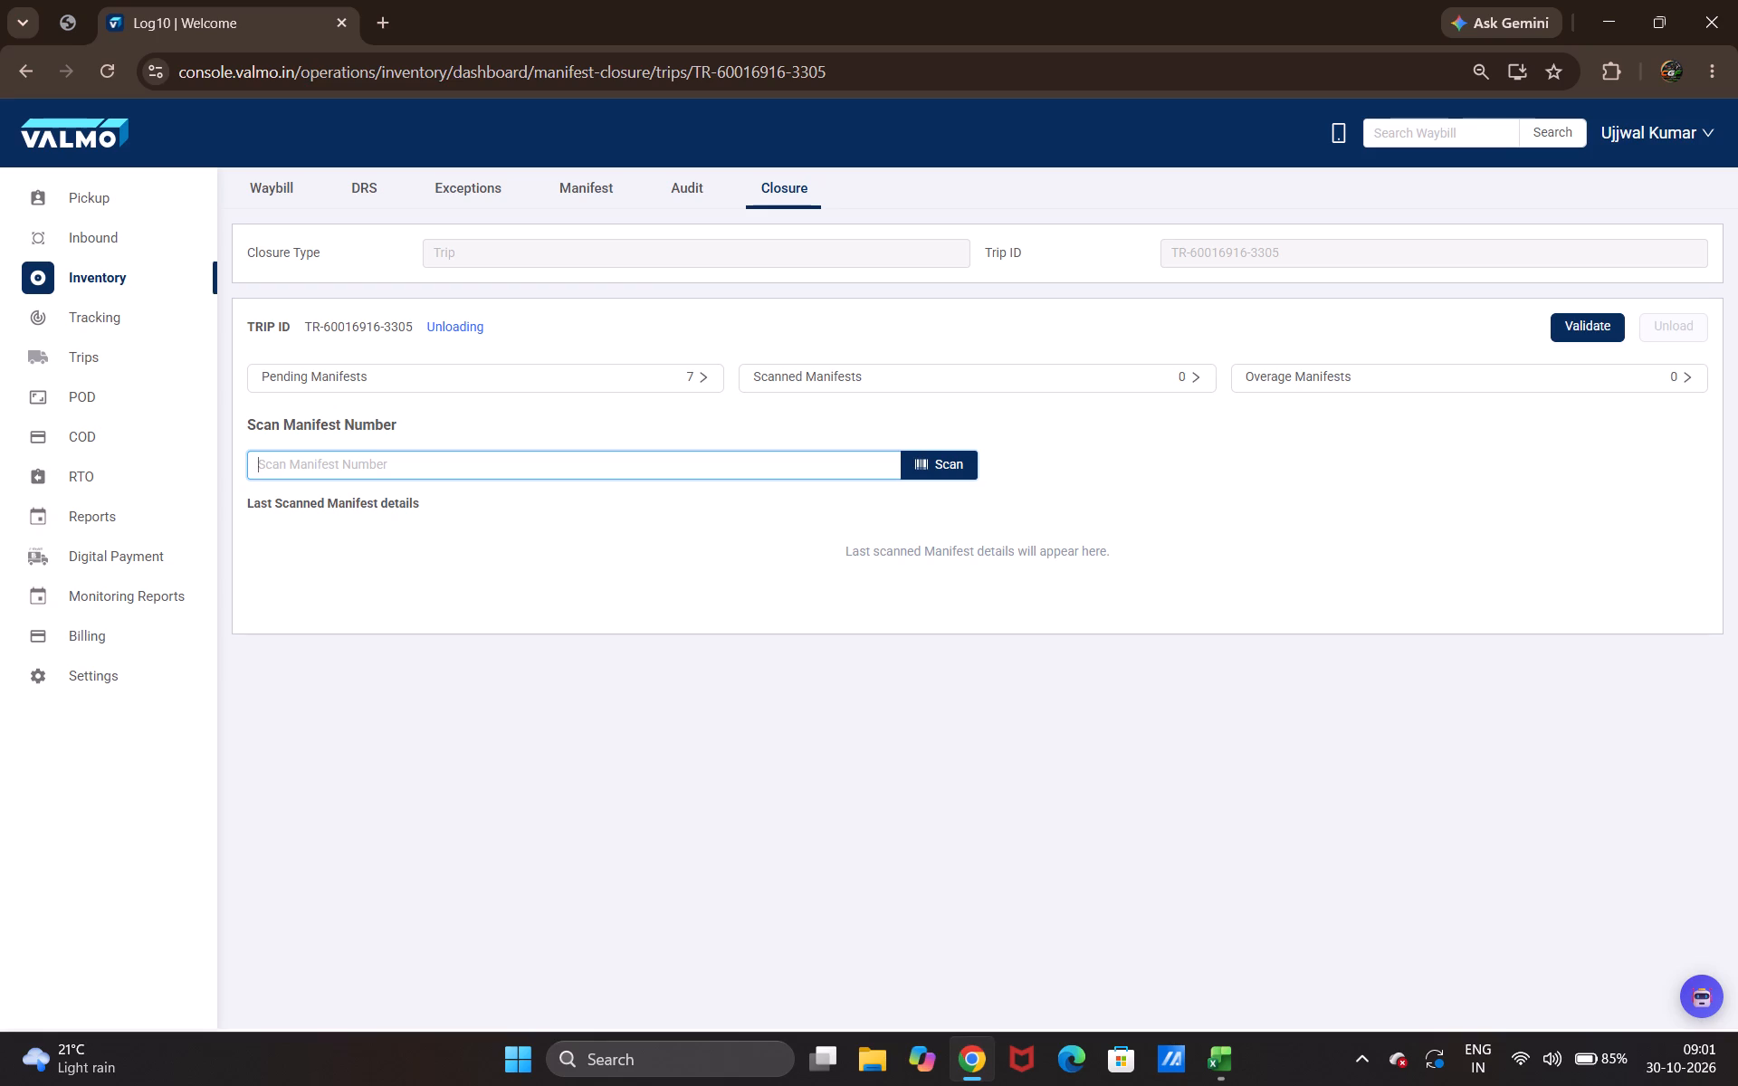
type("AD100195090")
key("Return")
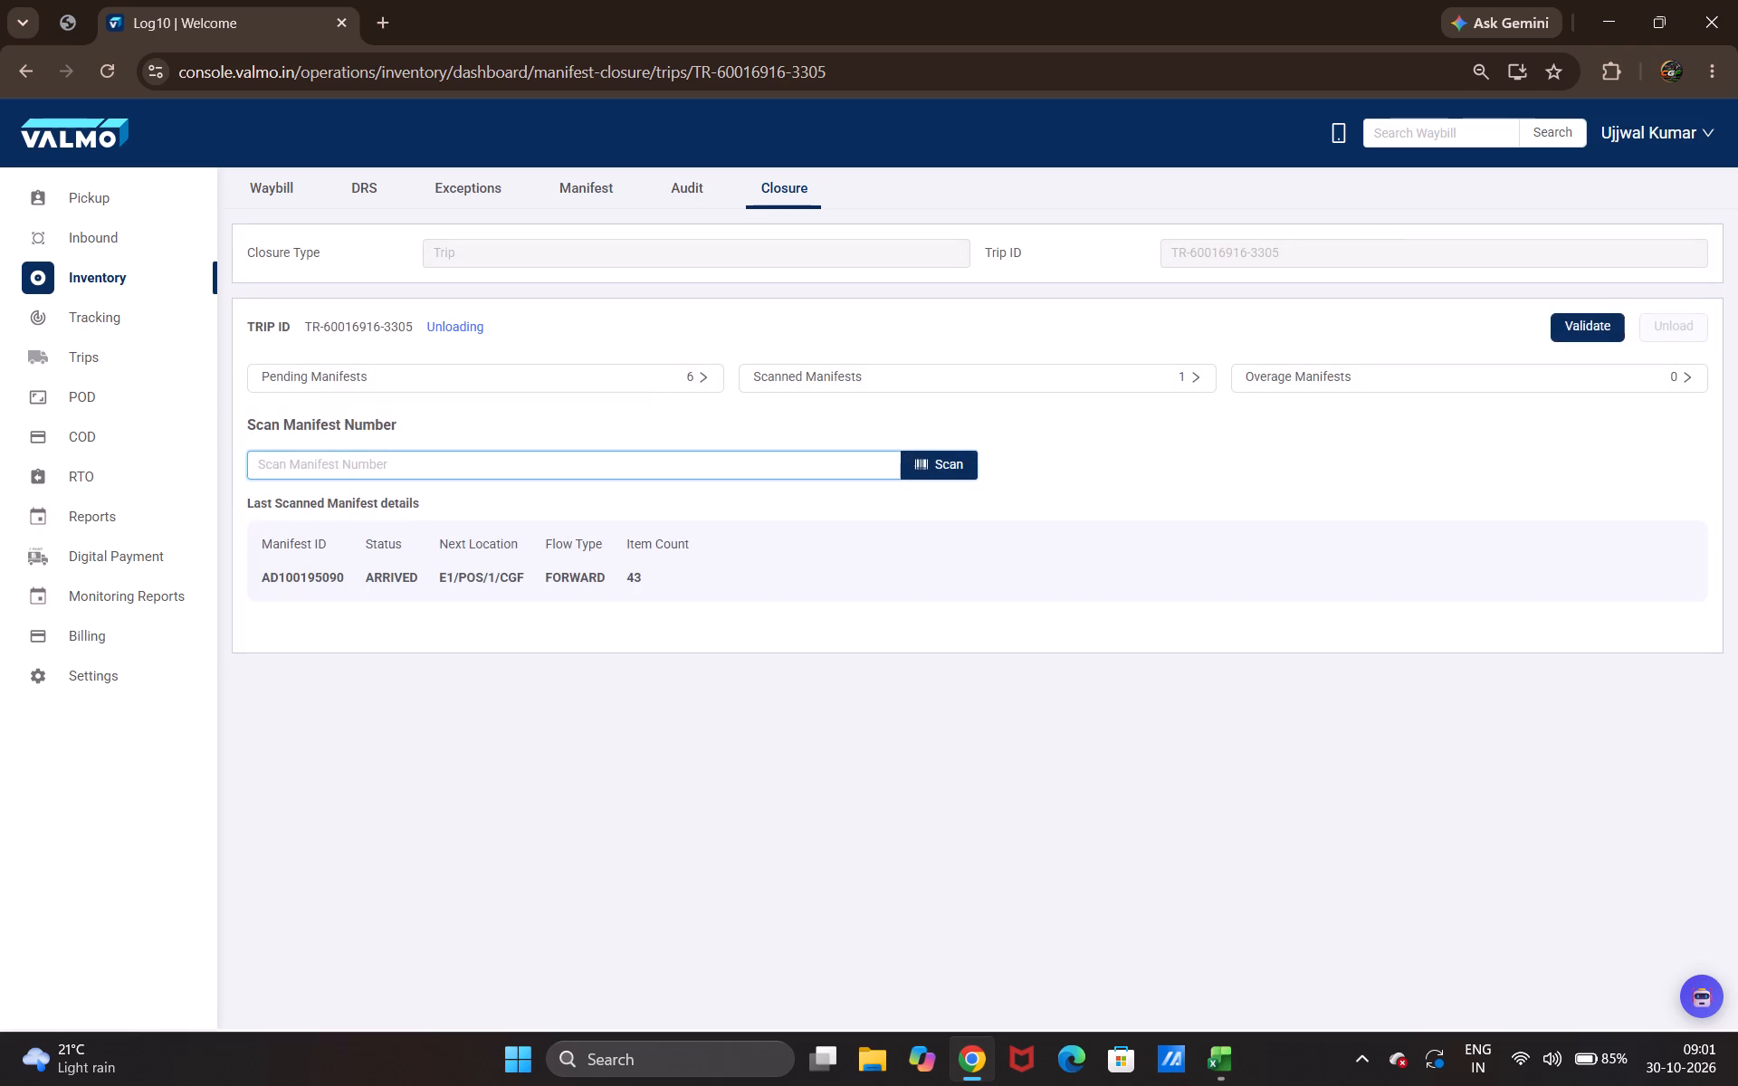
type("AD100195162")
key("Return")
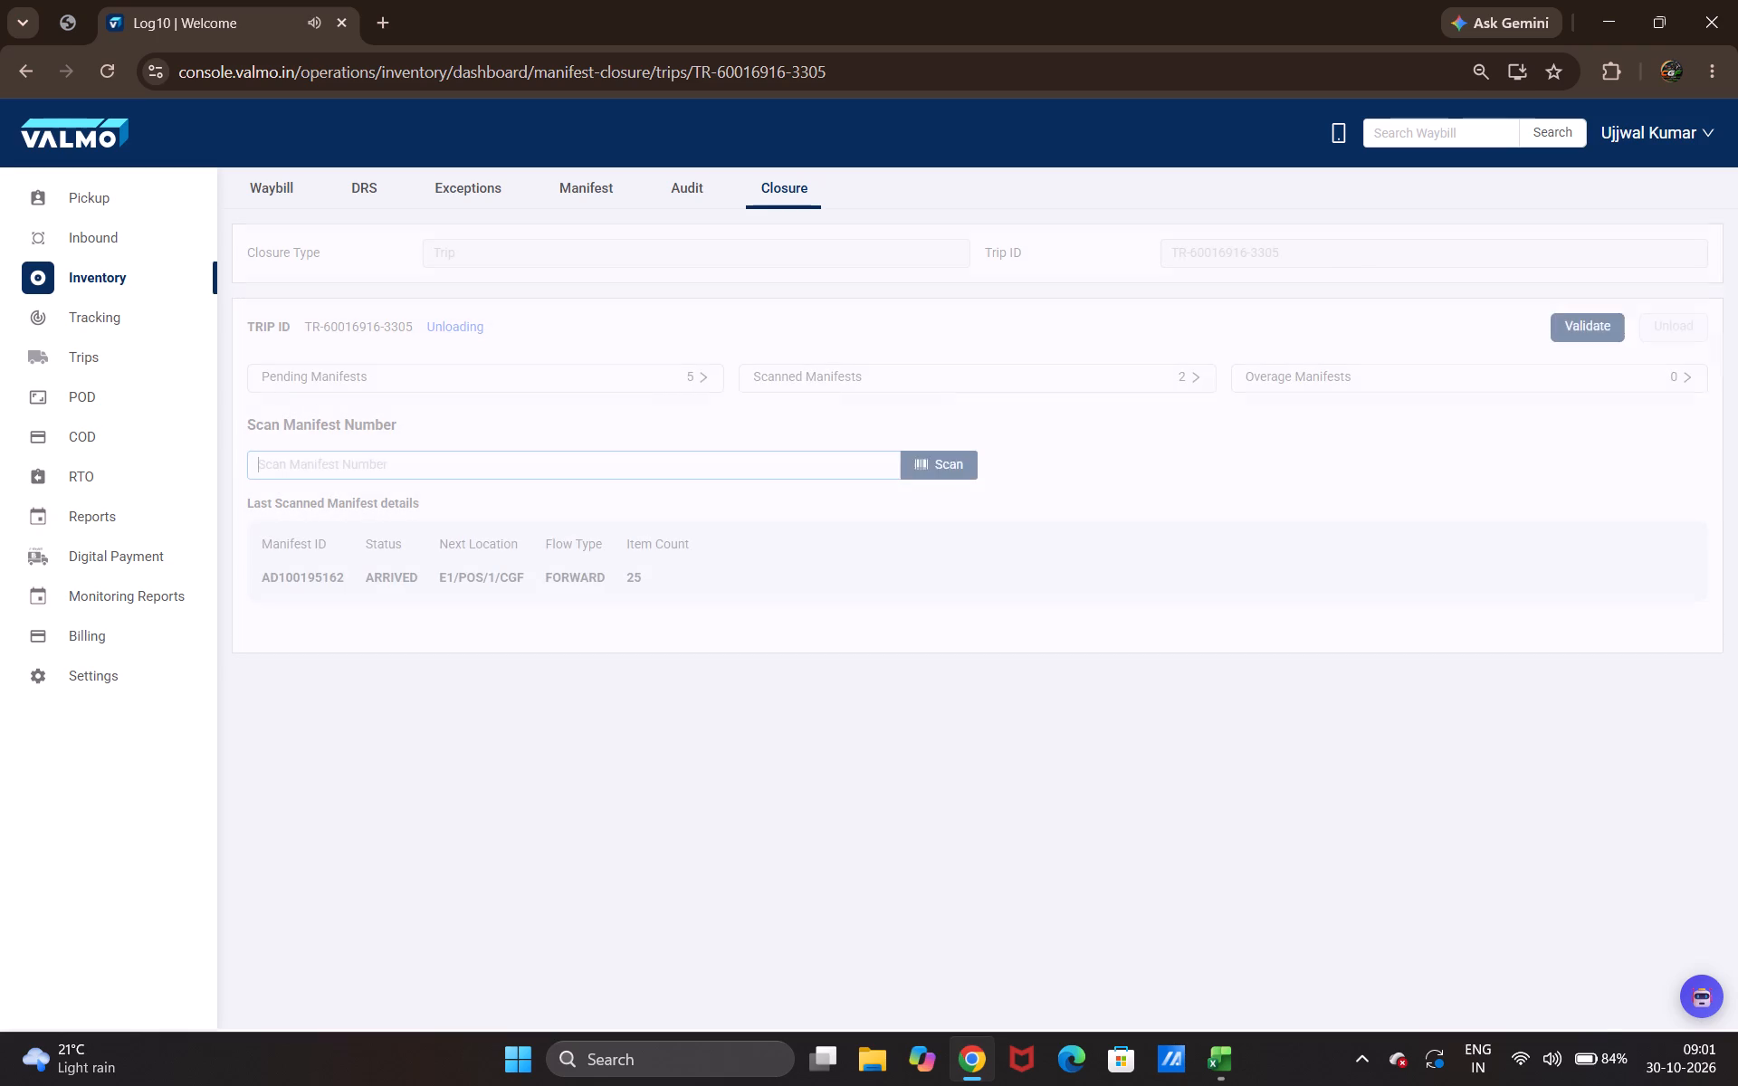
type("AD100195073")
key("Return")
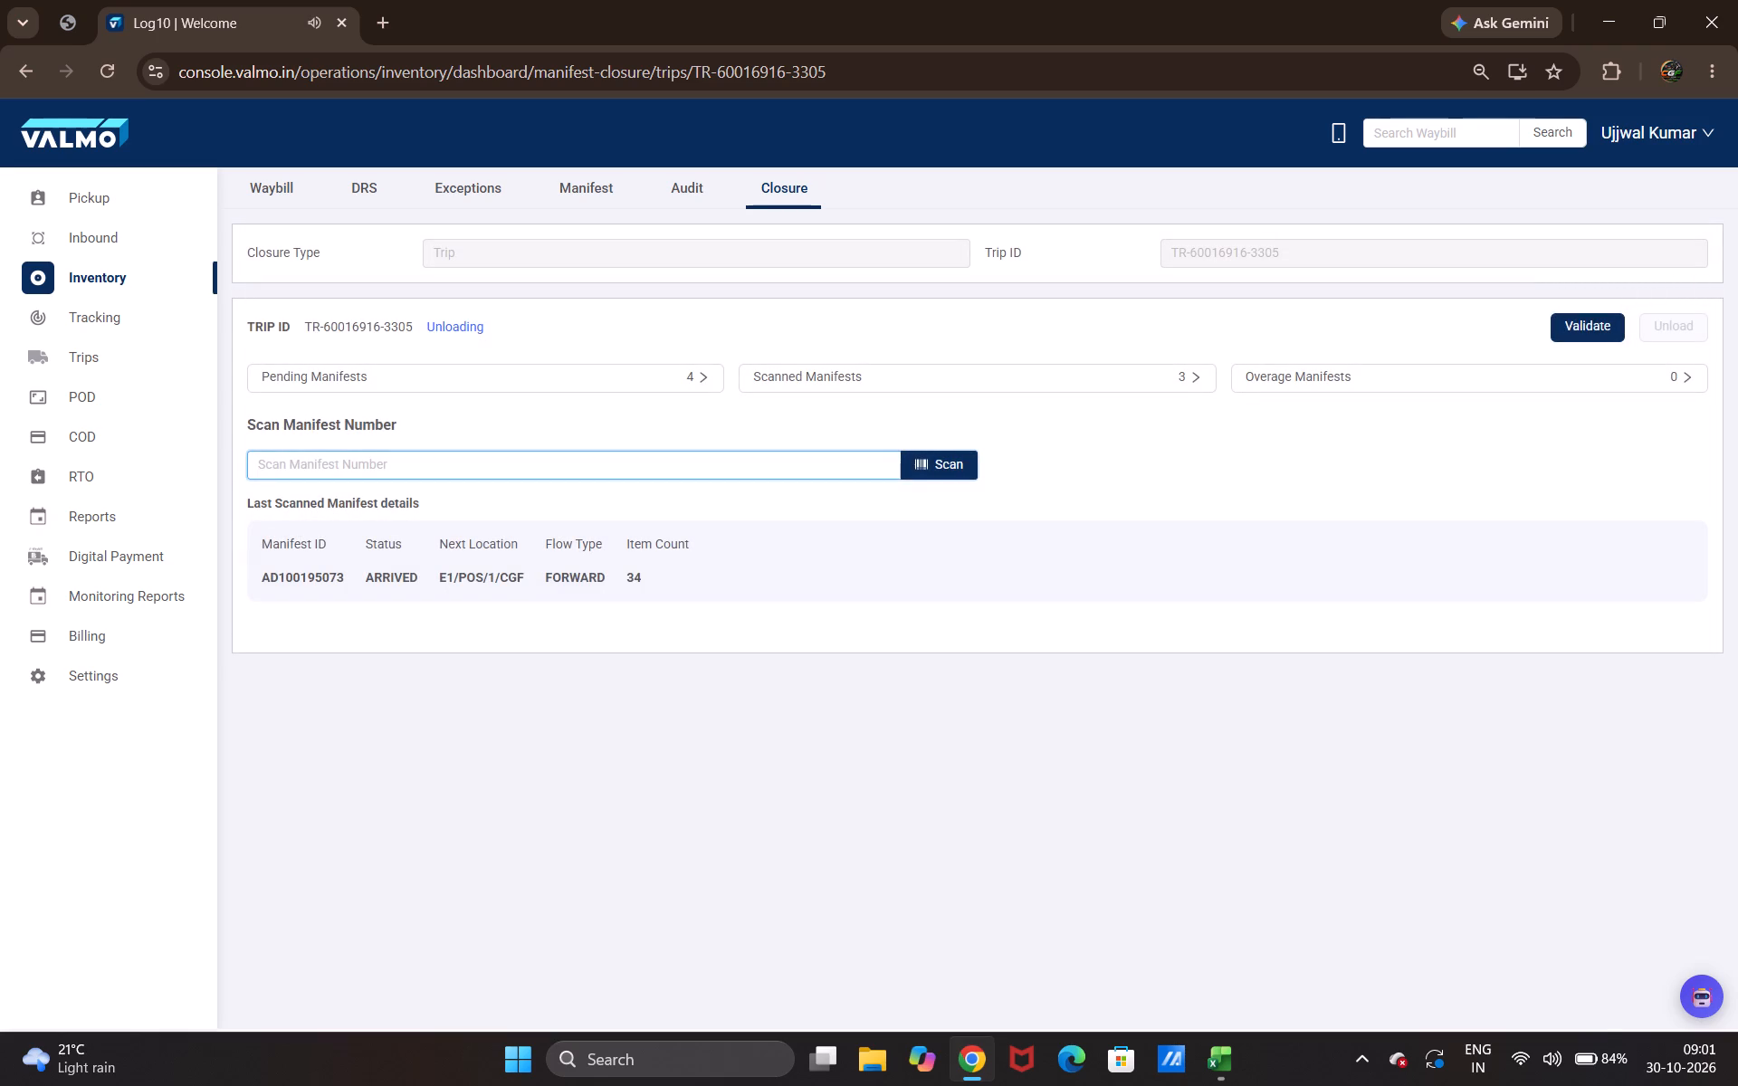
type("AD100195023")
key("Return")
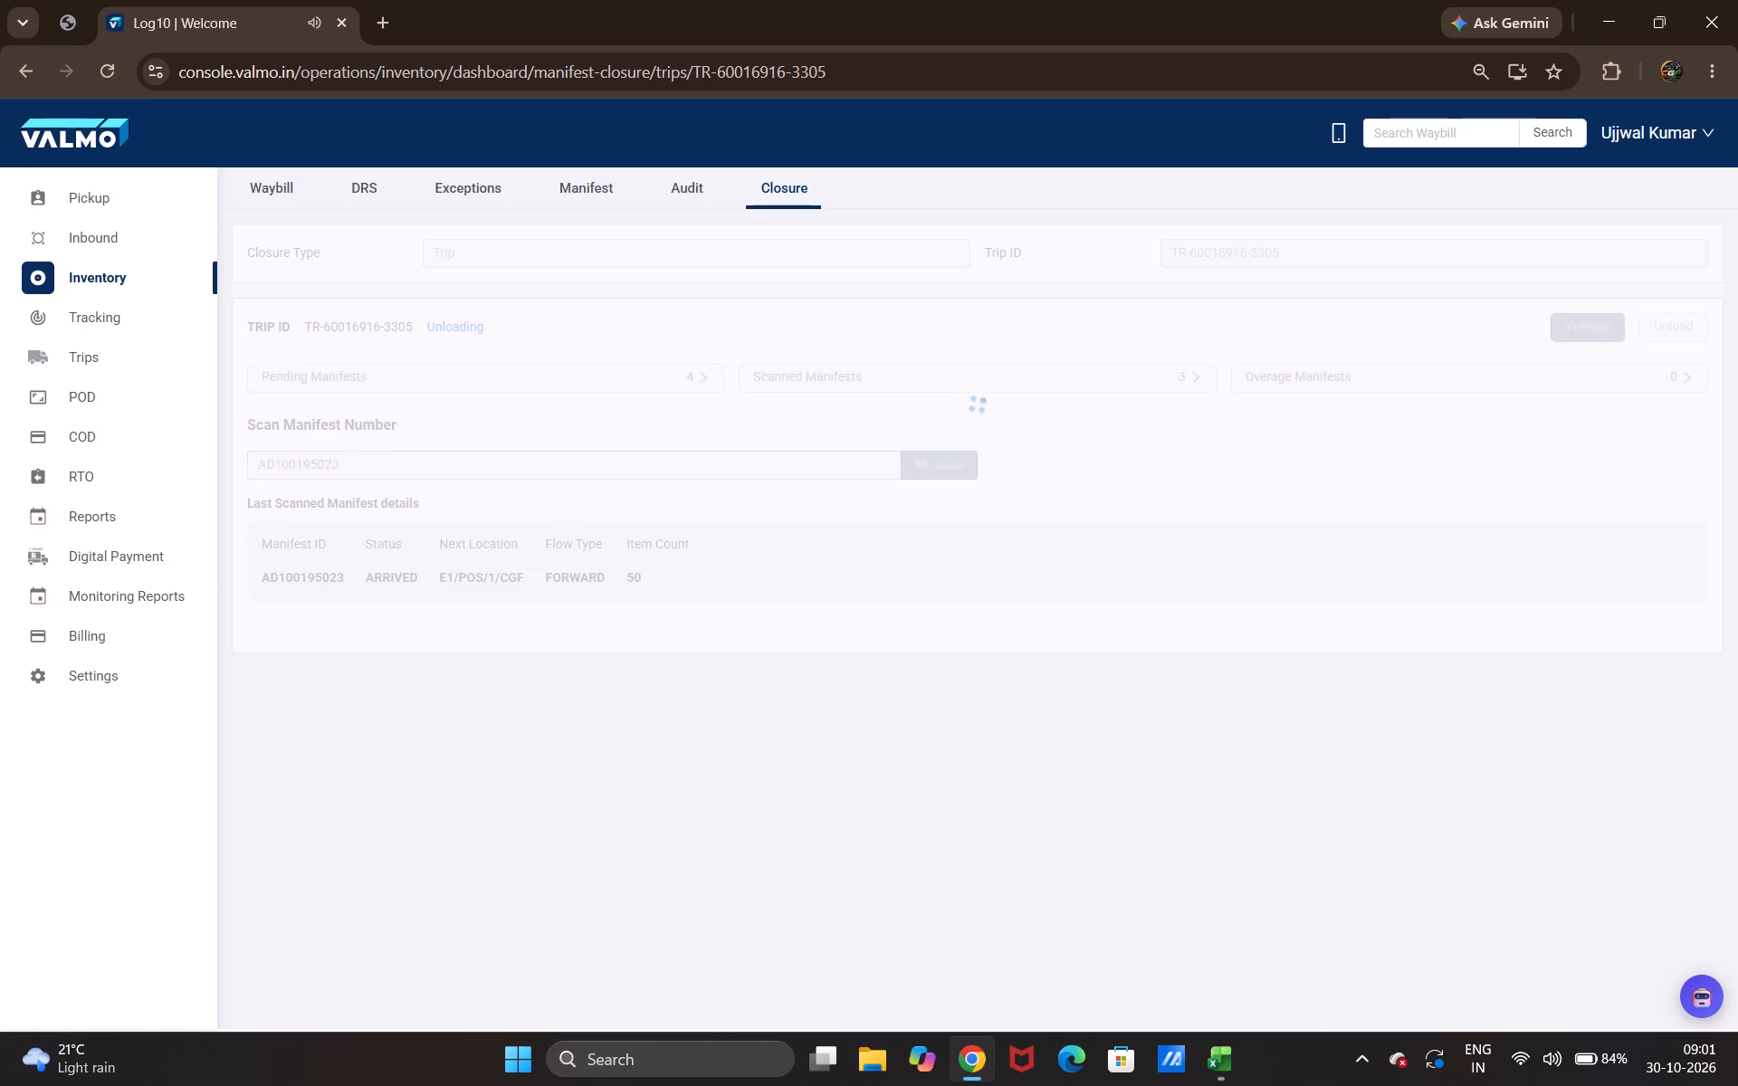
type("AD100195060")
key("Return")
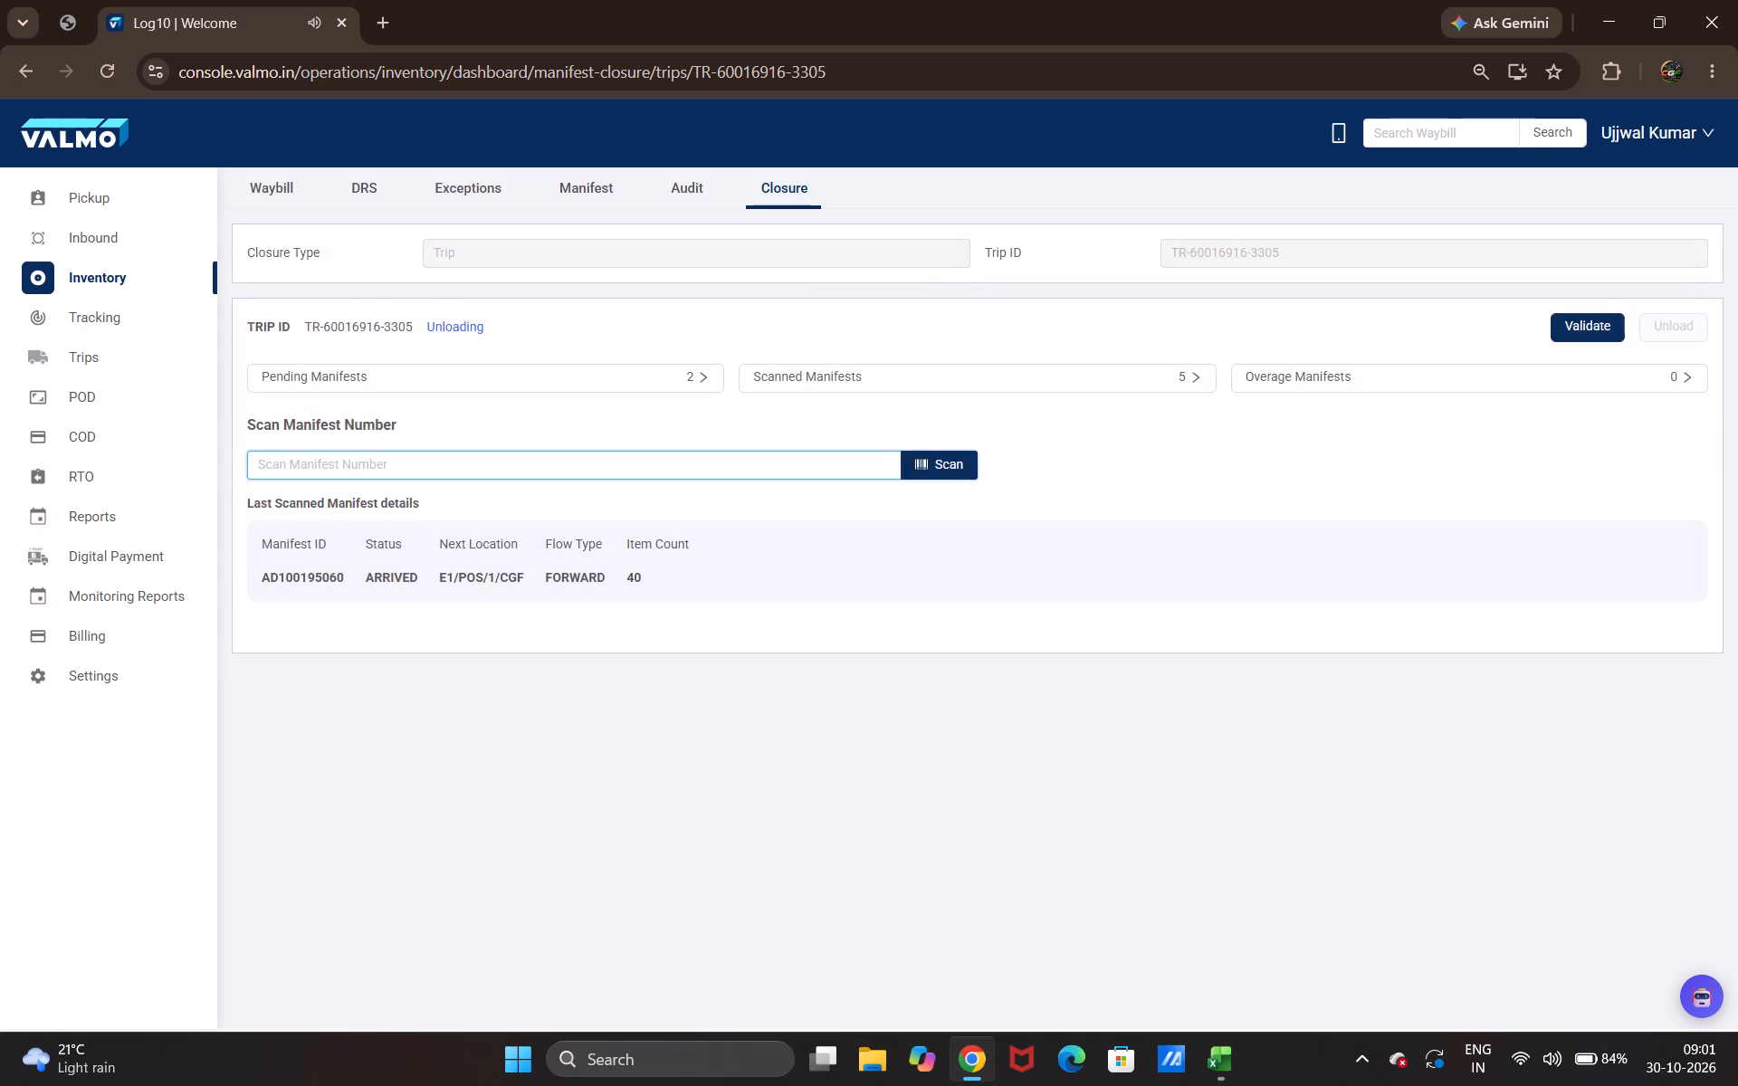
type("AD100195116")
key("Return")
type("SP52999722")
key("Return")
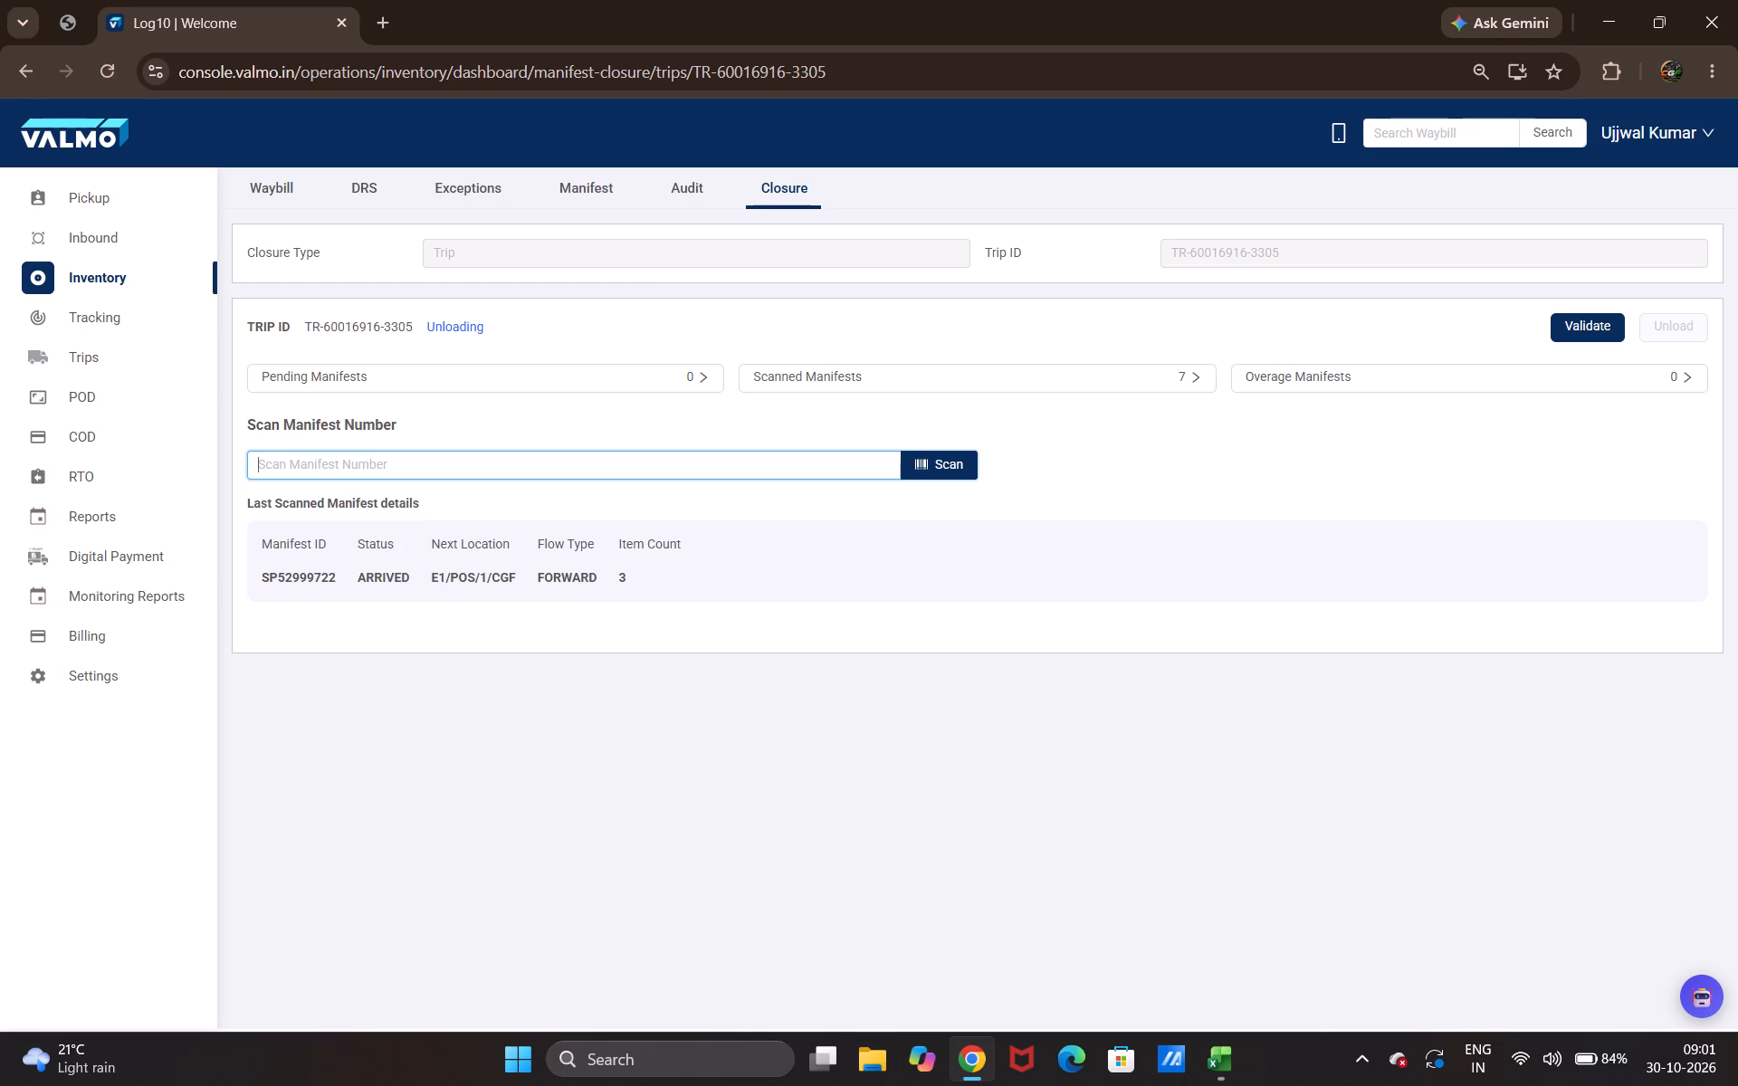
left_click(1598, 319)
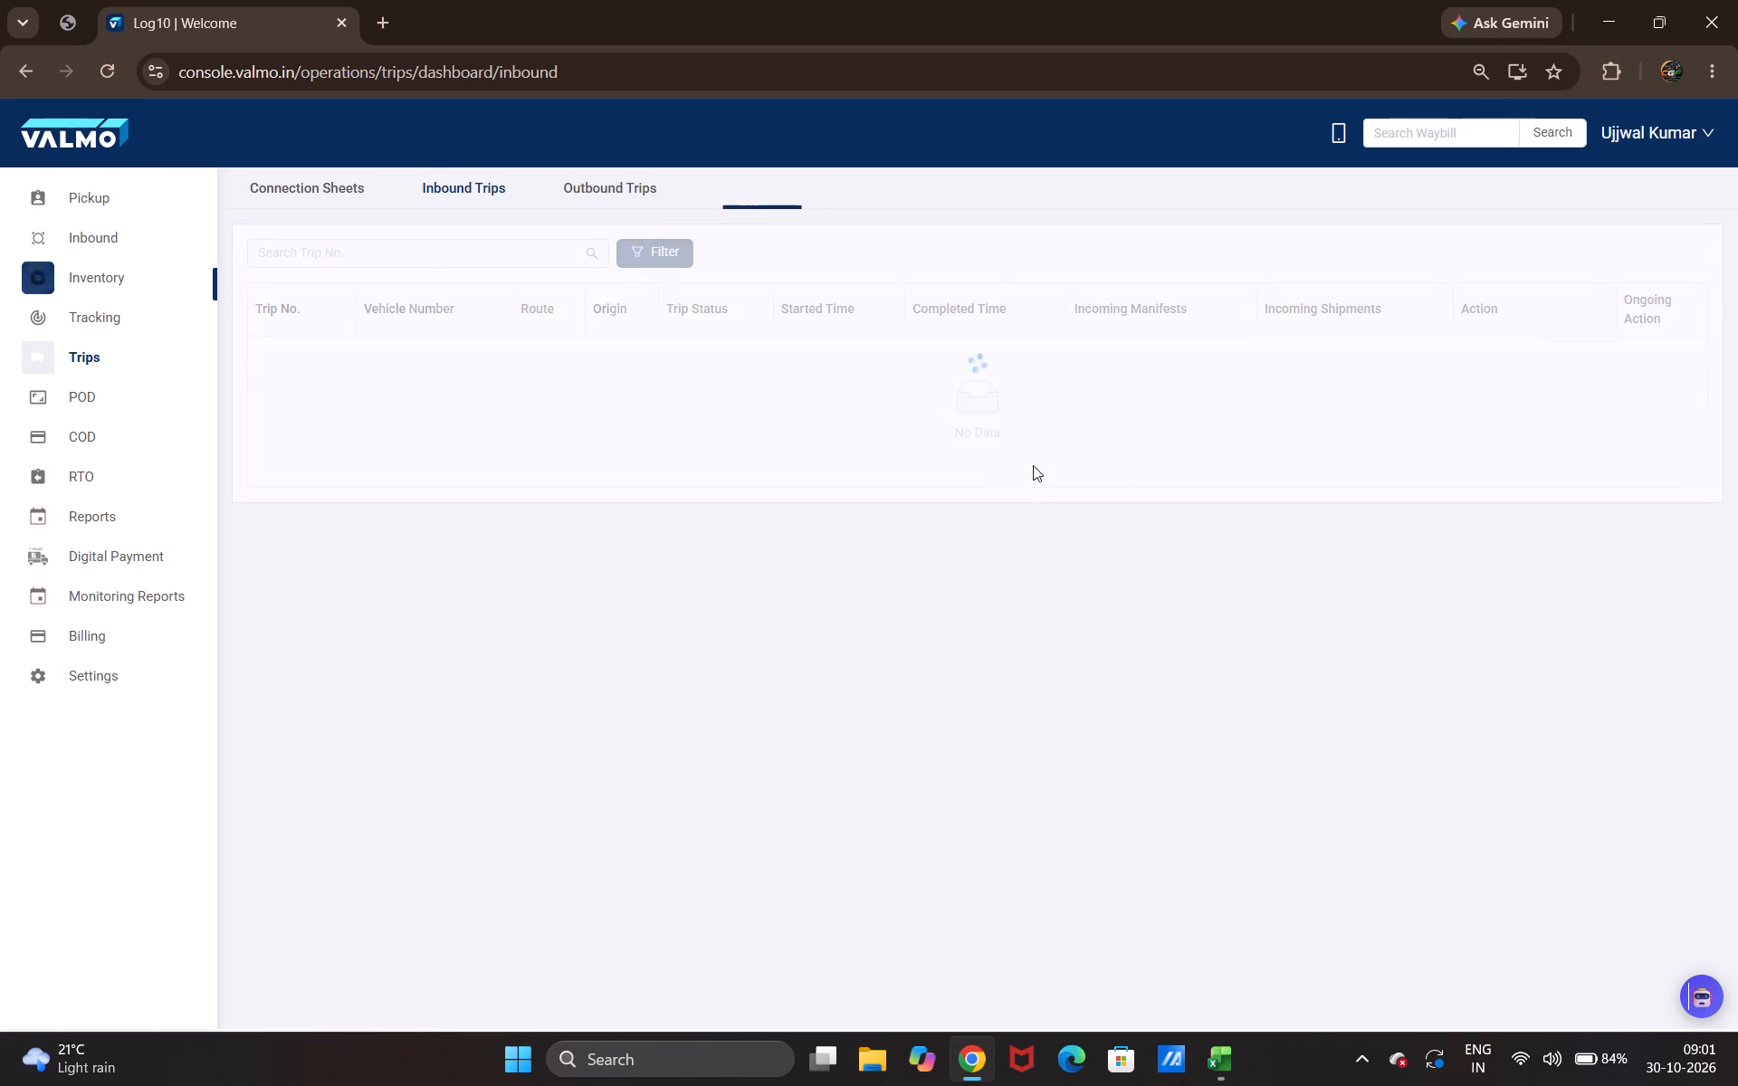
left_click(1507, 360)
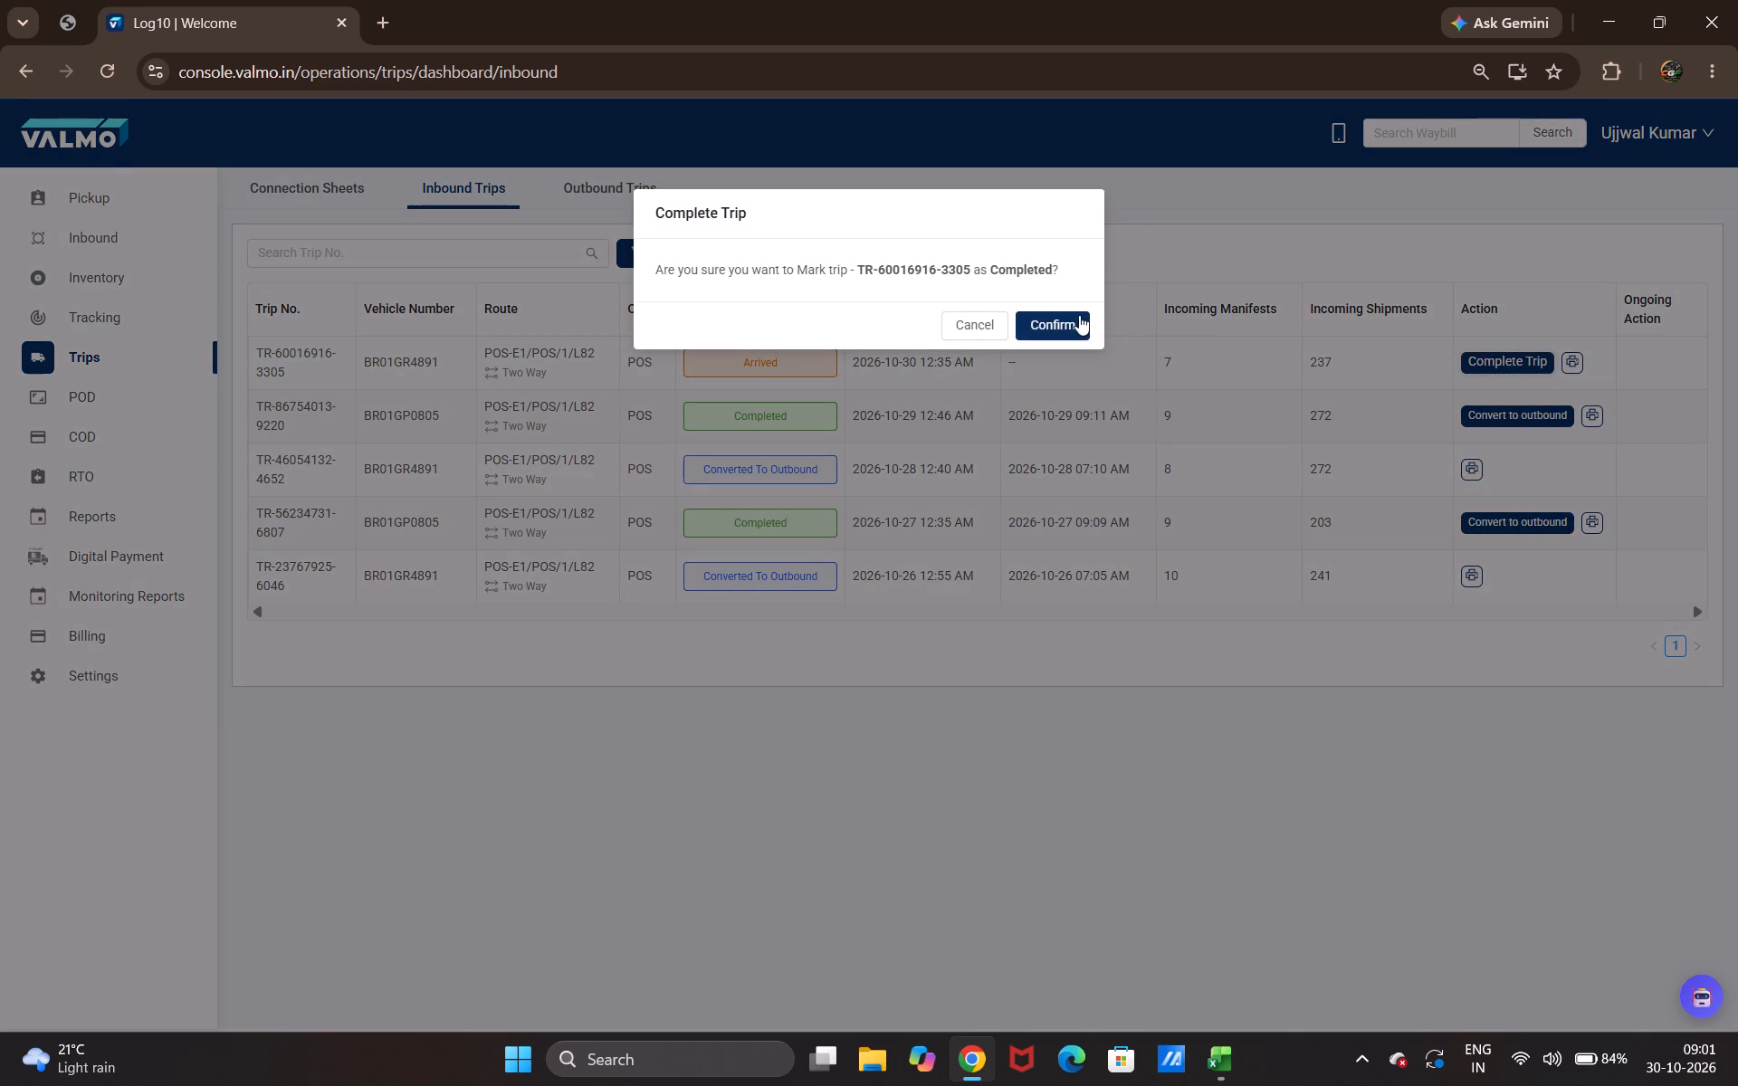
left_click(1045, 322)
left_click(991, 304)
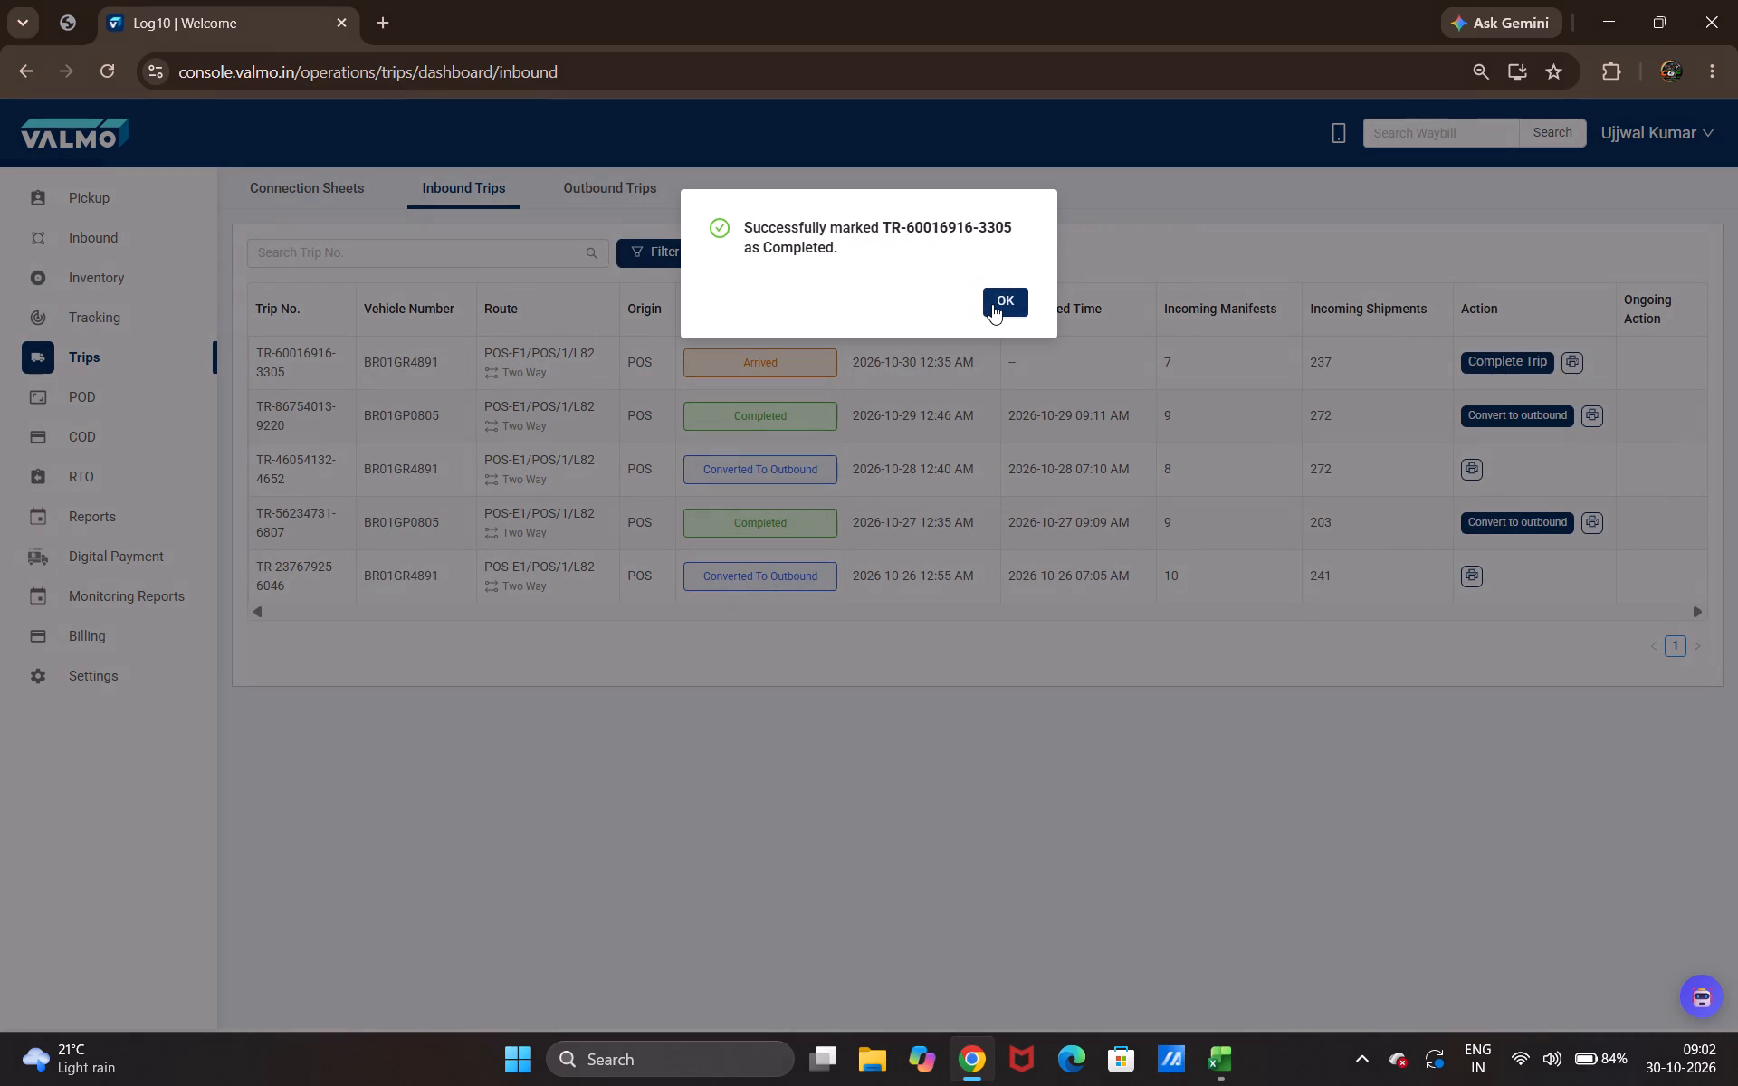
left_click(1471, 356)
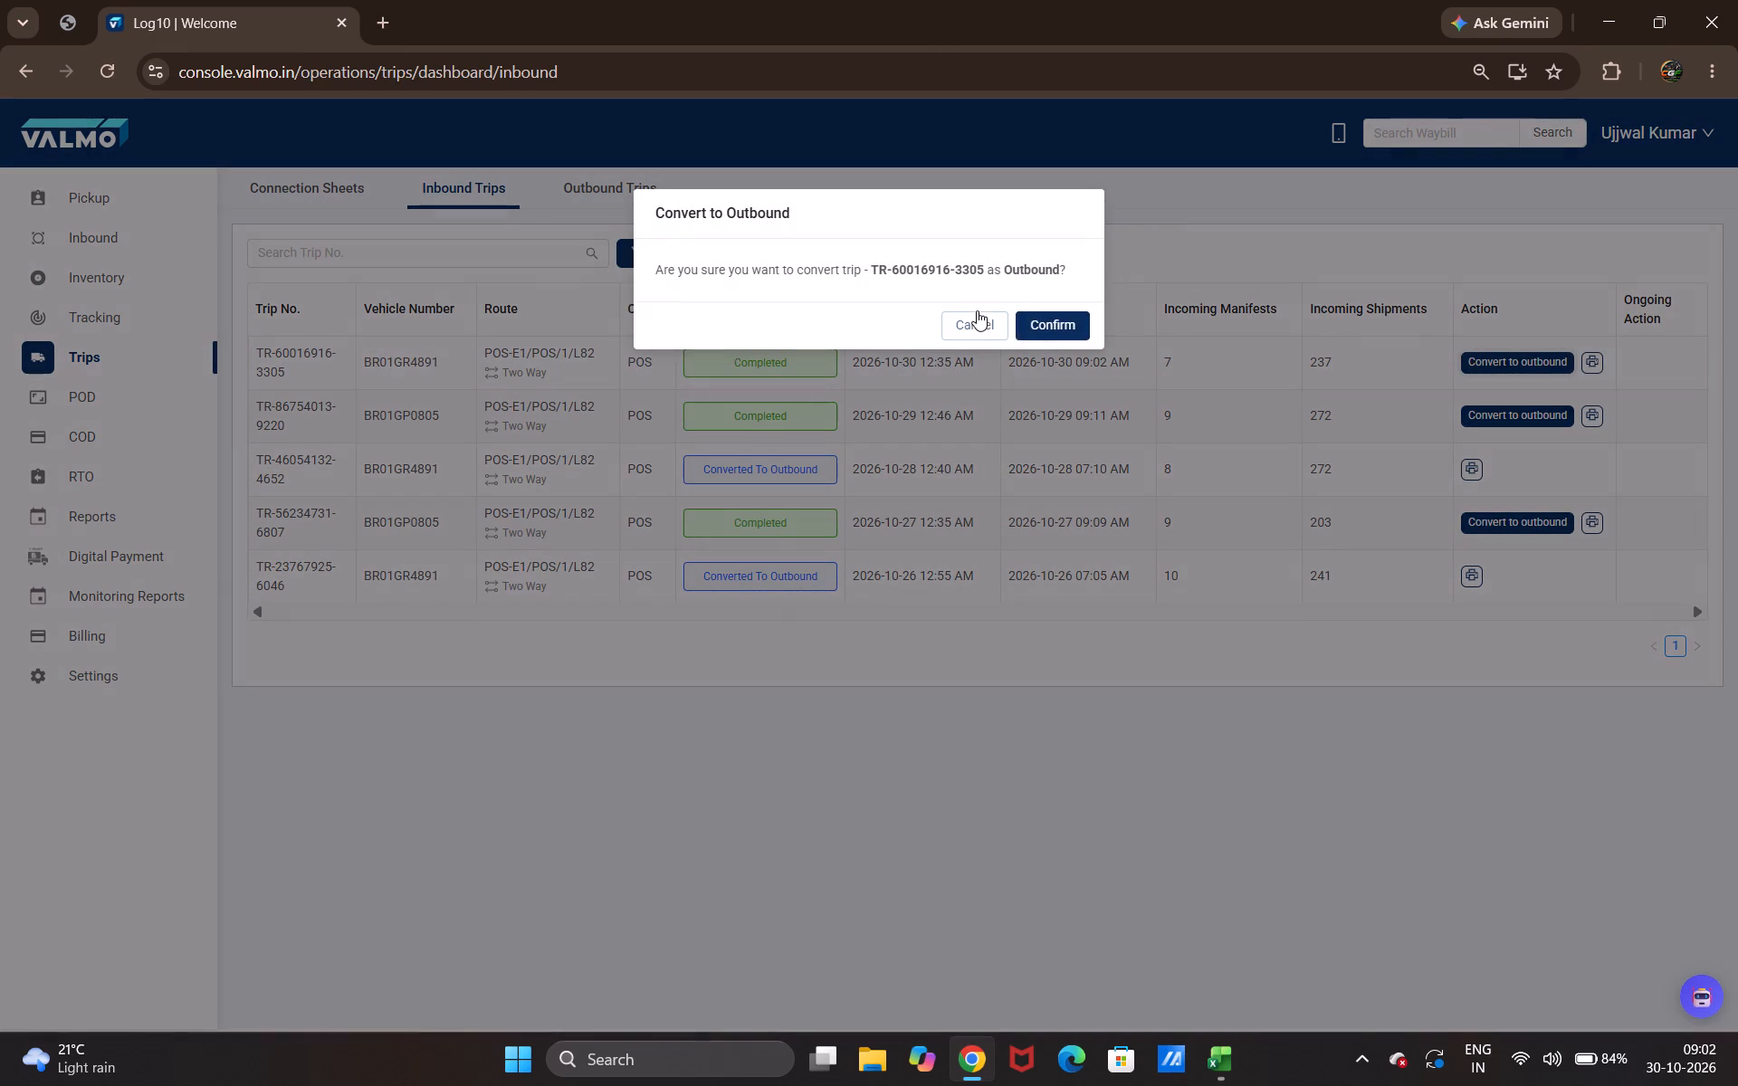
left_click(1046, 322)
left_click(1014, 303)
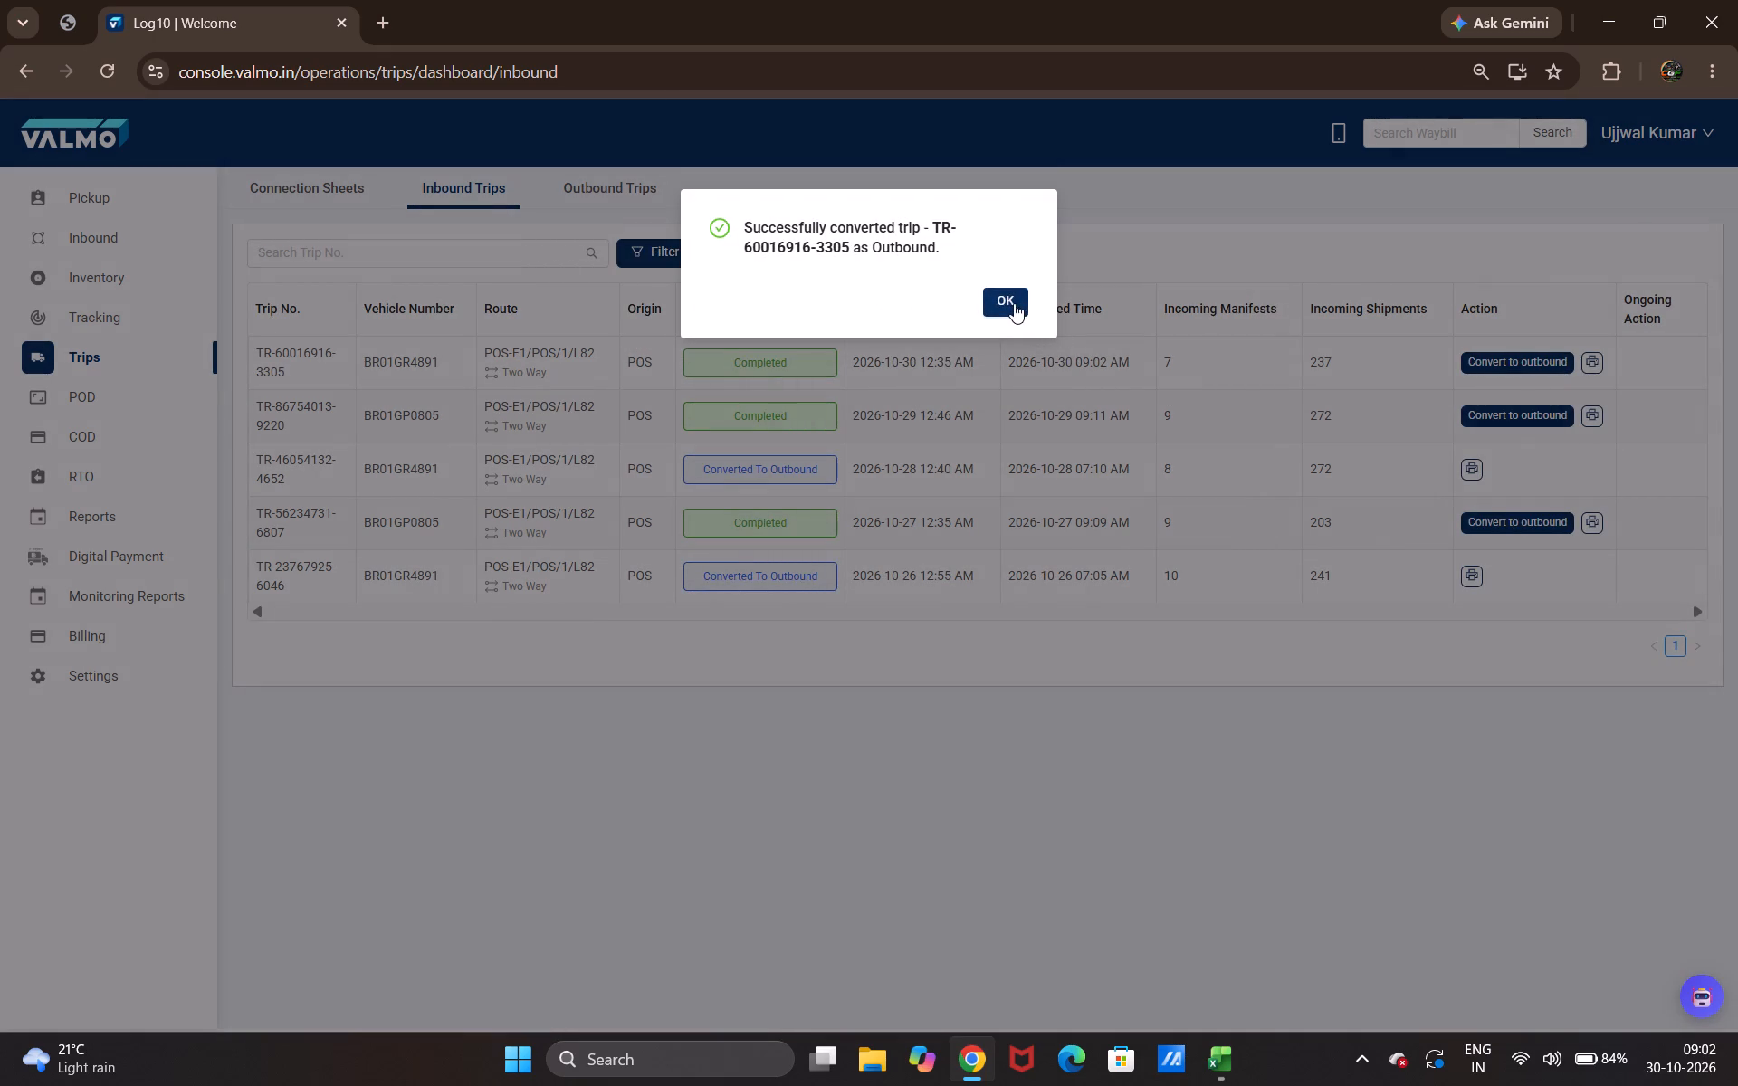
left_click(612, 186)
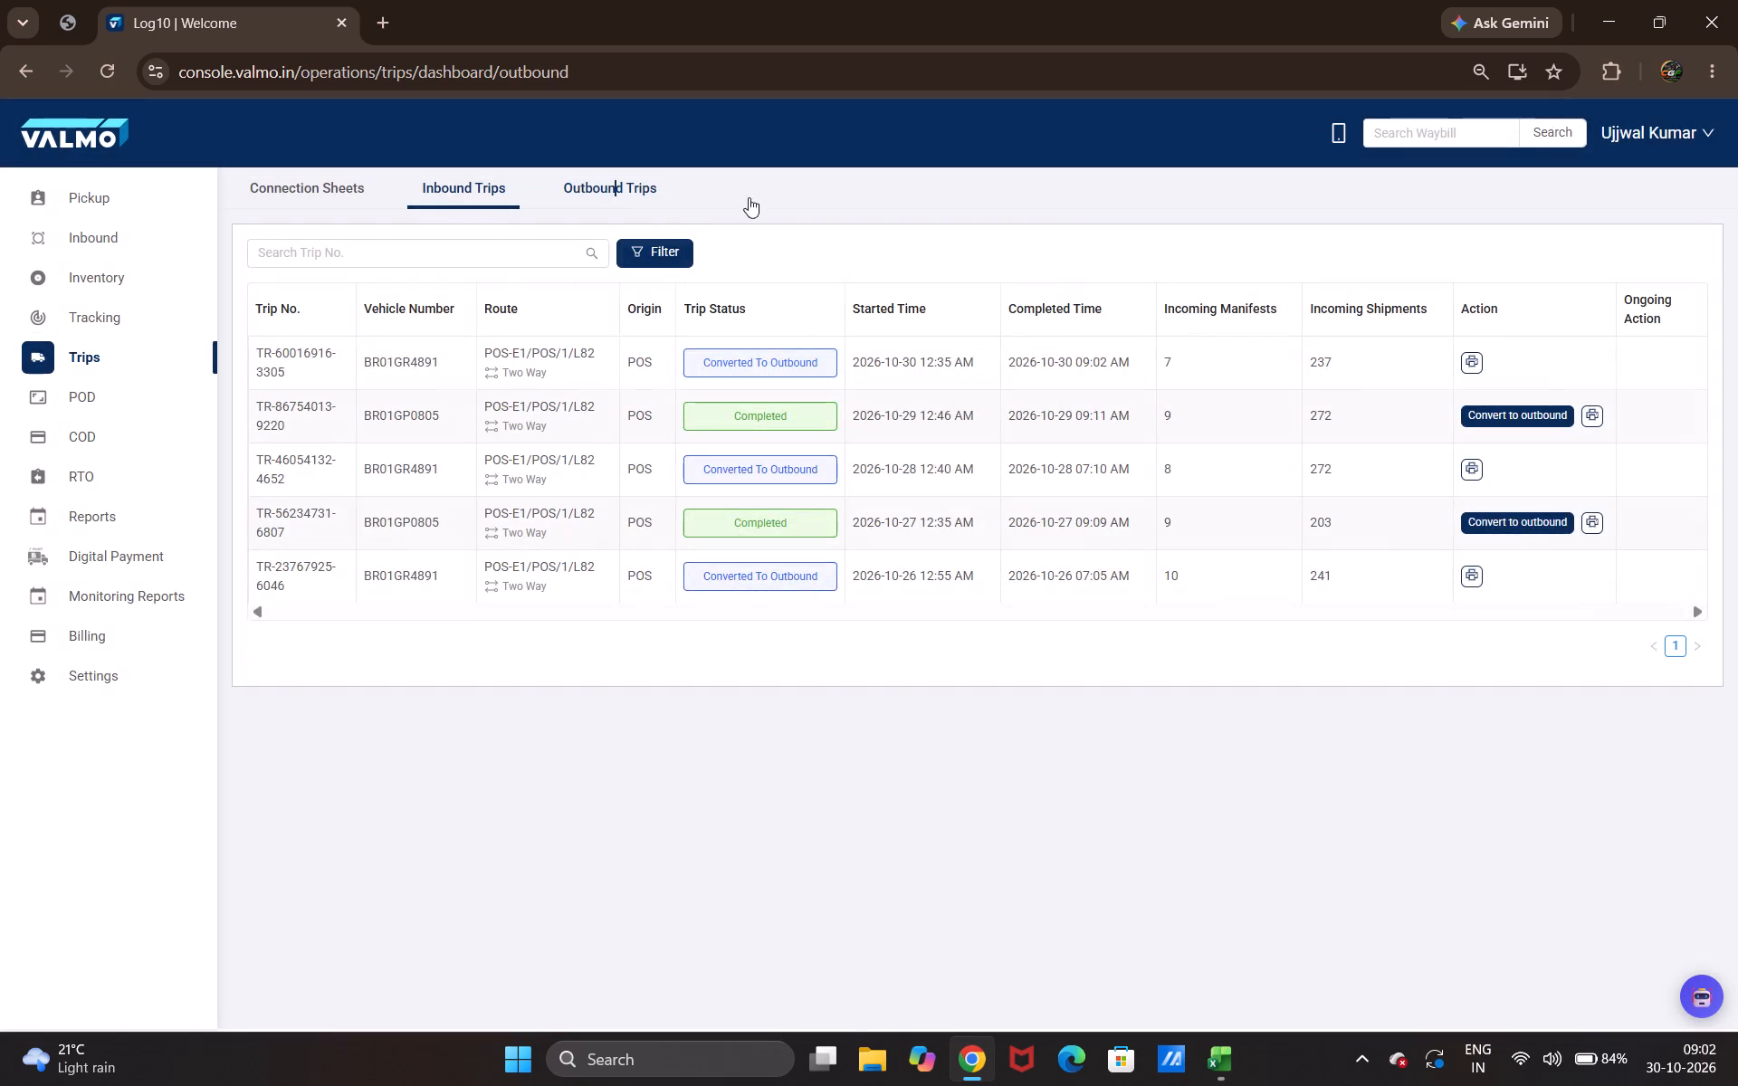
left_click(1486, 358)
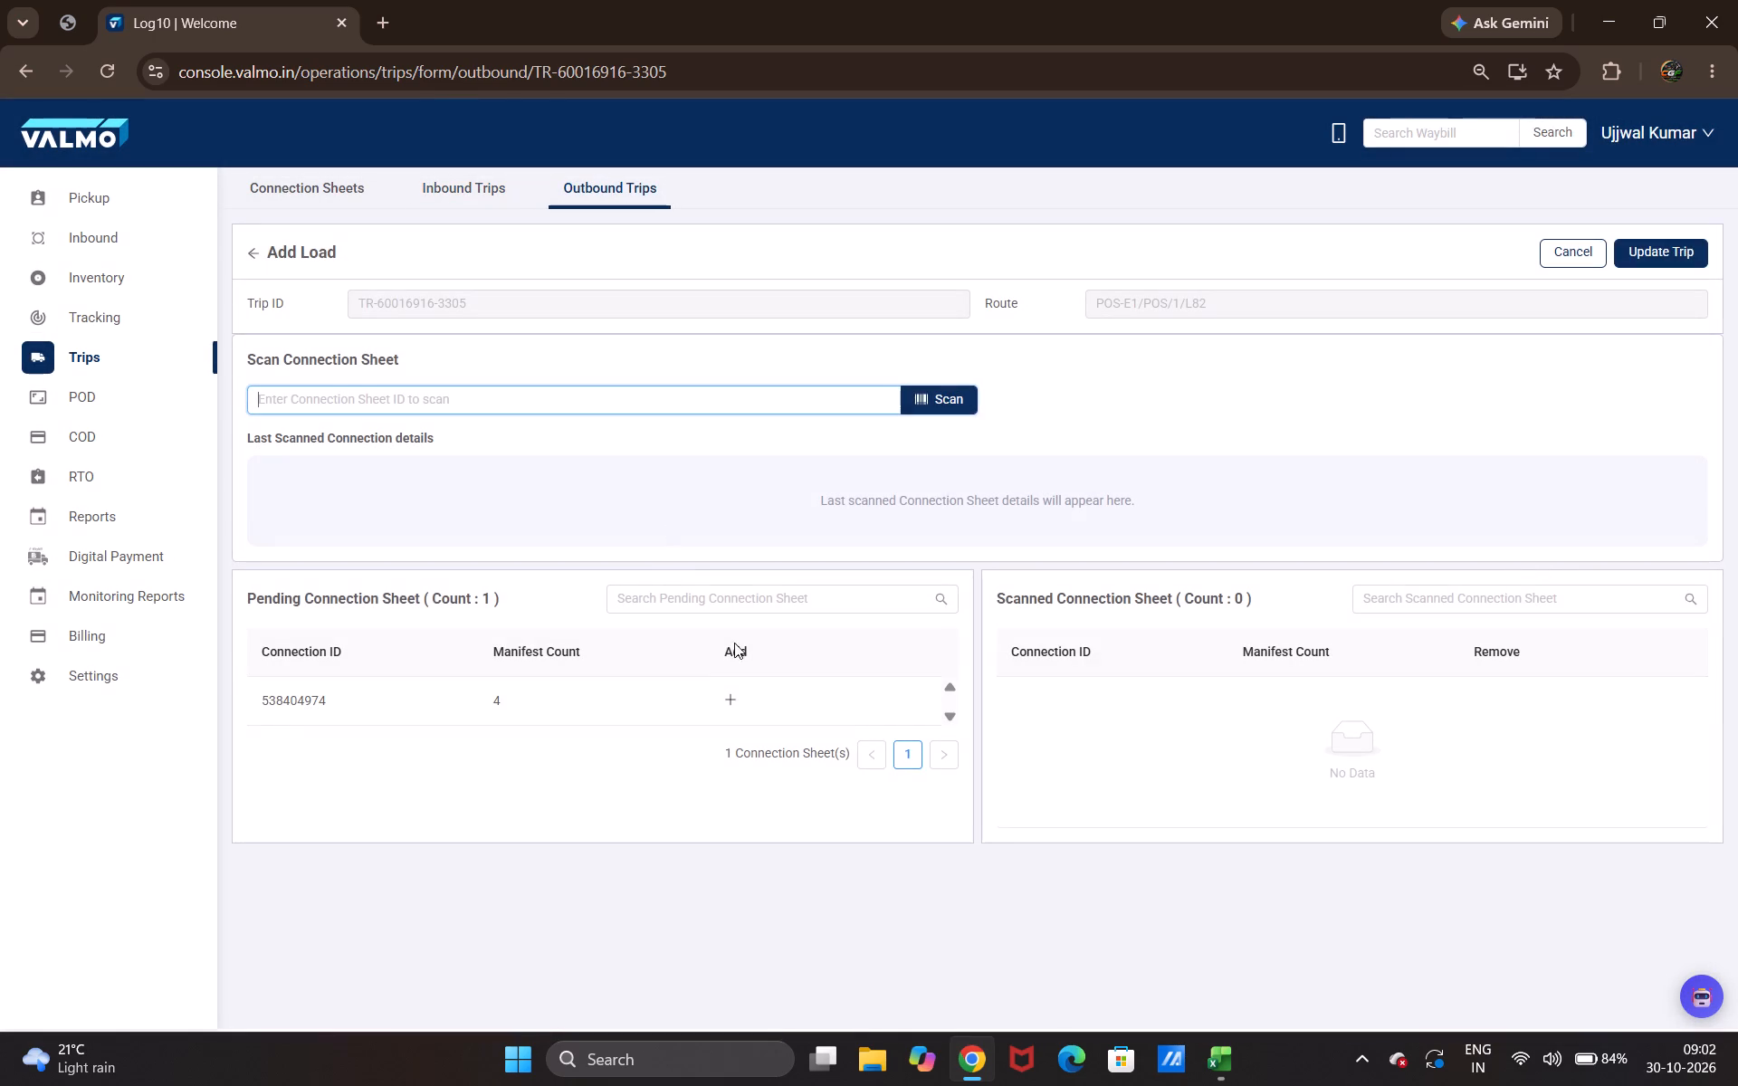
left_click(739, 697)
left_click(731, 697)
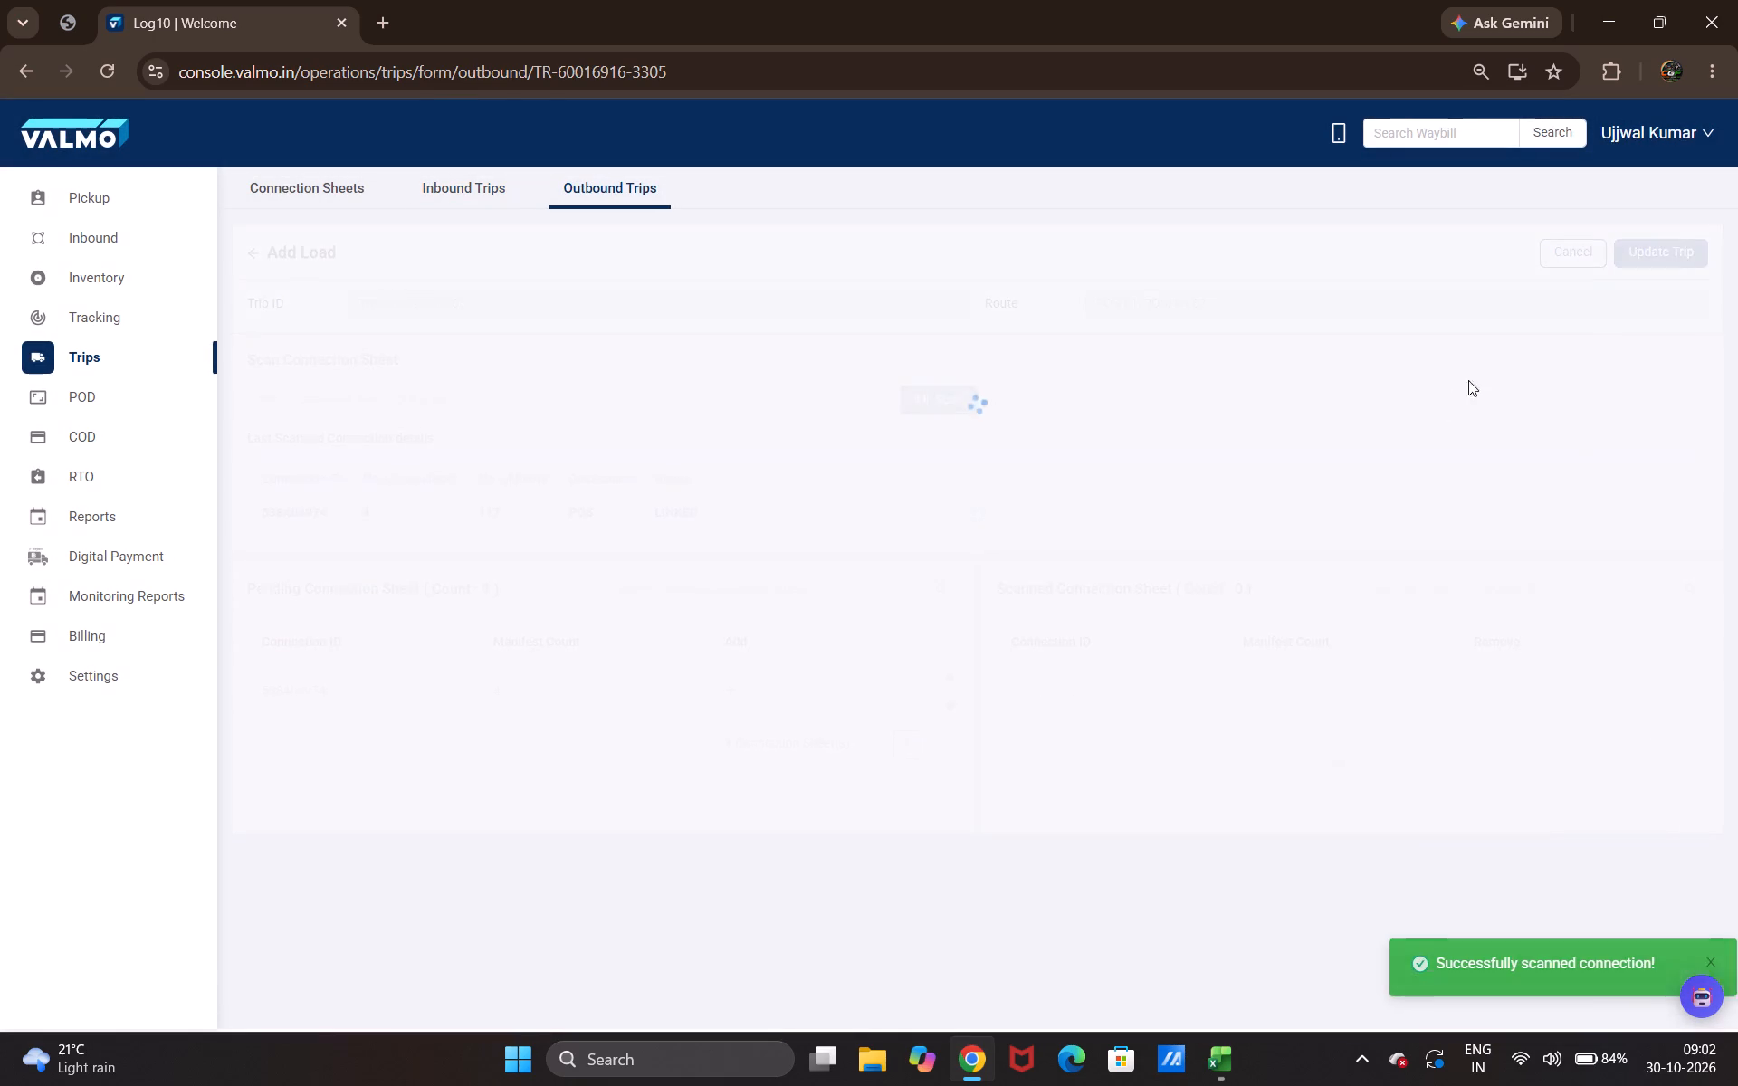
left_click(1668, 245)
left_click(1004, 279)
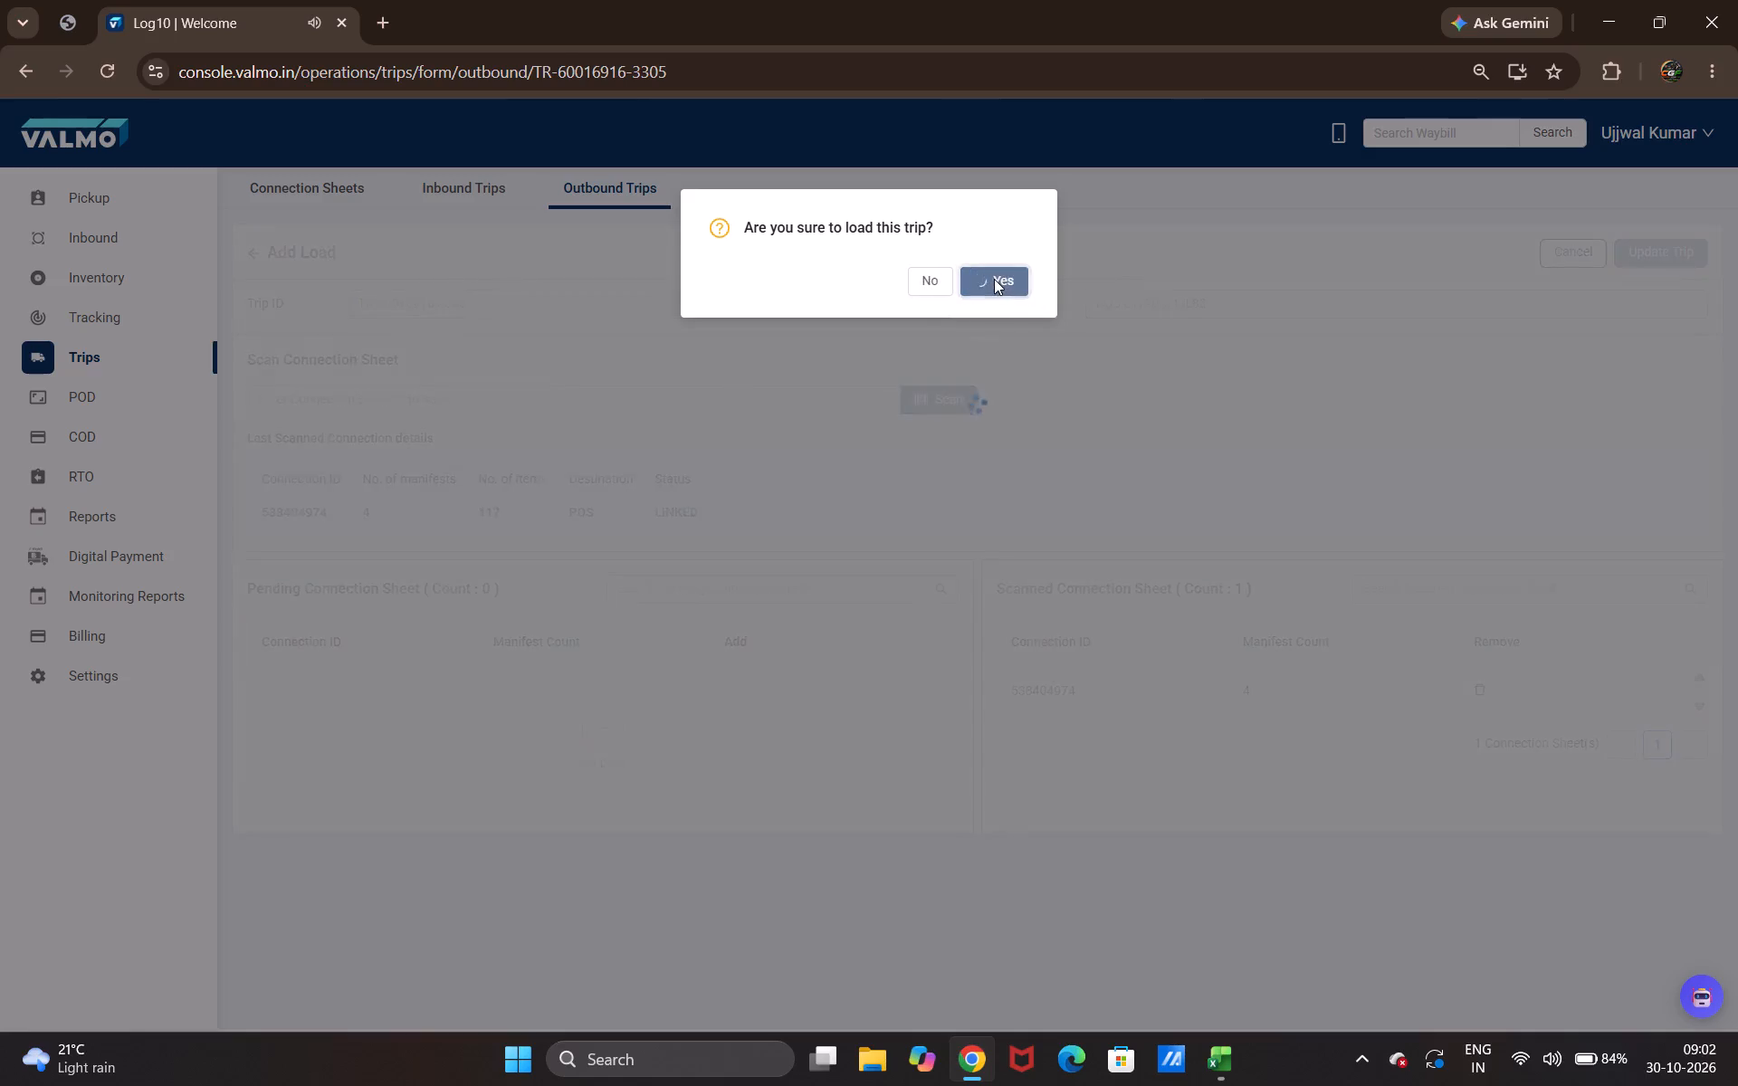
left_click(1480, 357)
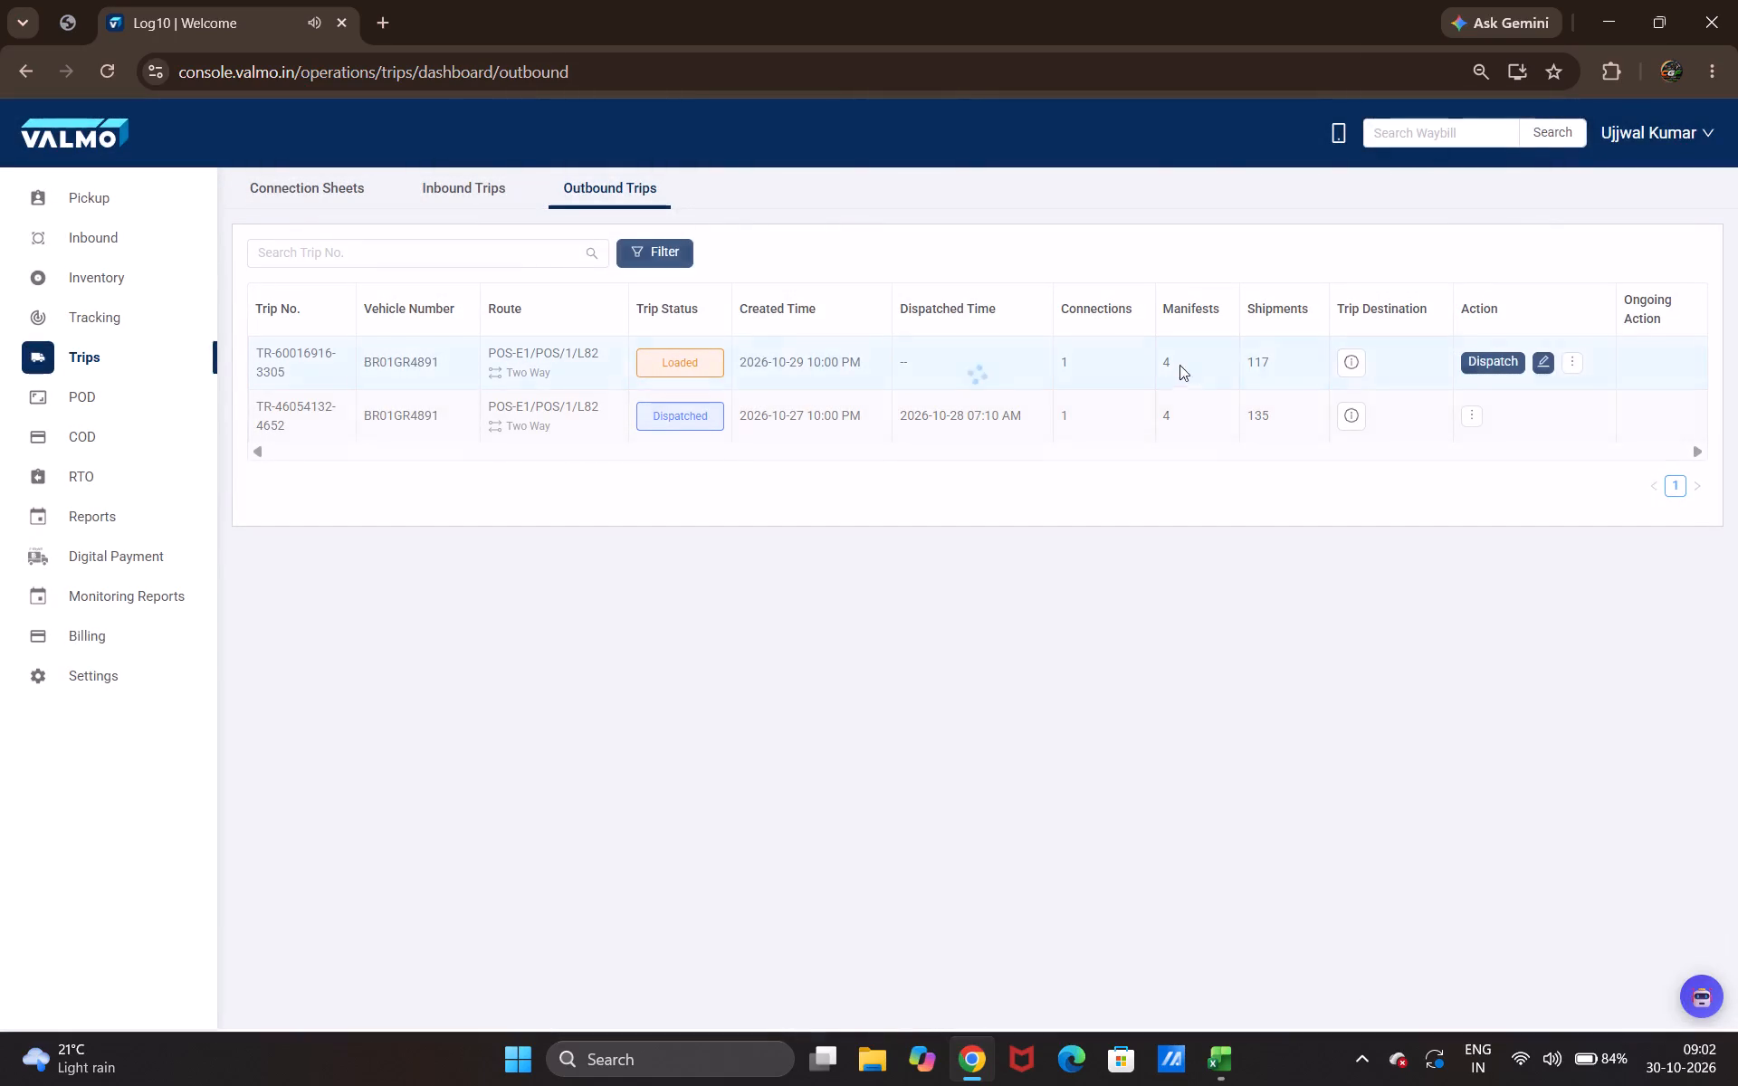
left_click(1017, 352)
left_click(996, 330)
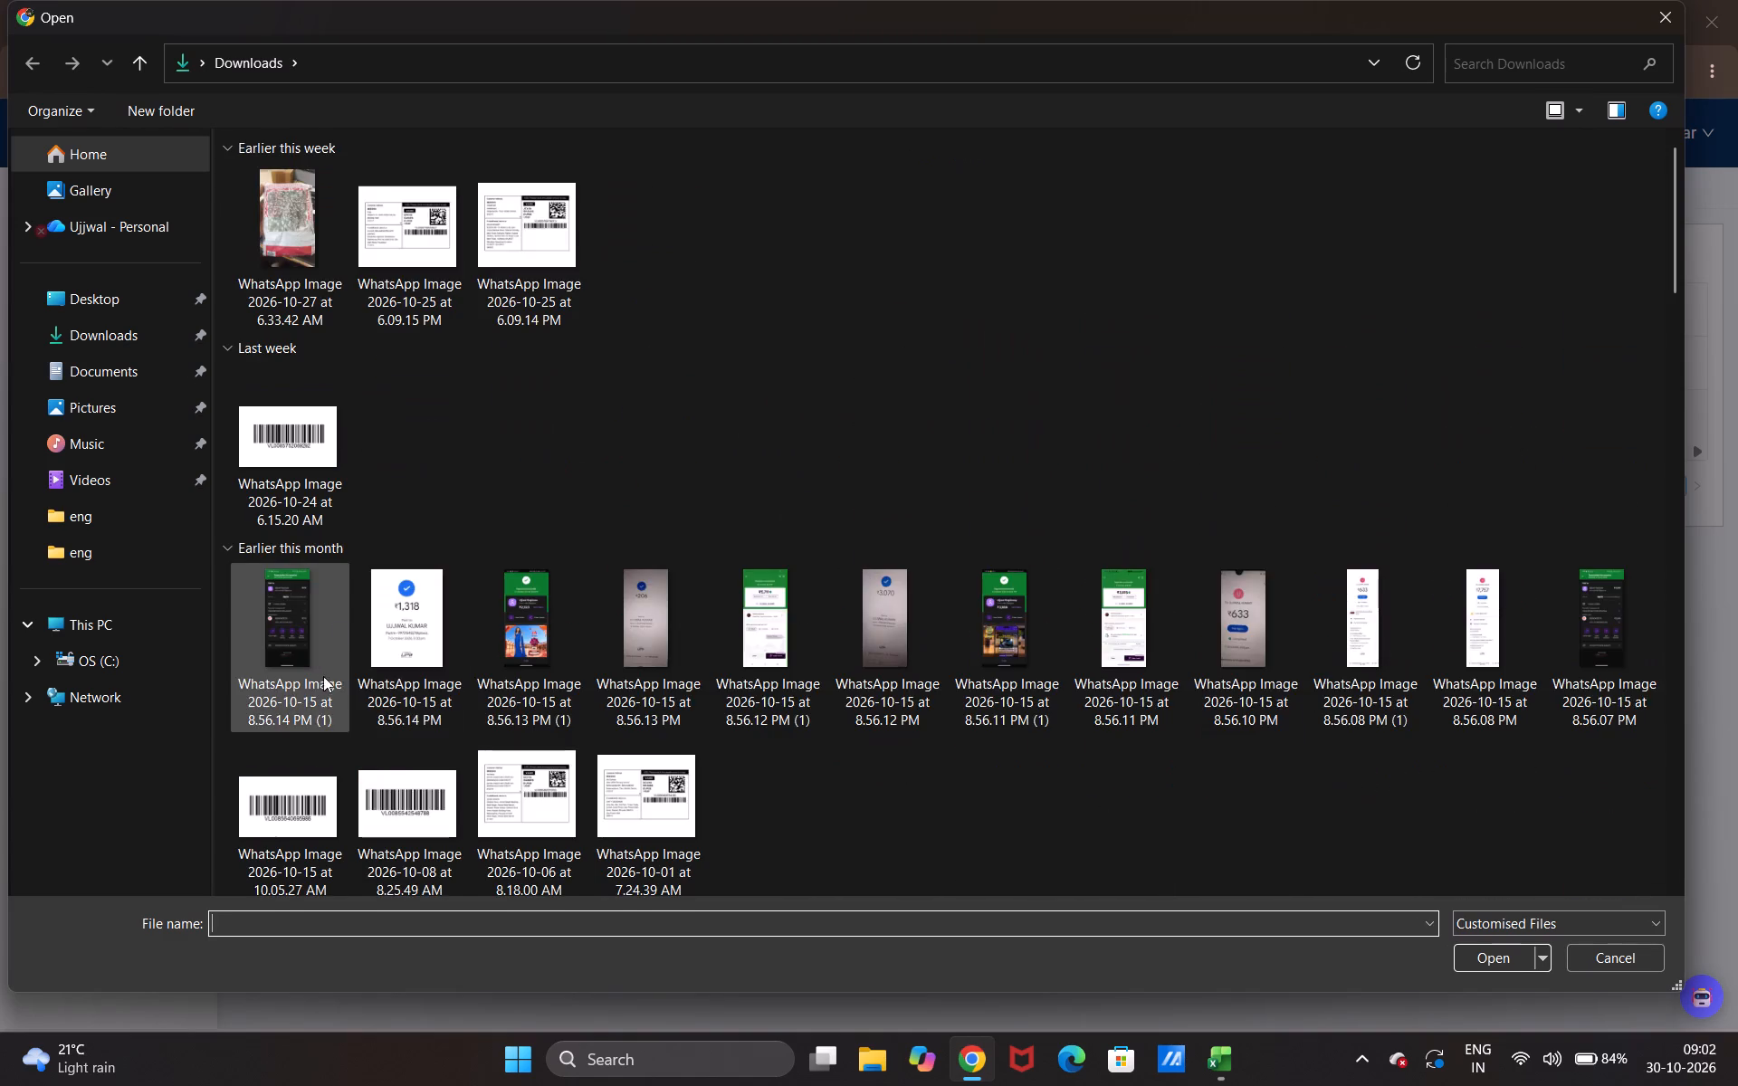
scroll(333, 624, "down", 2)
double_click(272, 298)
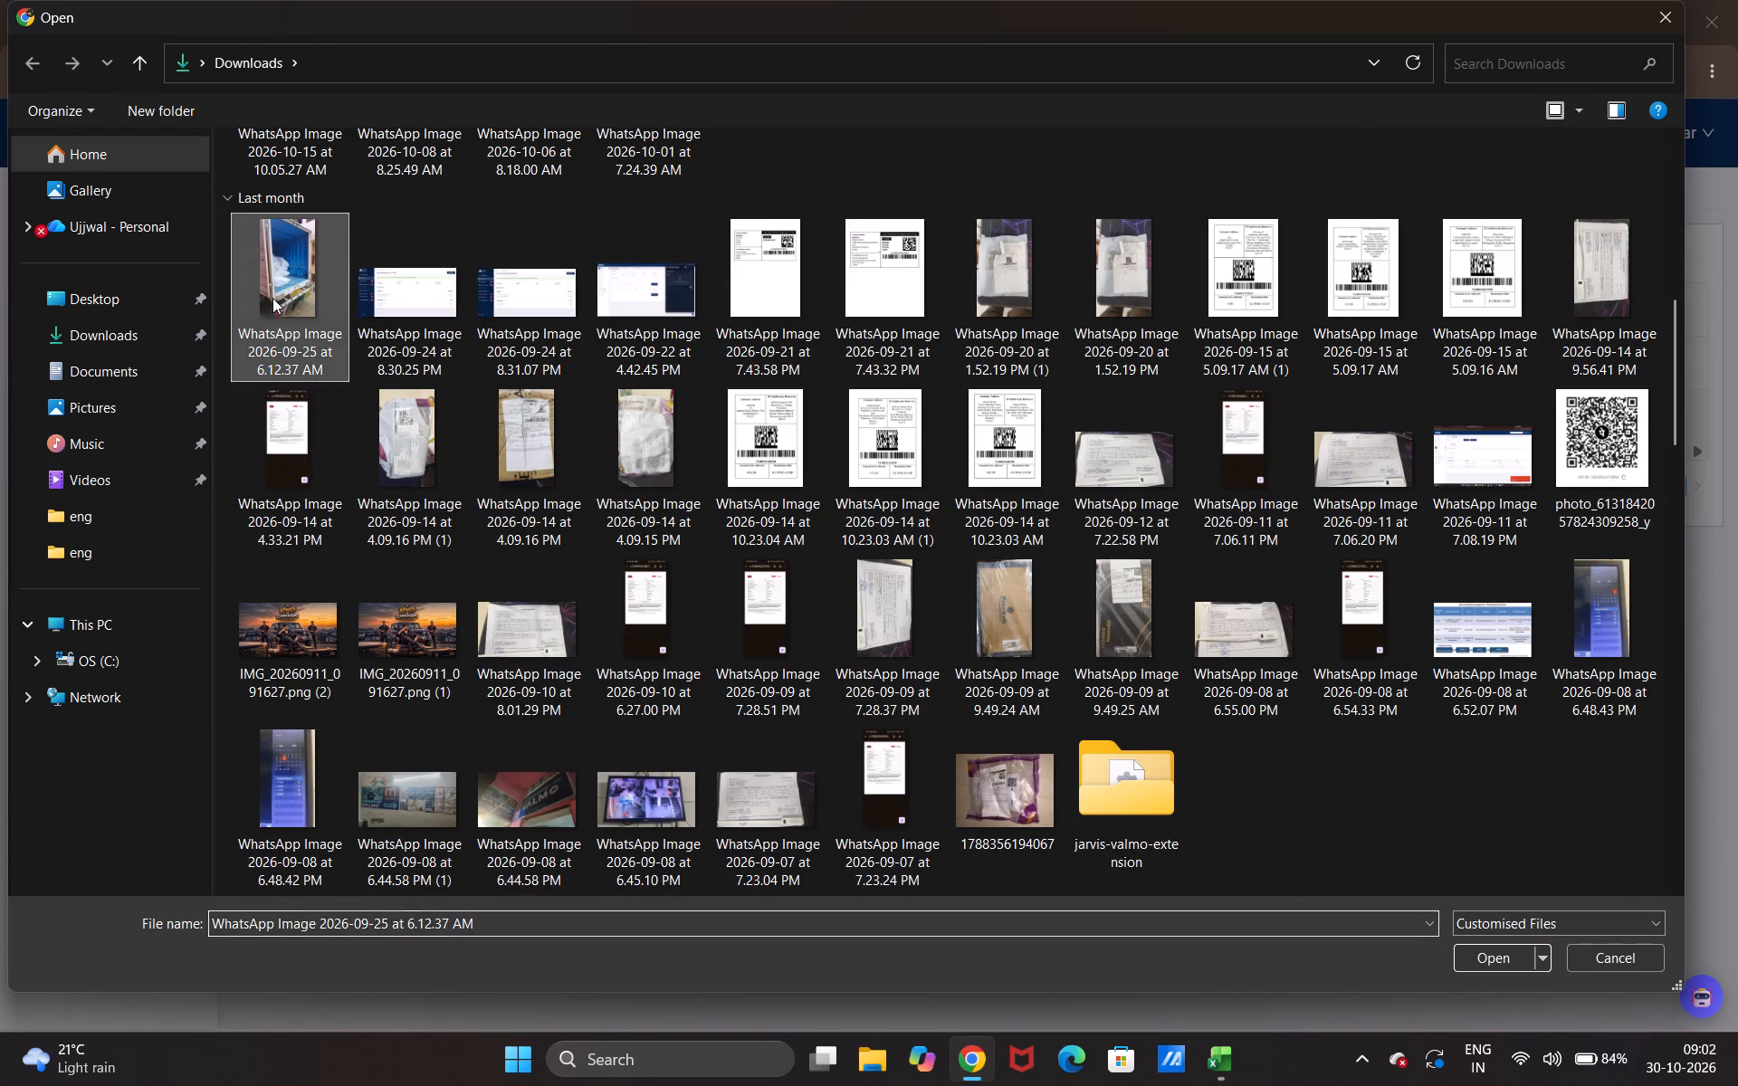
left_click(1041, 463)
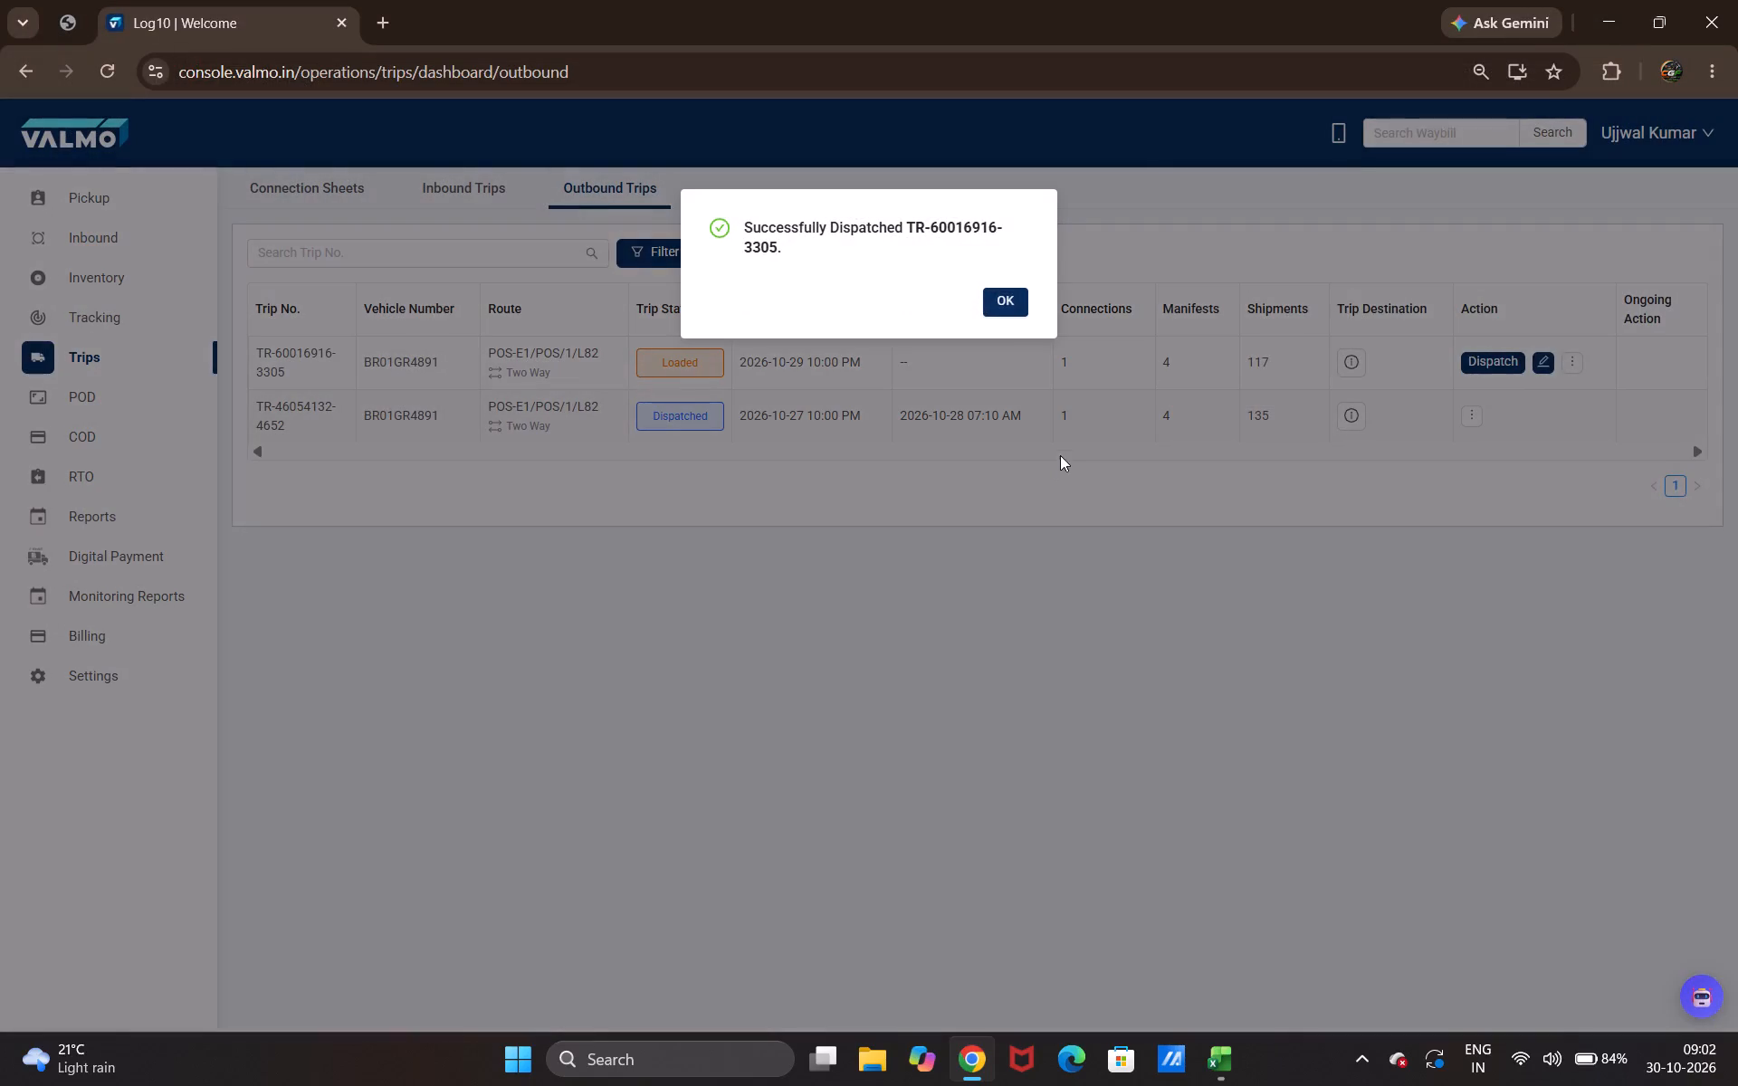
left_click(1009, 301)
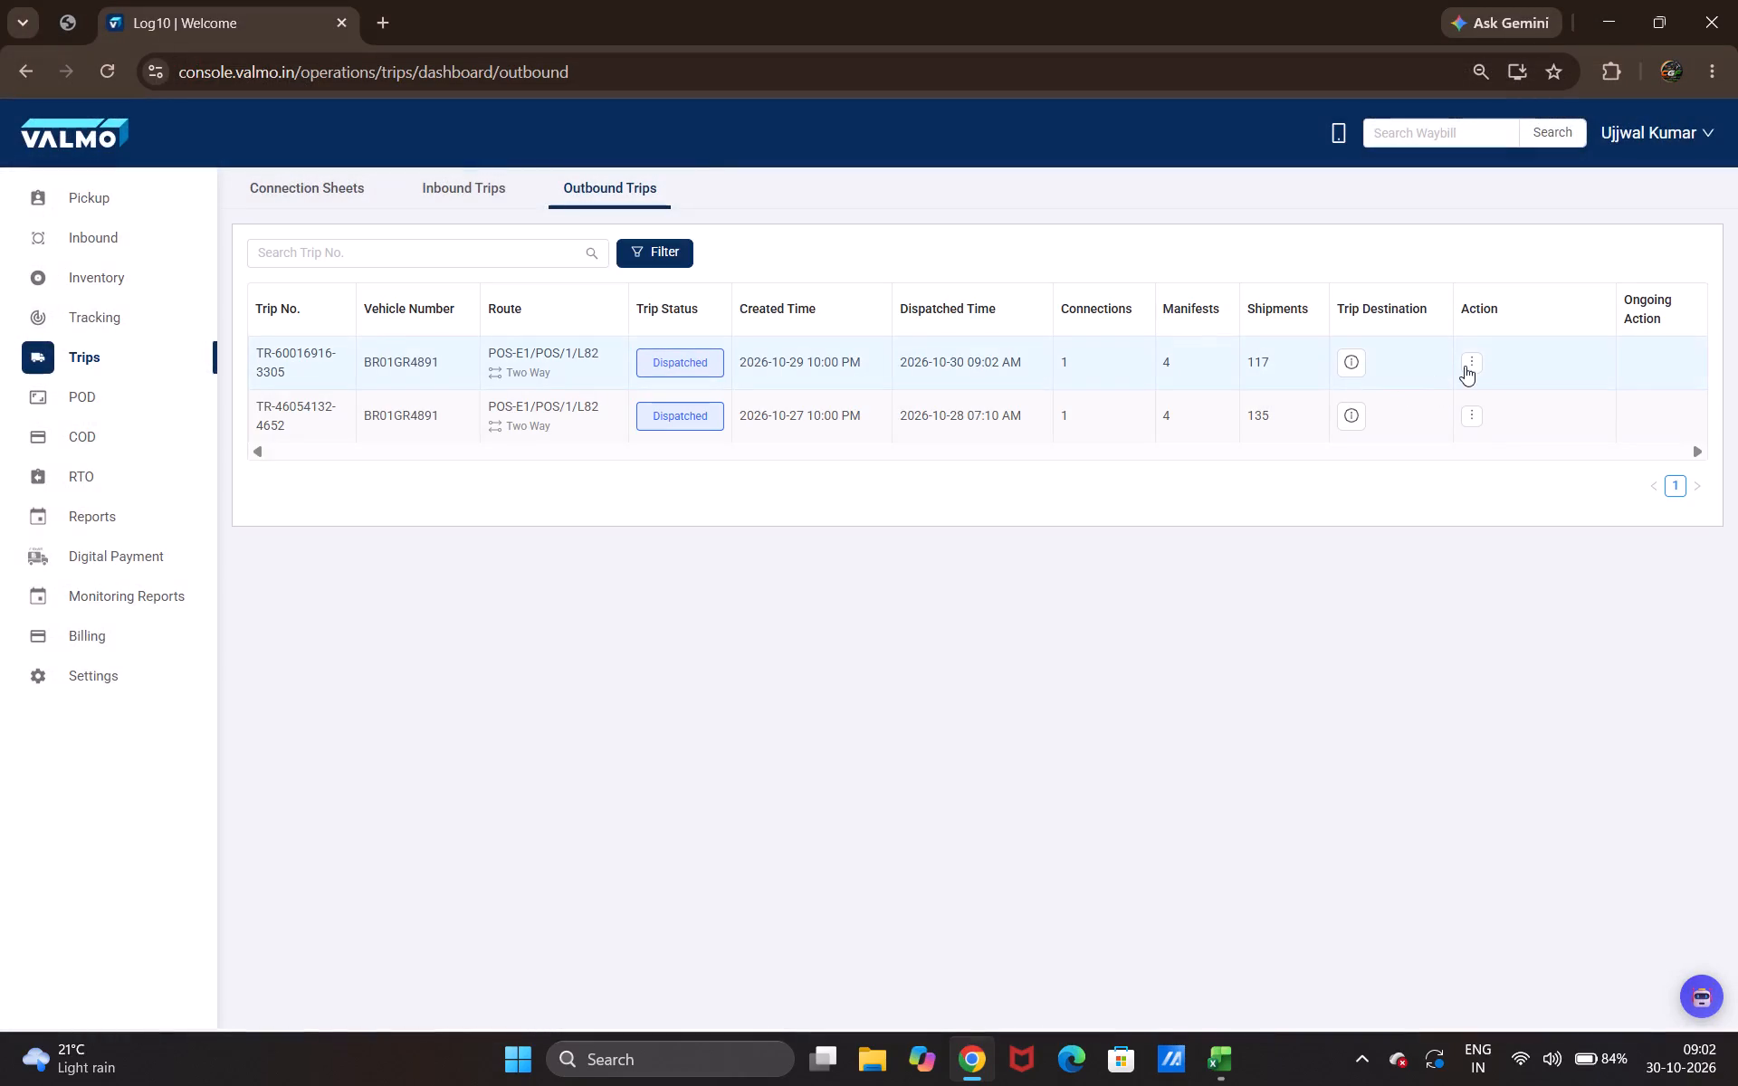
left_click(1473, 359)
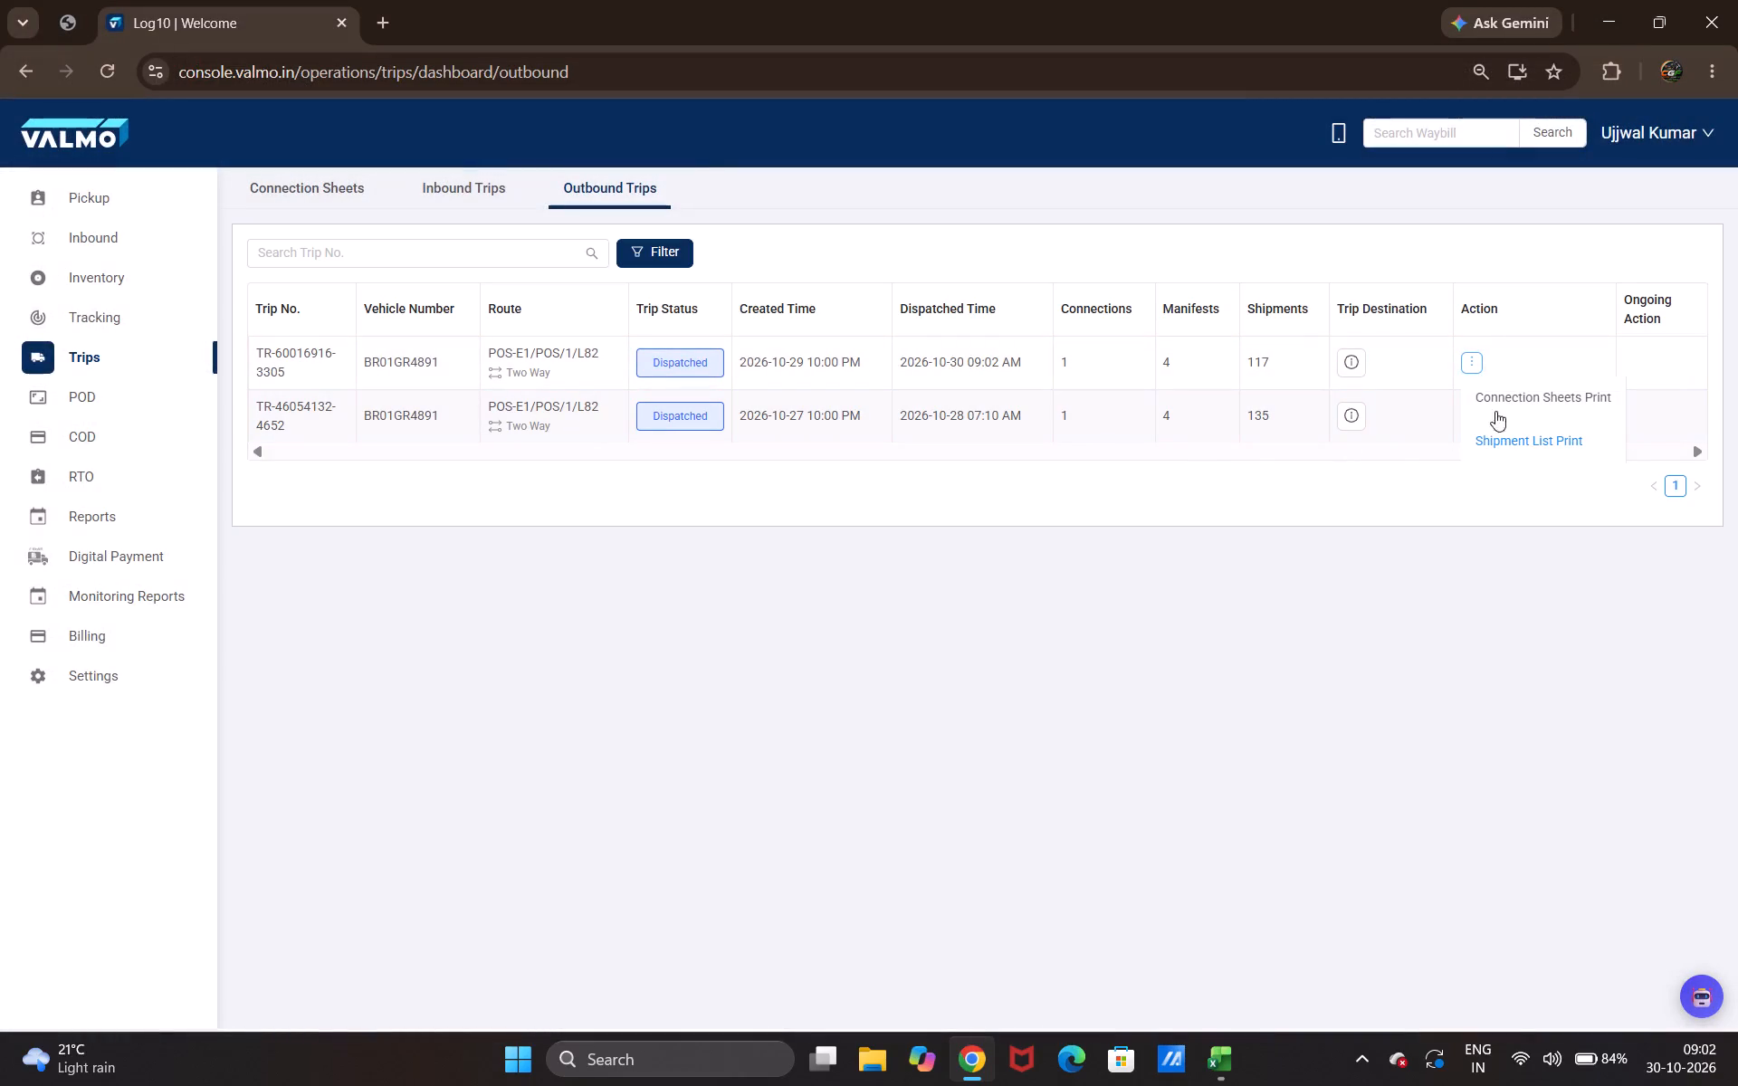
left_click(1504, 400)
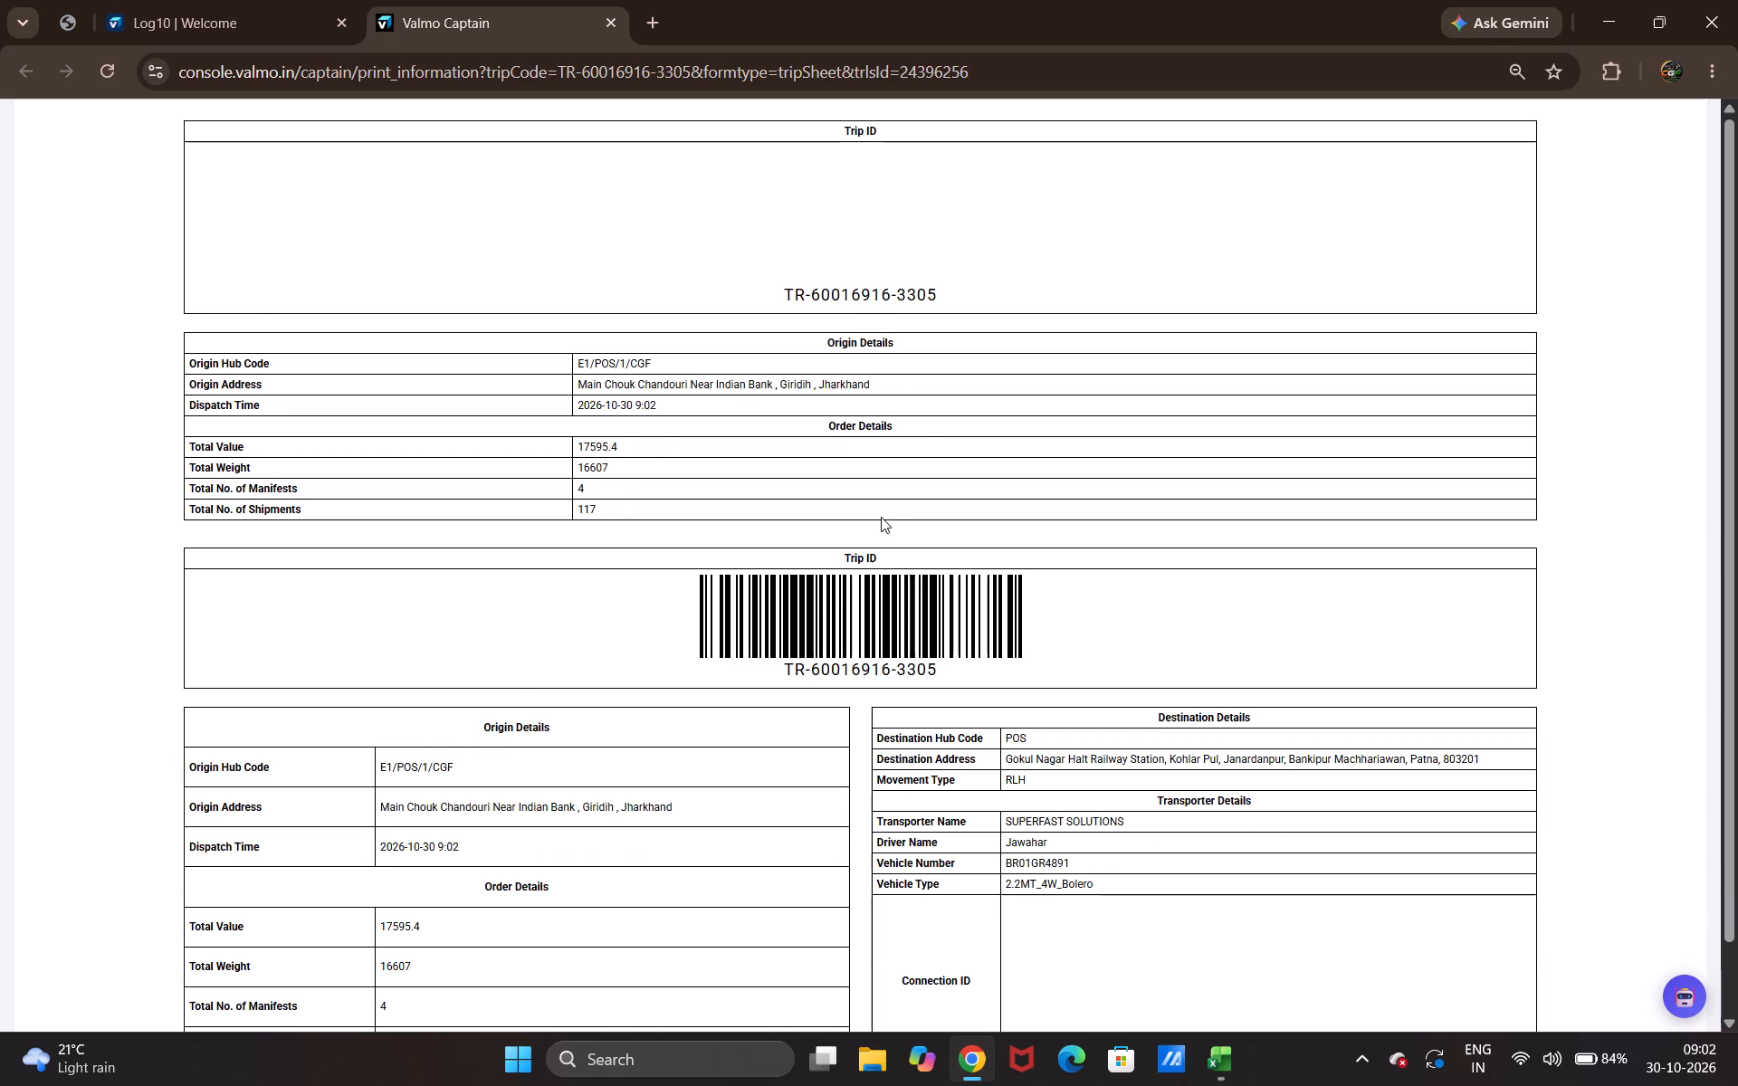
Set the trip sheet print to Save as PDF, even pages only, with a custom scale of 111, and start saving it.
key("ctrl+p")
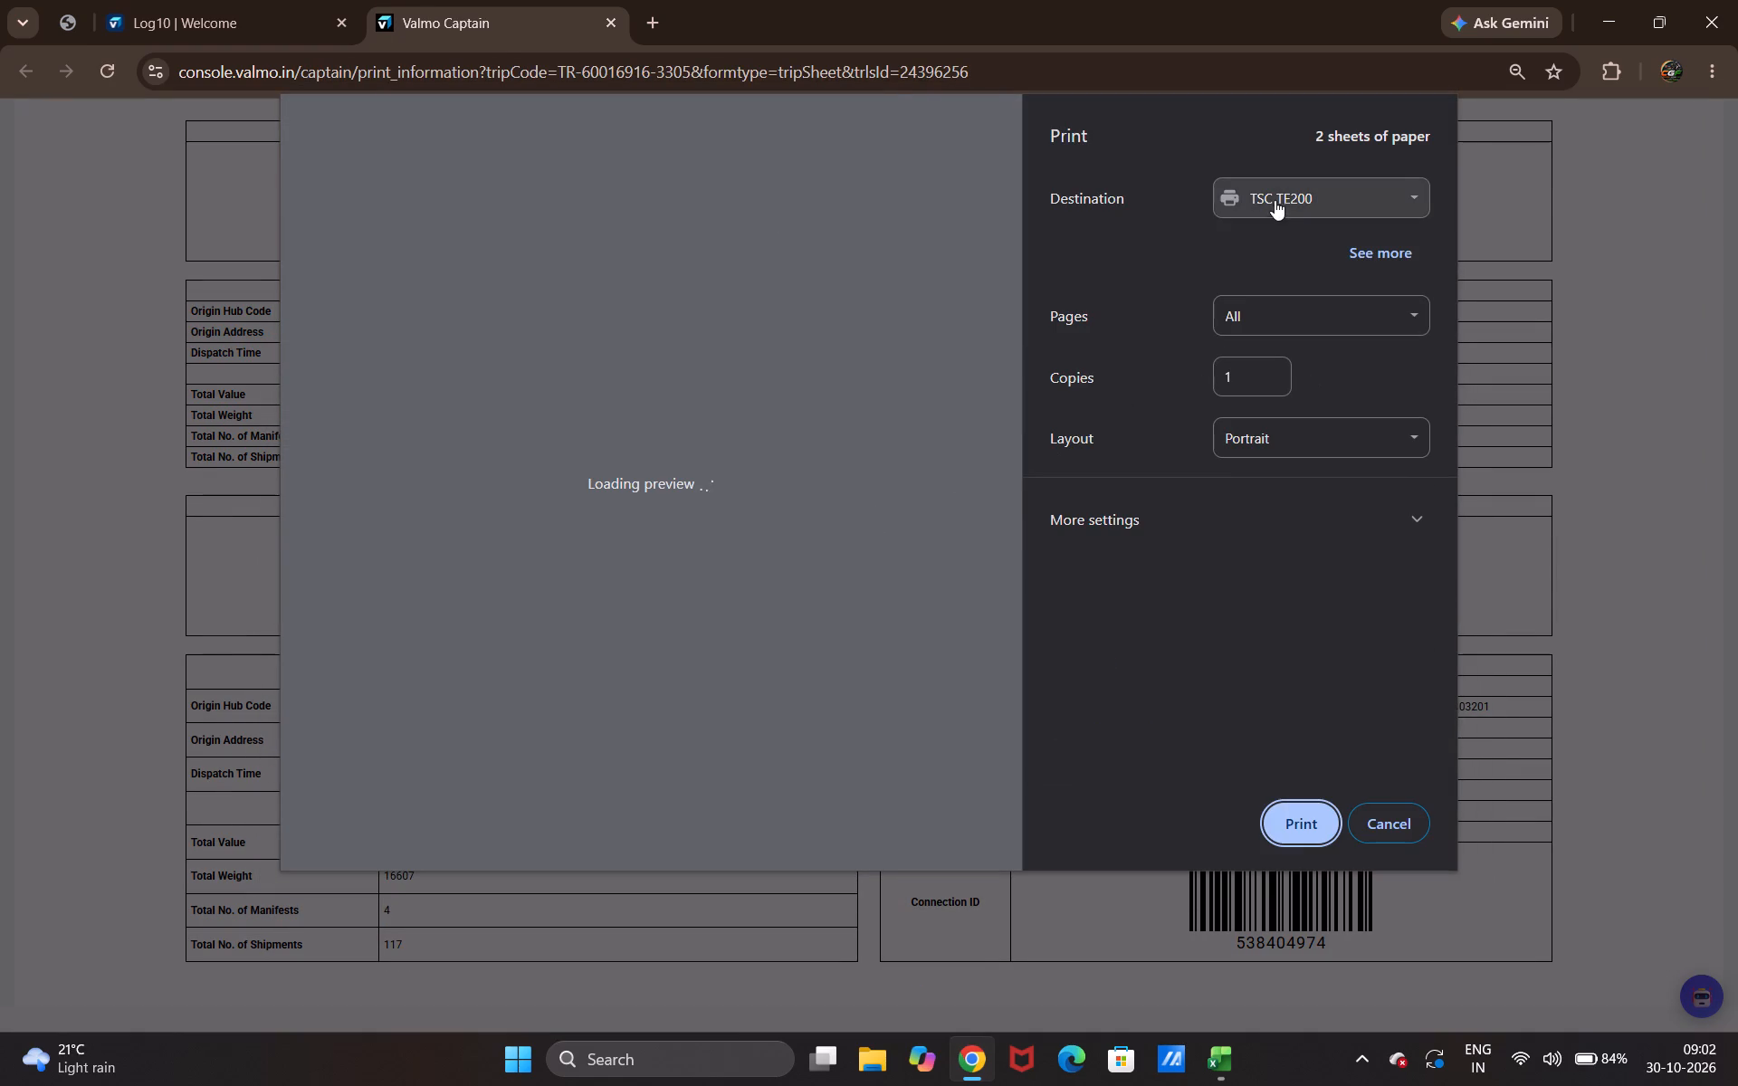
left_click(1274, 196)
left_click(1261, 284)
left_click(1272, 309)
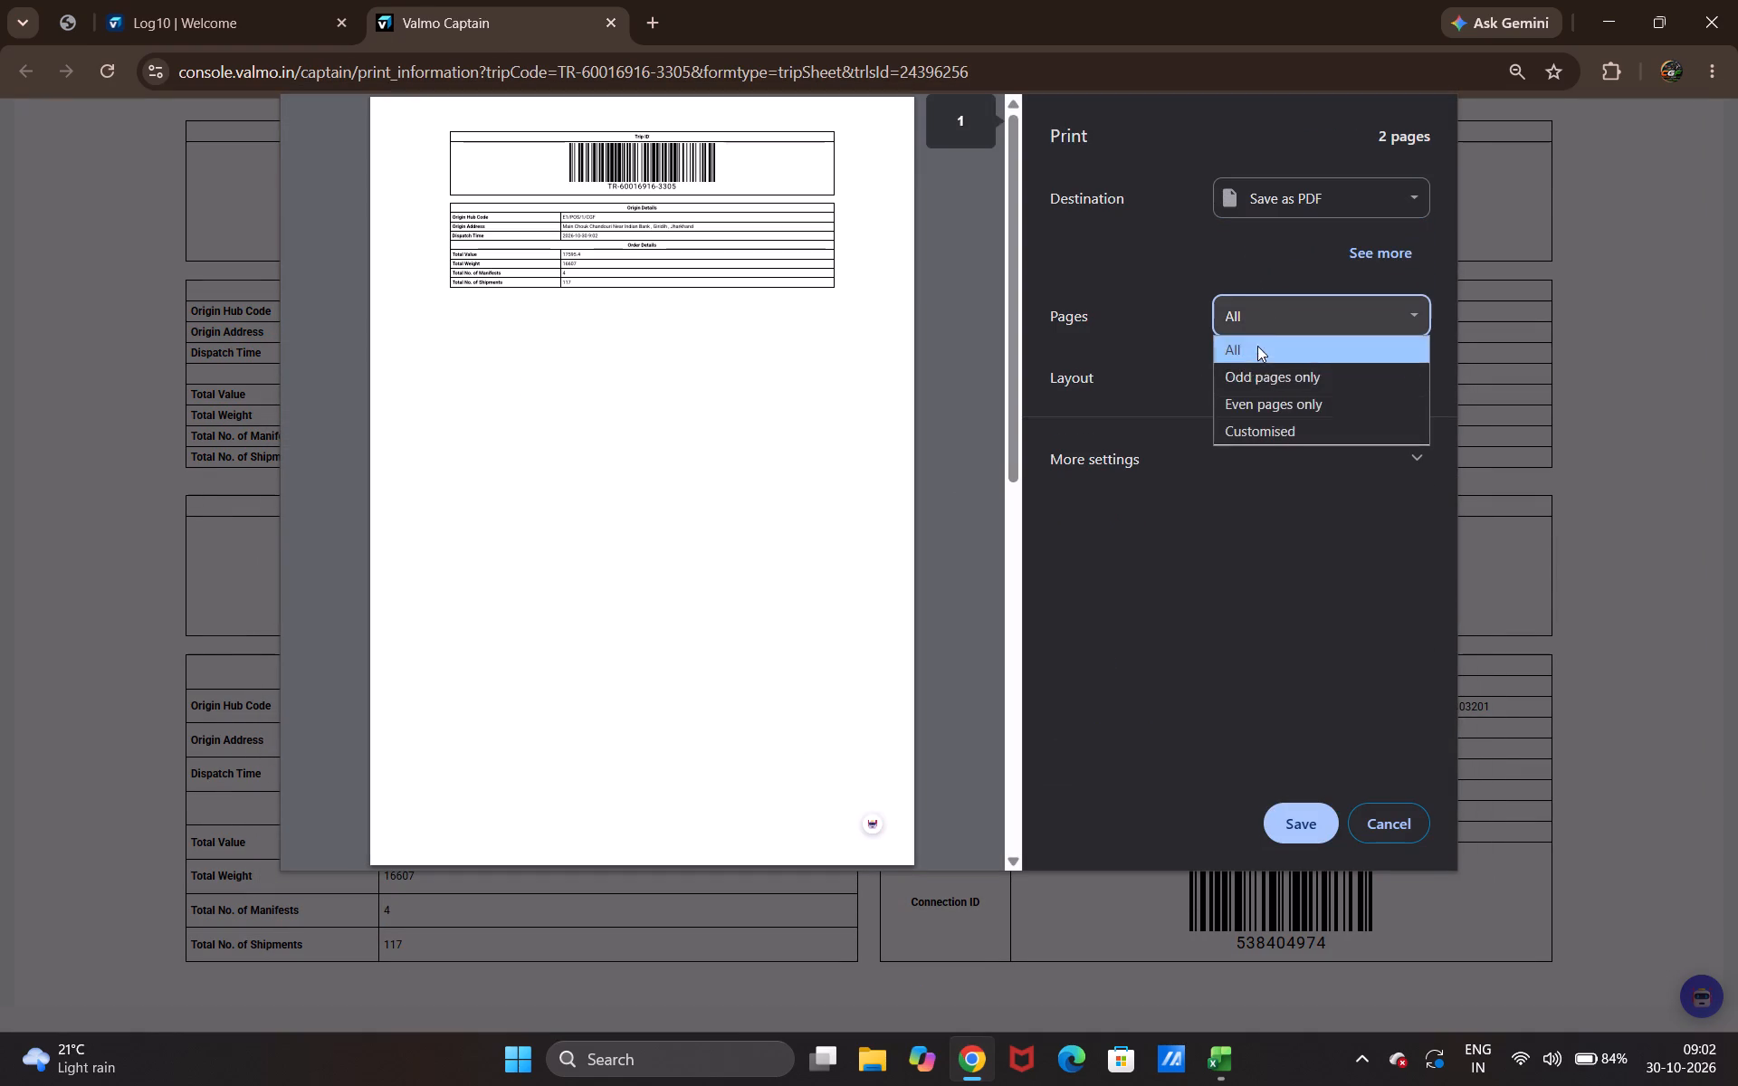
left_click(1266, 402)
left_click(1250, 458)
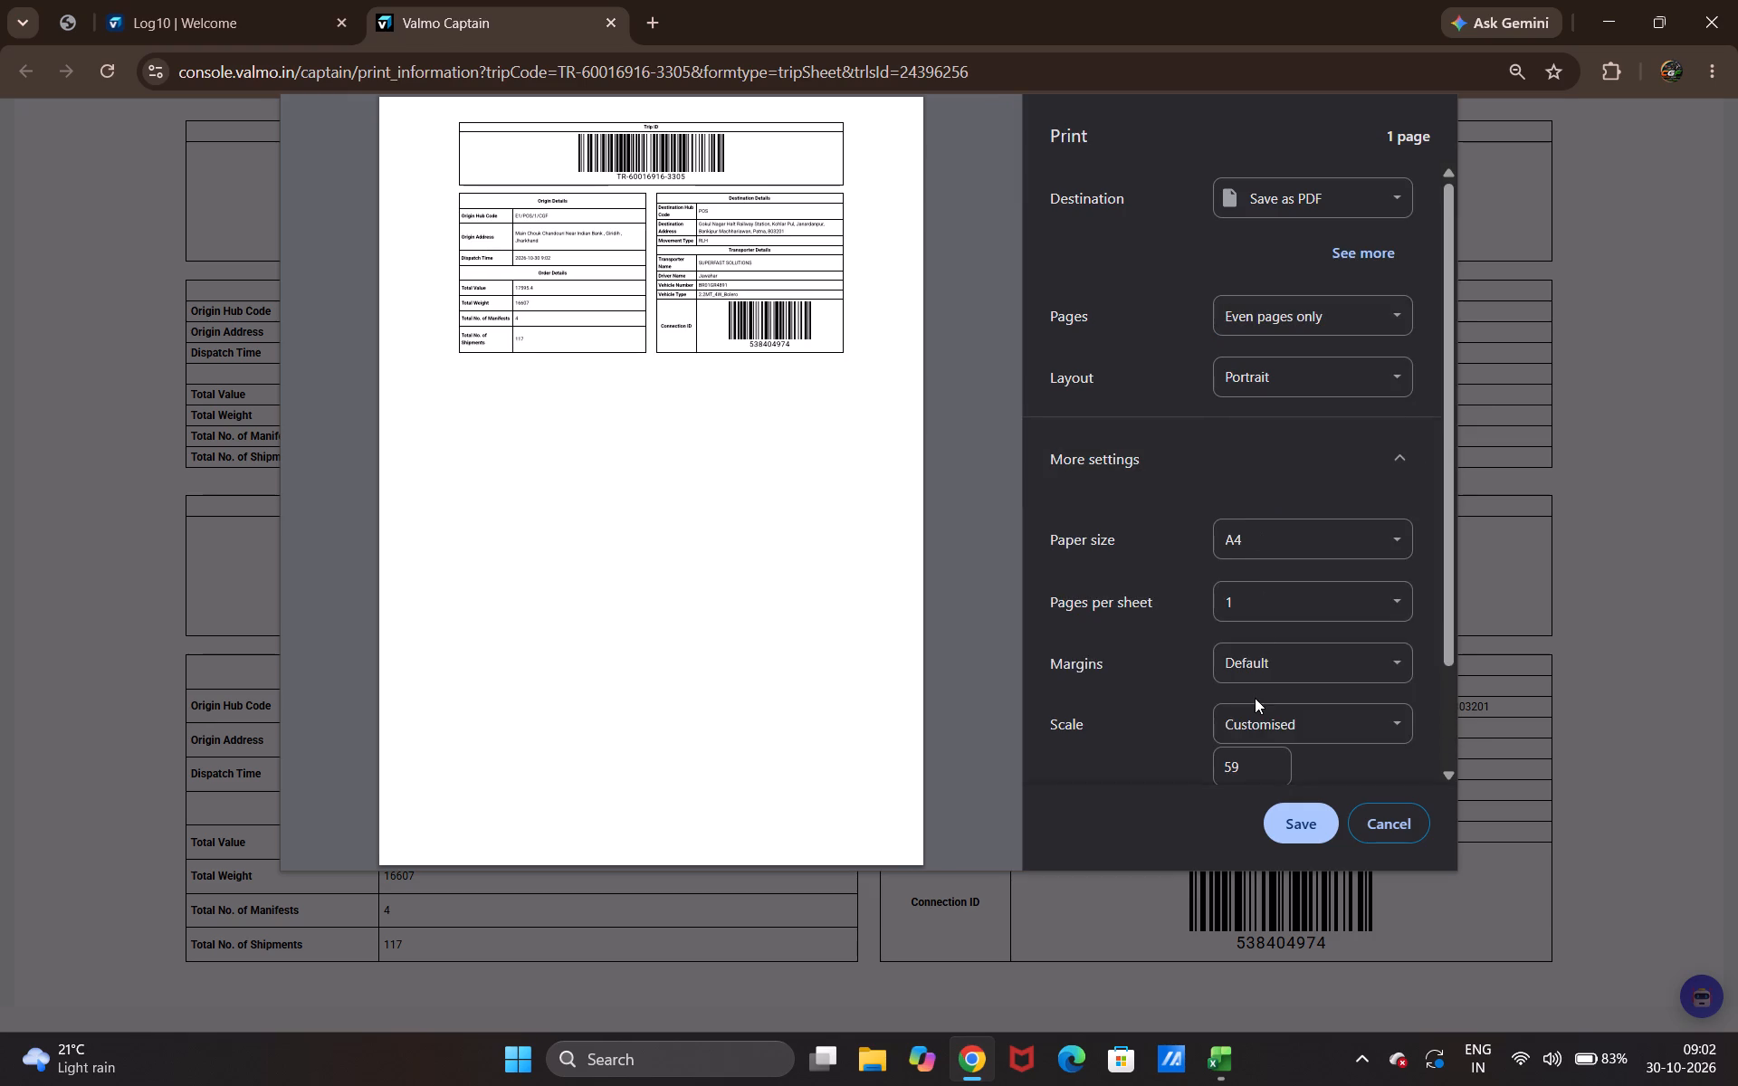
scroll(1255, 704, "down", 2)
left_click(1270, 633)
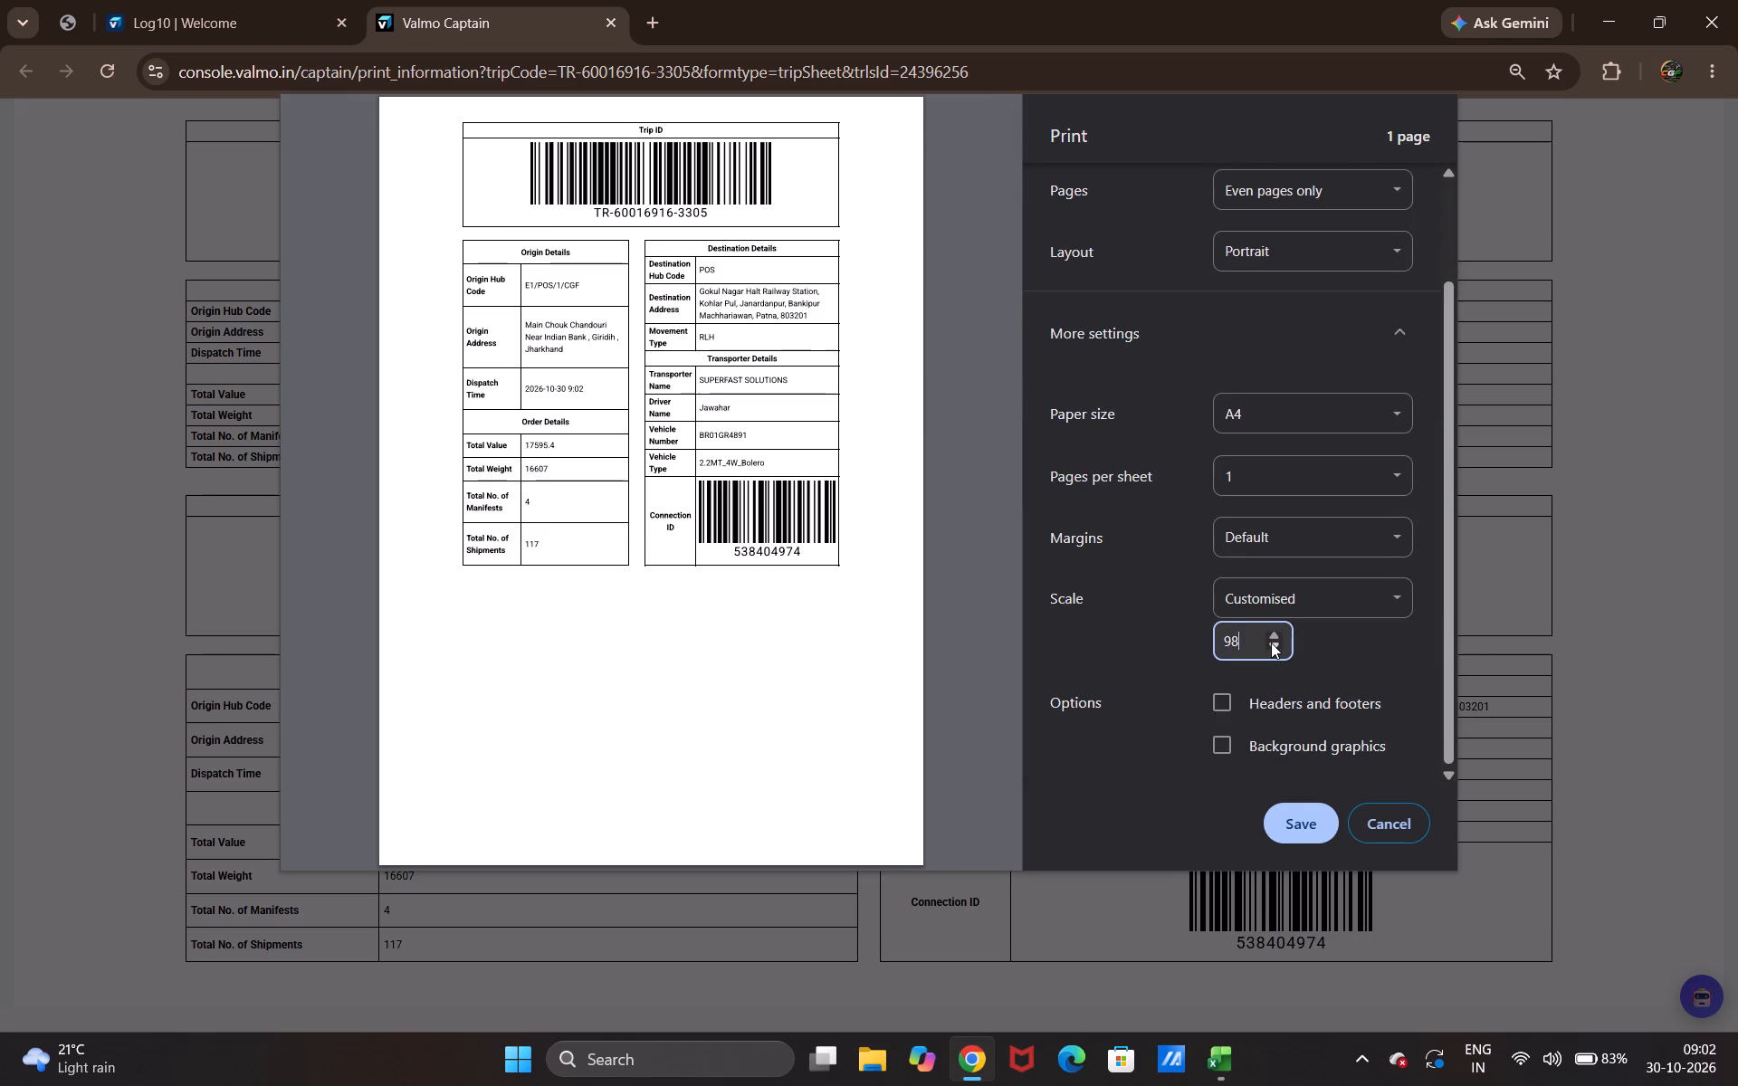
left_click(1271, 630)
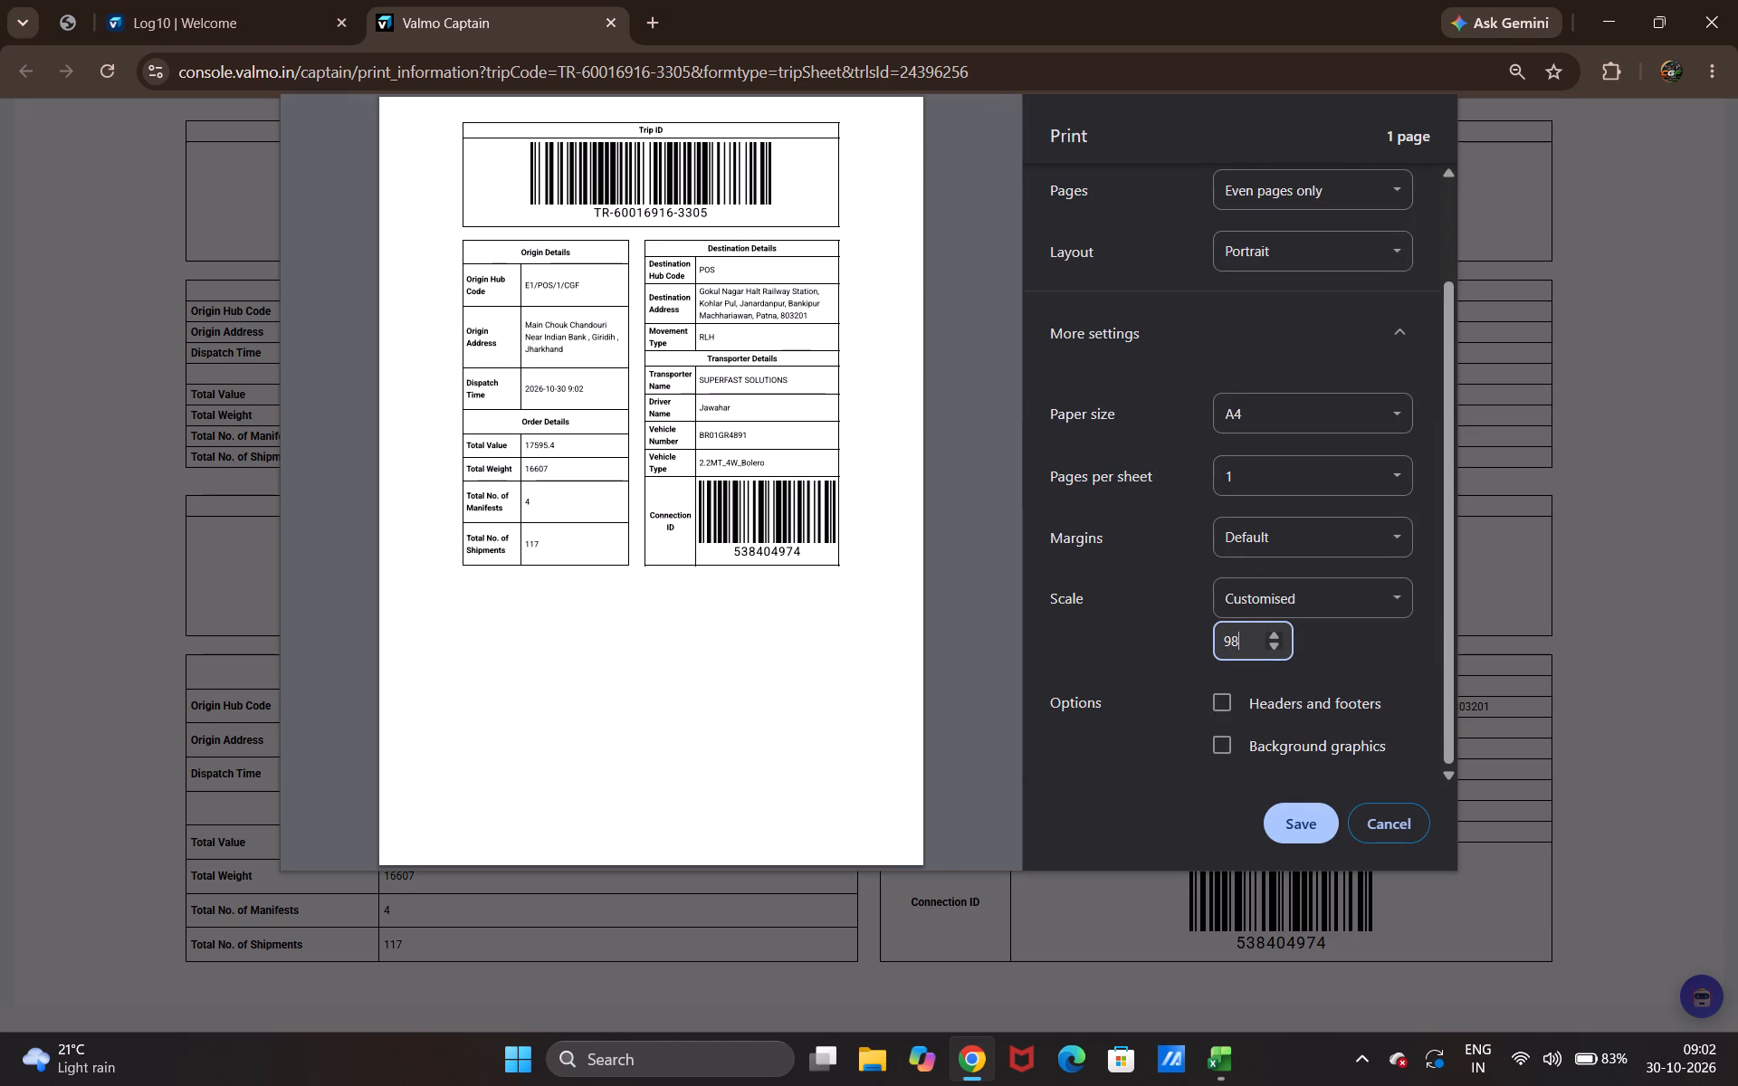
left_click(1275, 634)
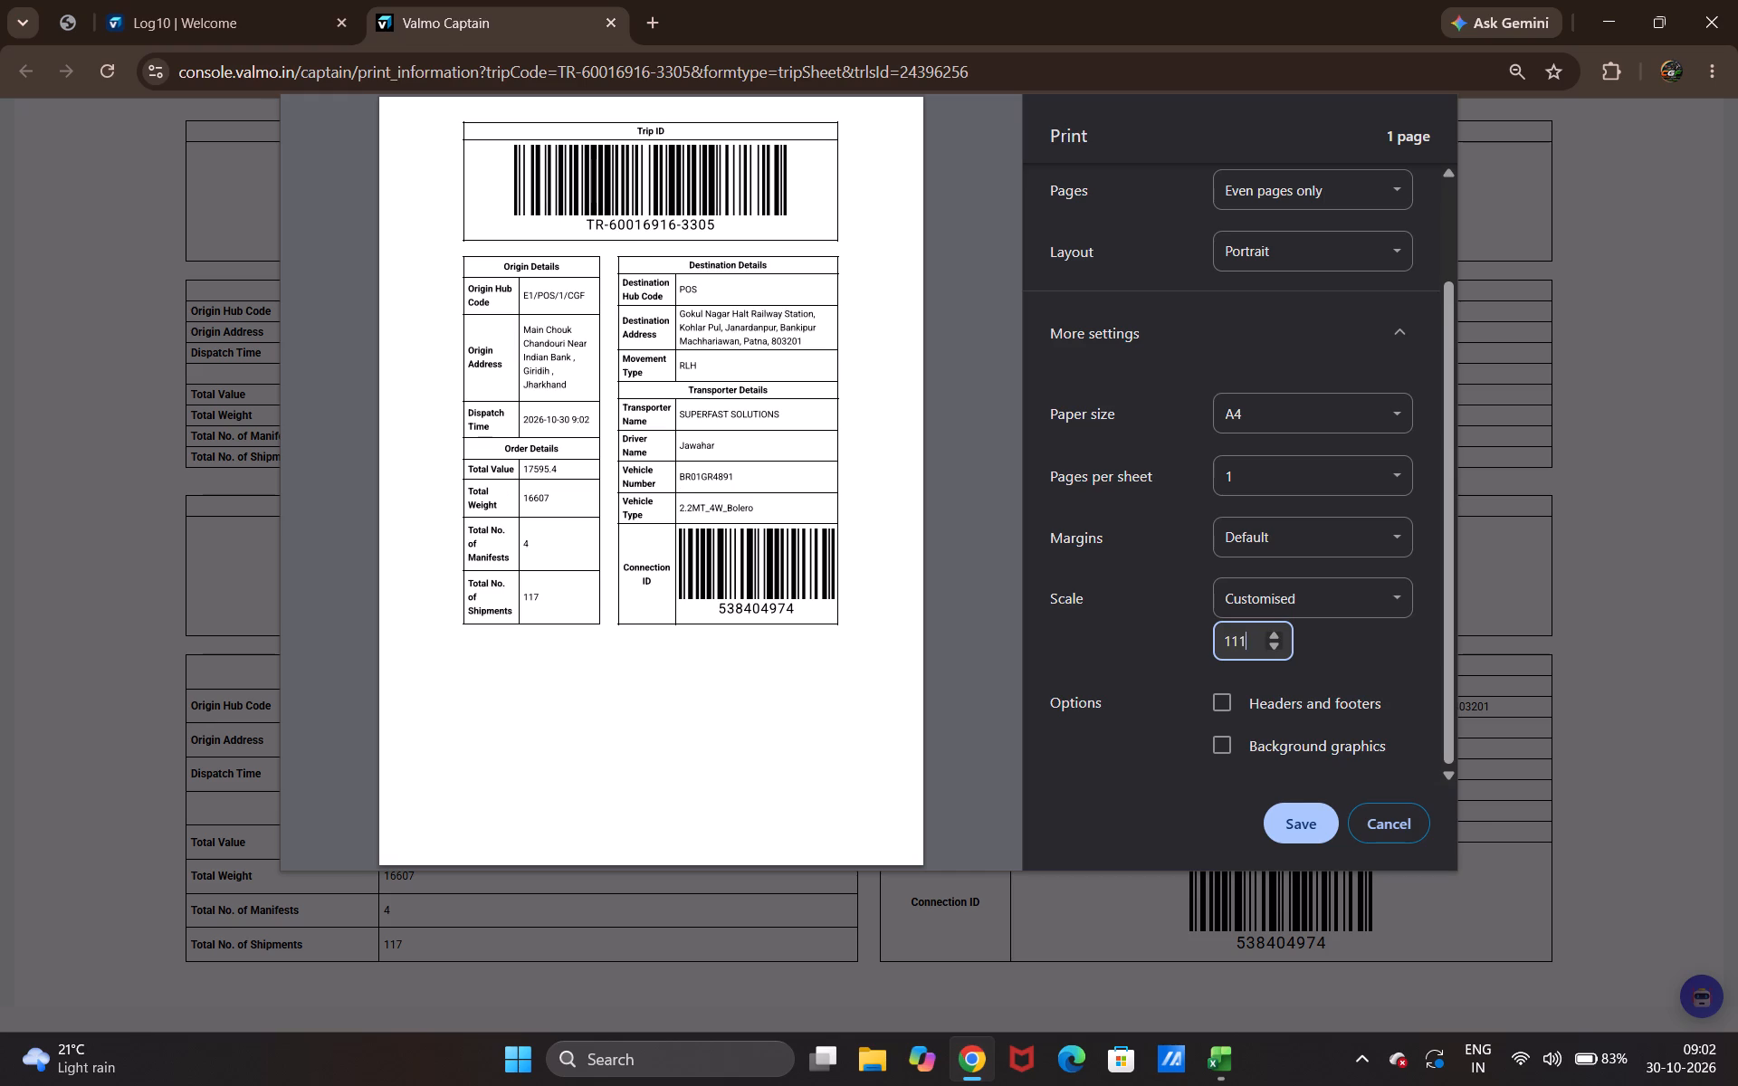
left_click(1297, 819)
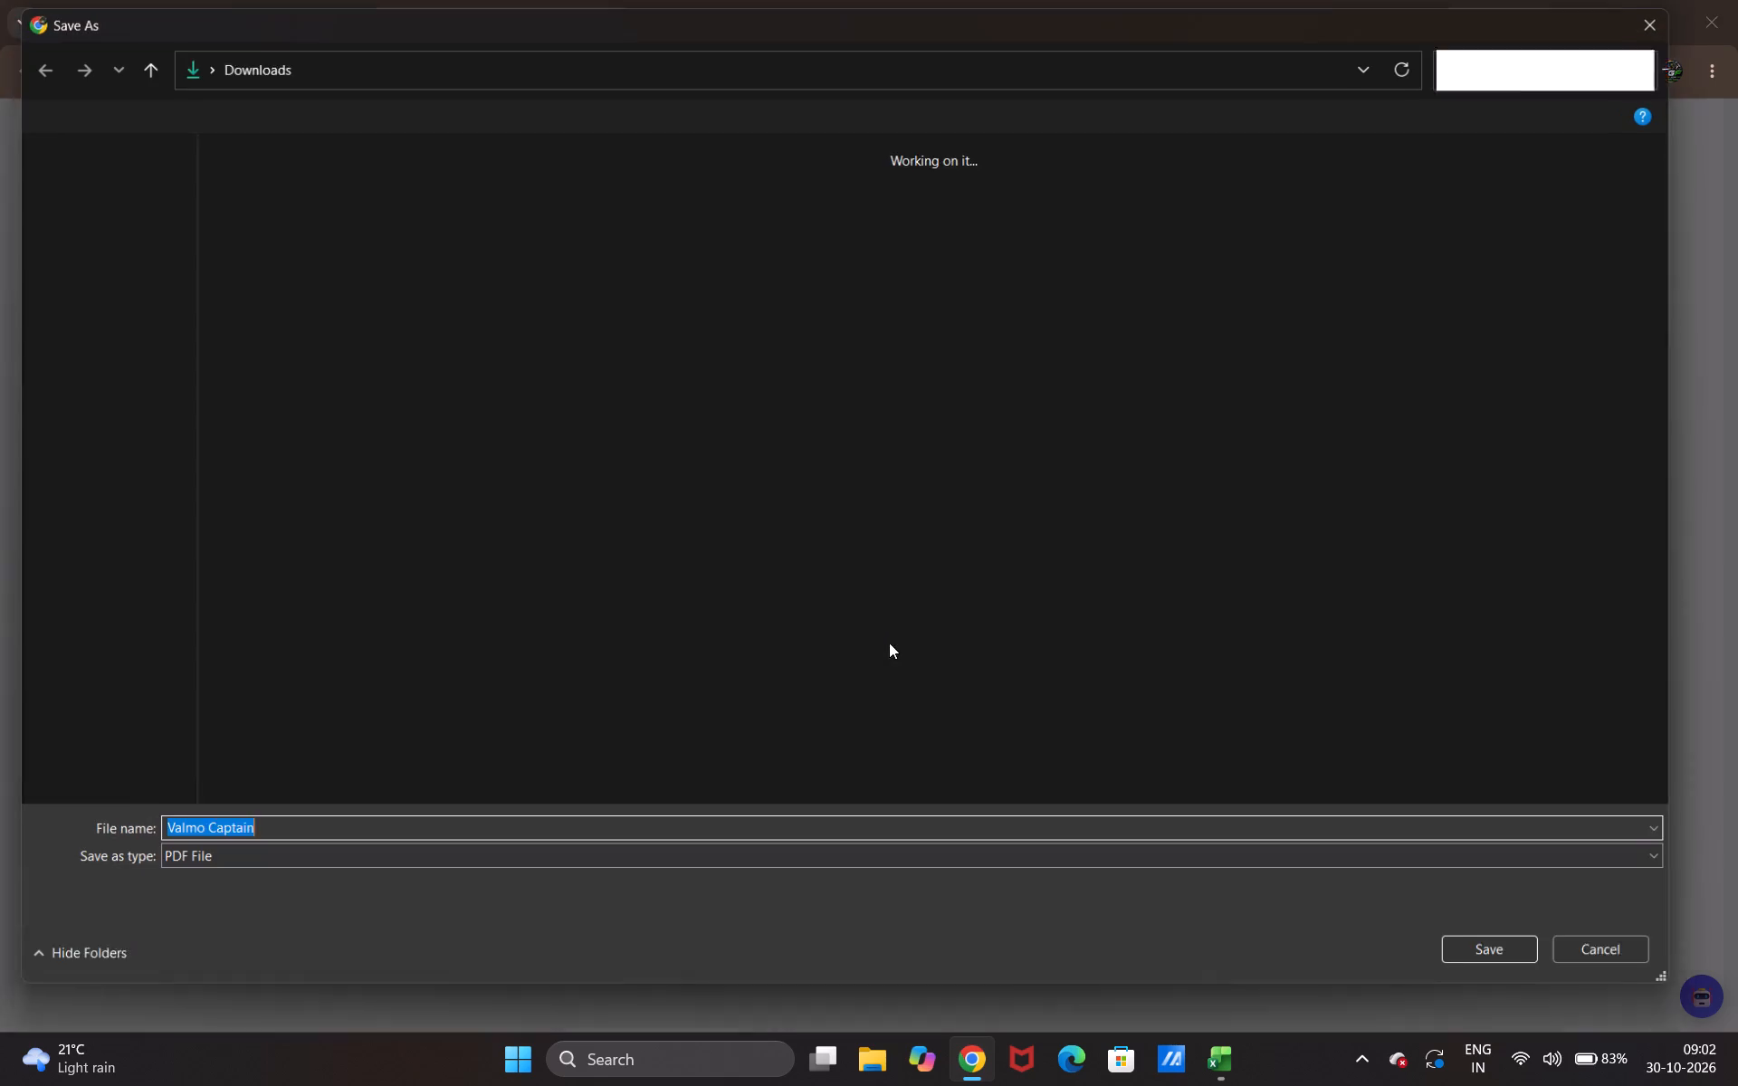
Try to save the PDF in Downloads as cgf rto, declining to replace the existing file.
key("BackSpace")
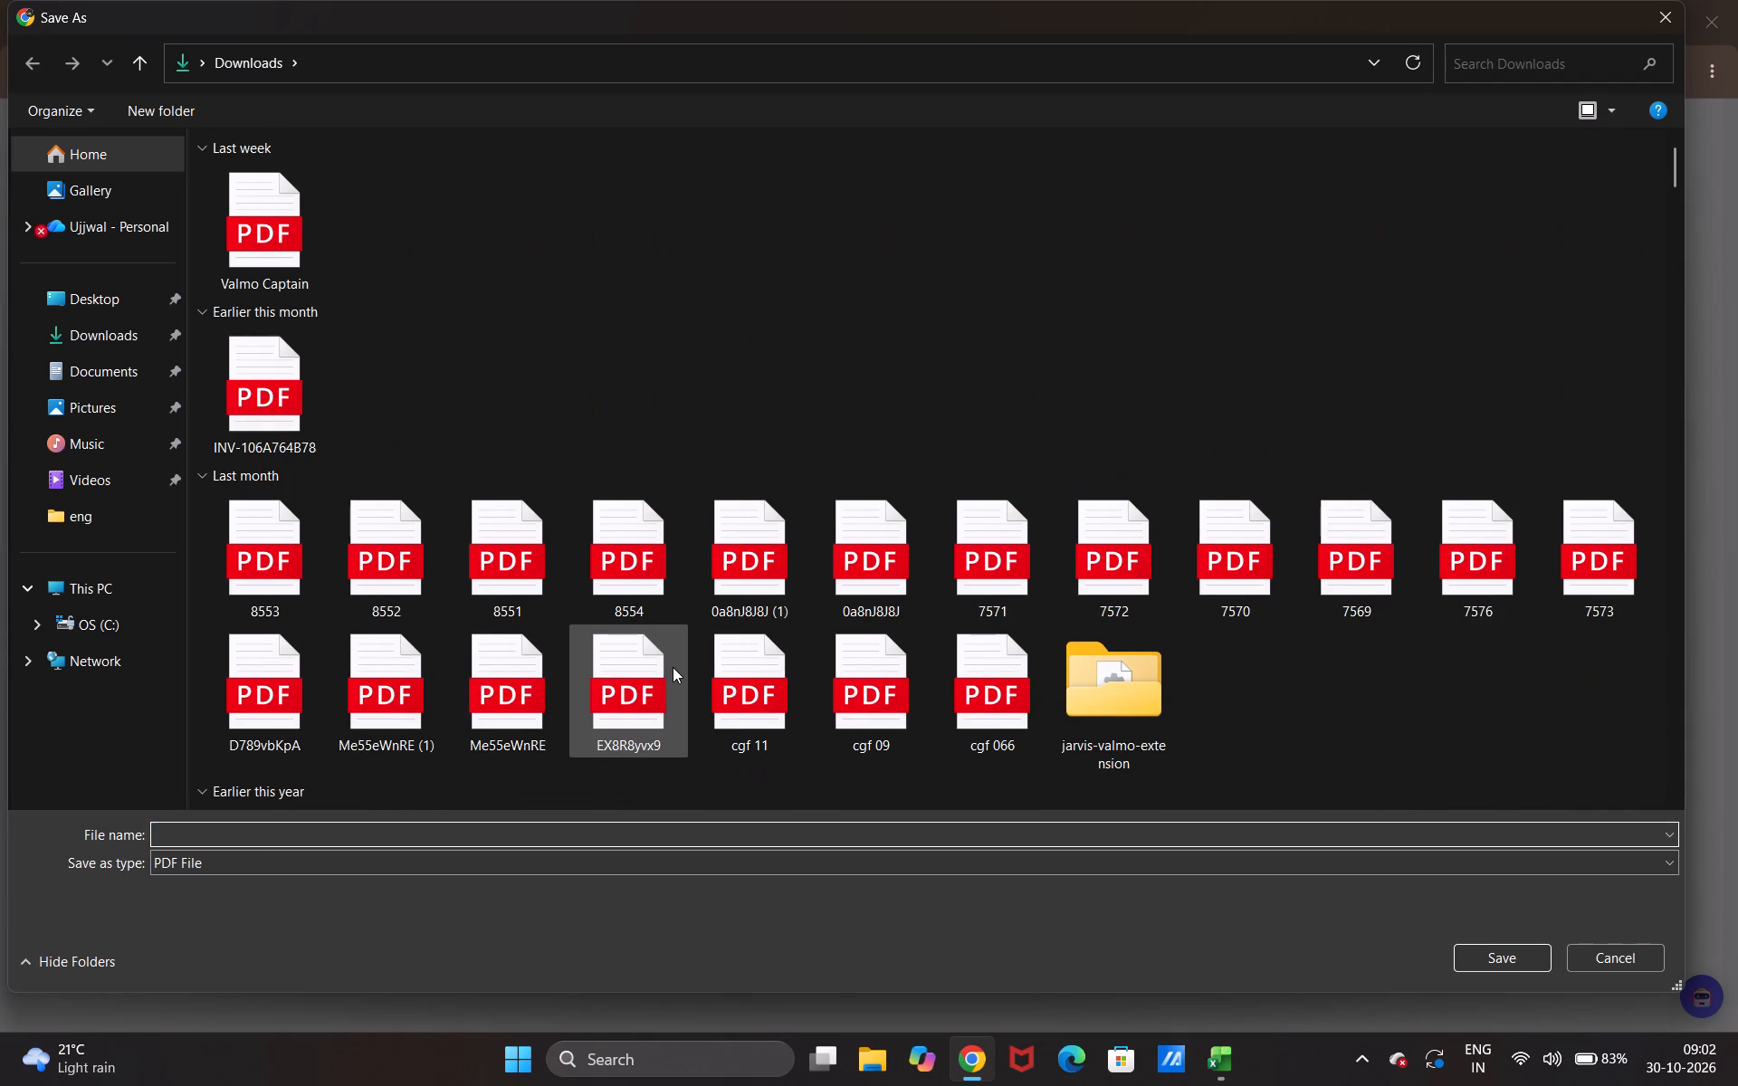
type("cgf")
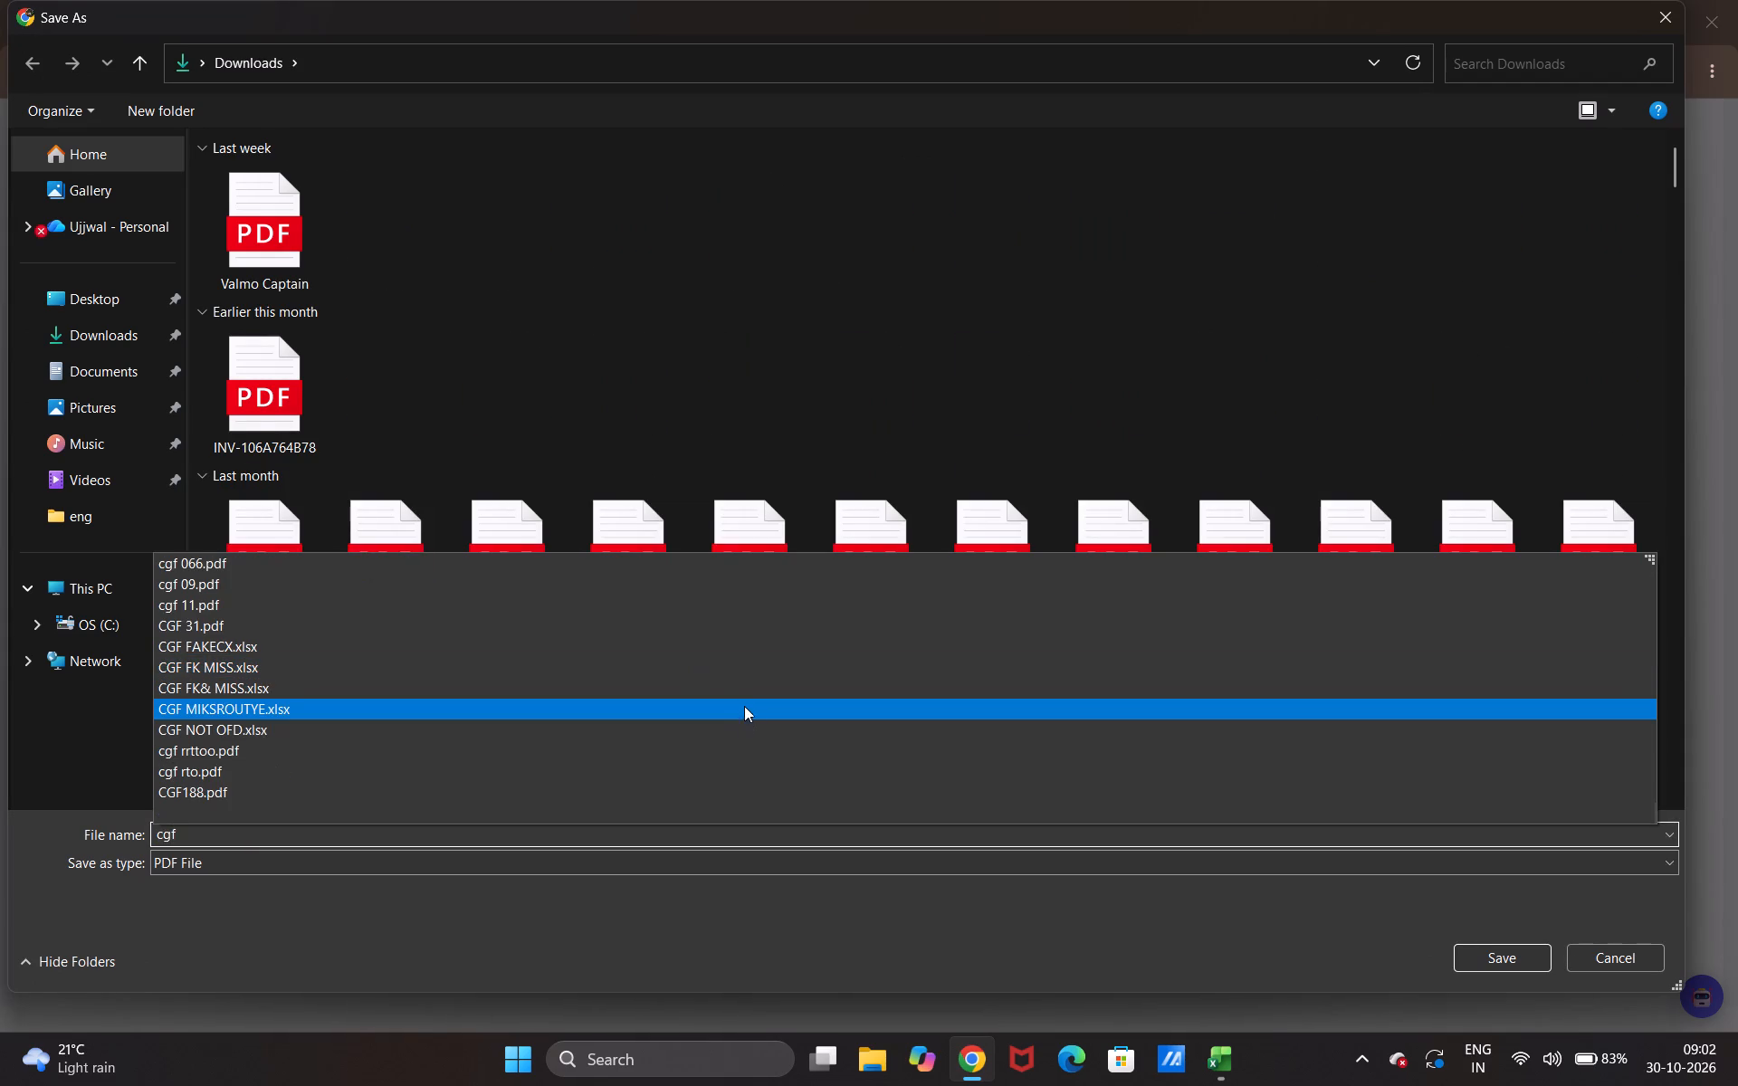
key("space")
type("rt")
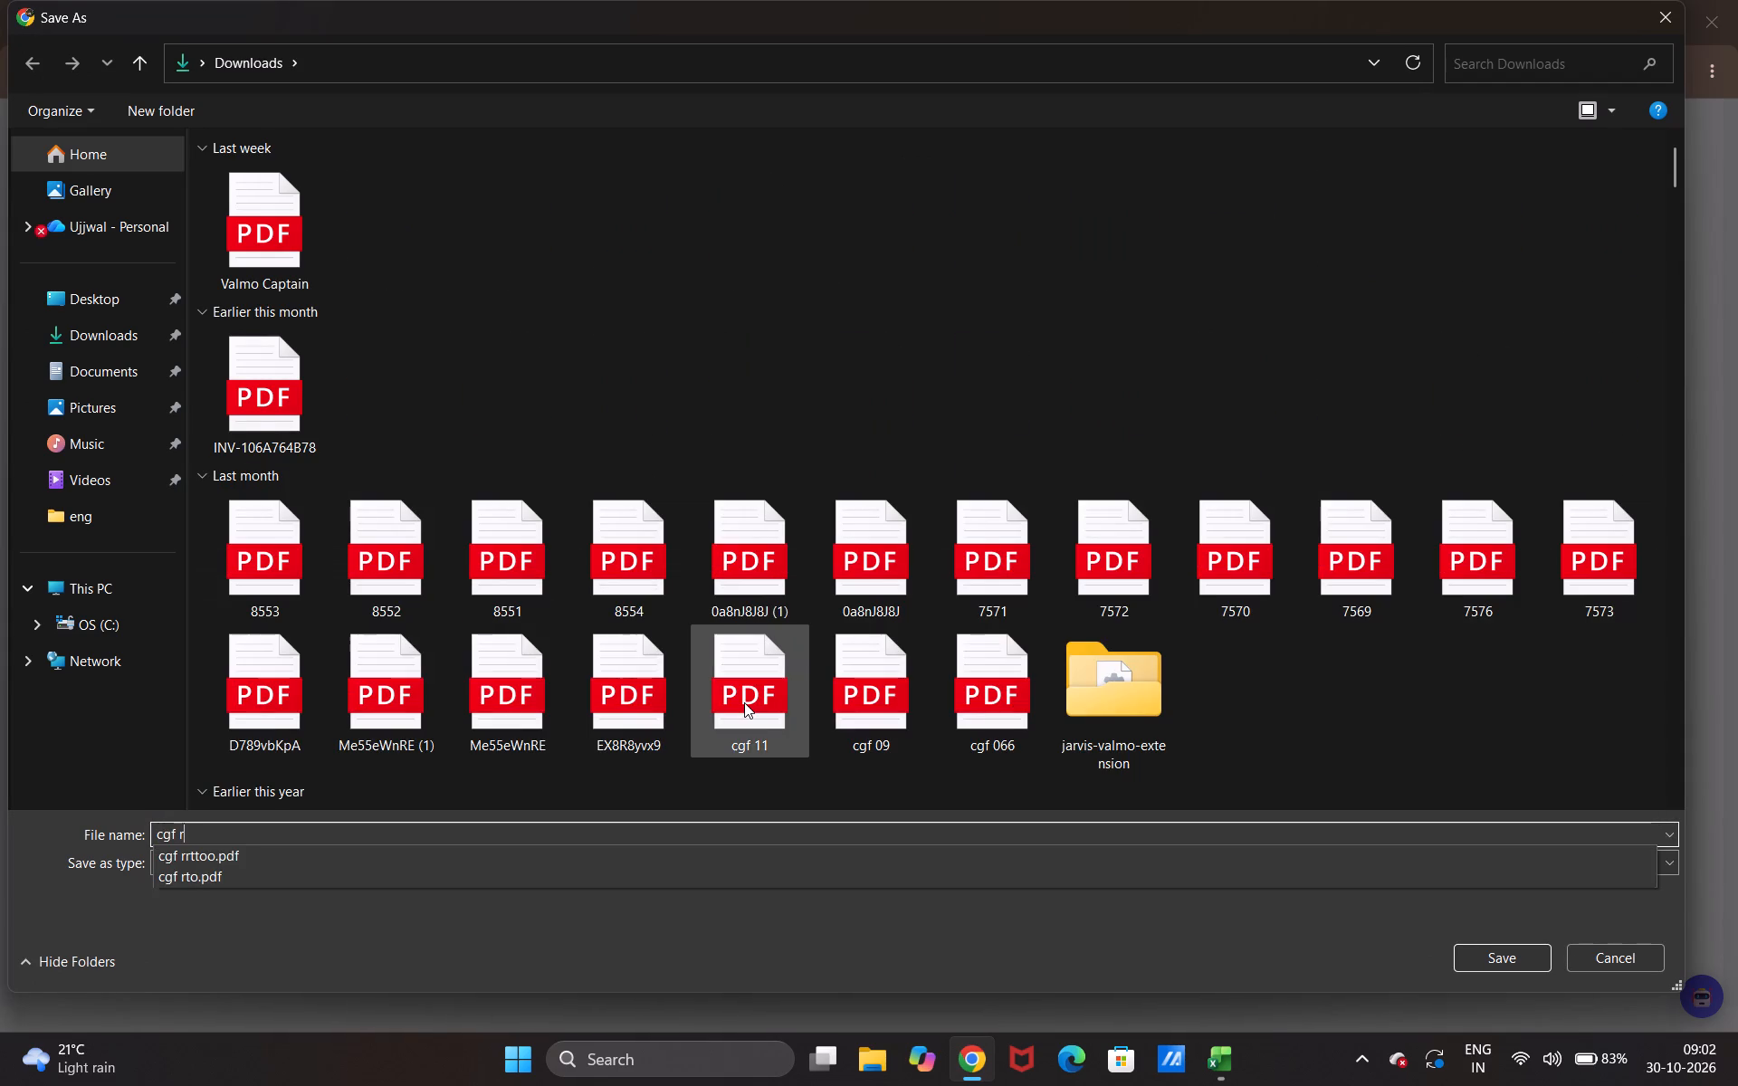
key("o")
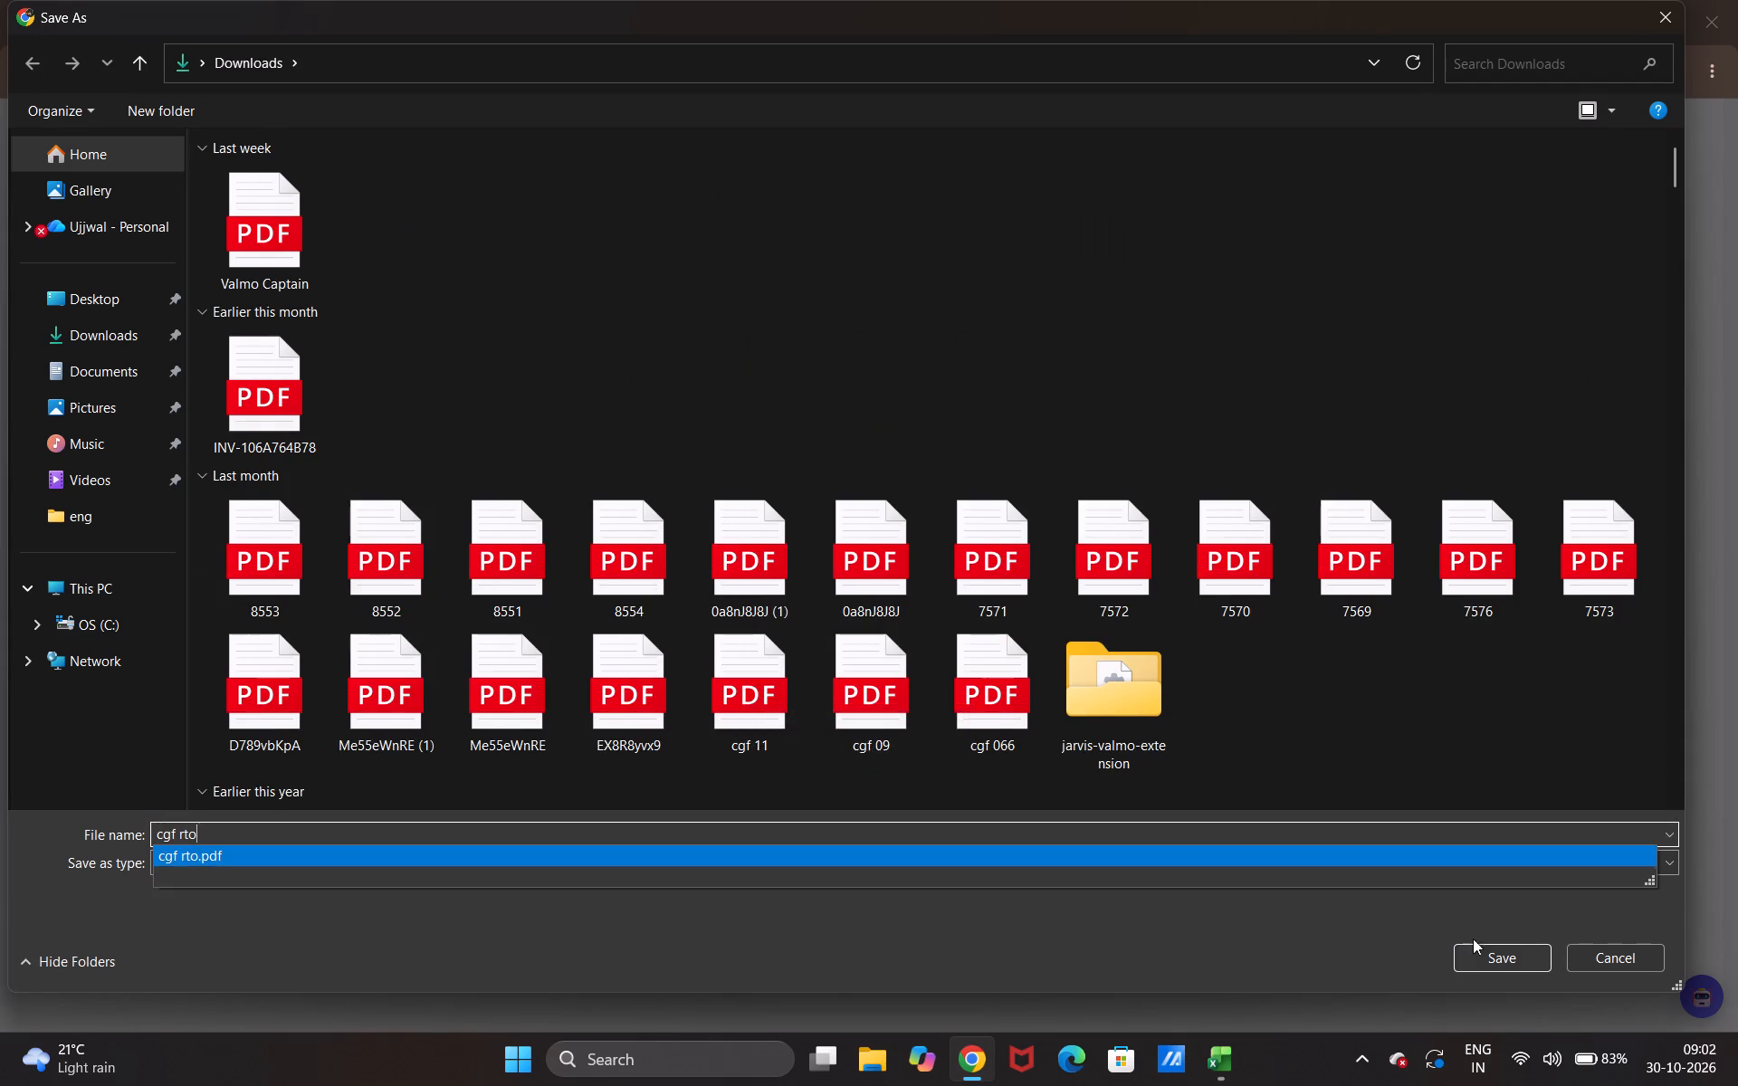
left_click(1488, 954)
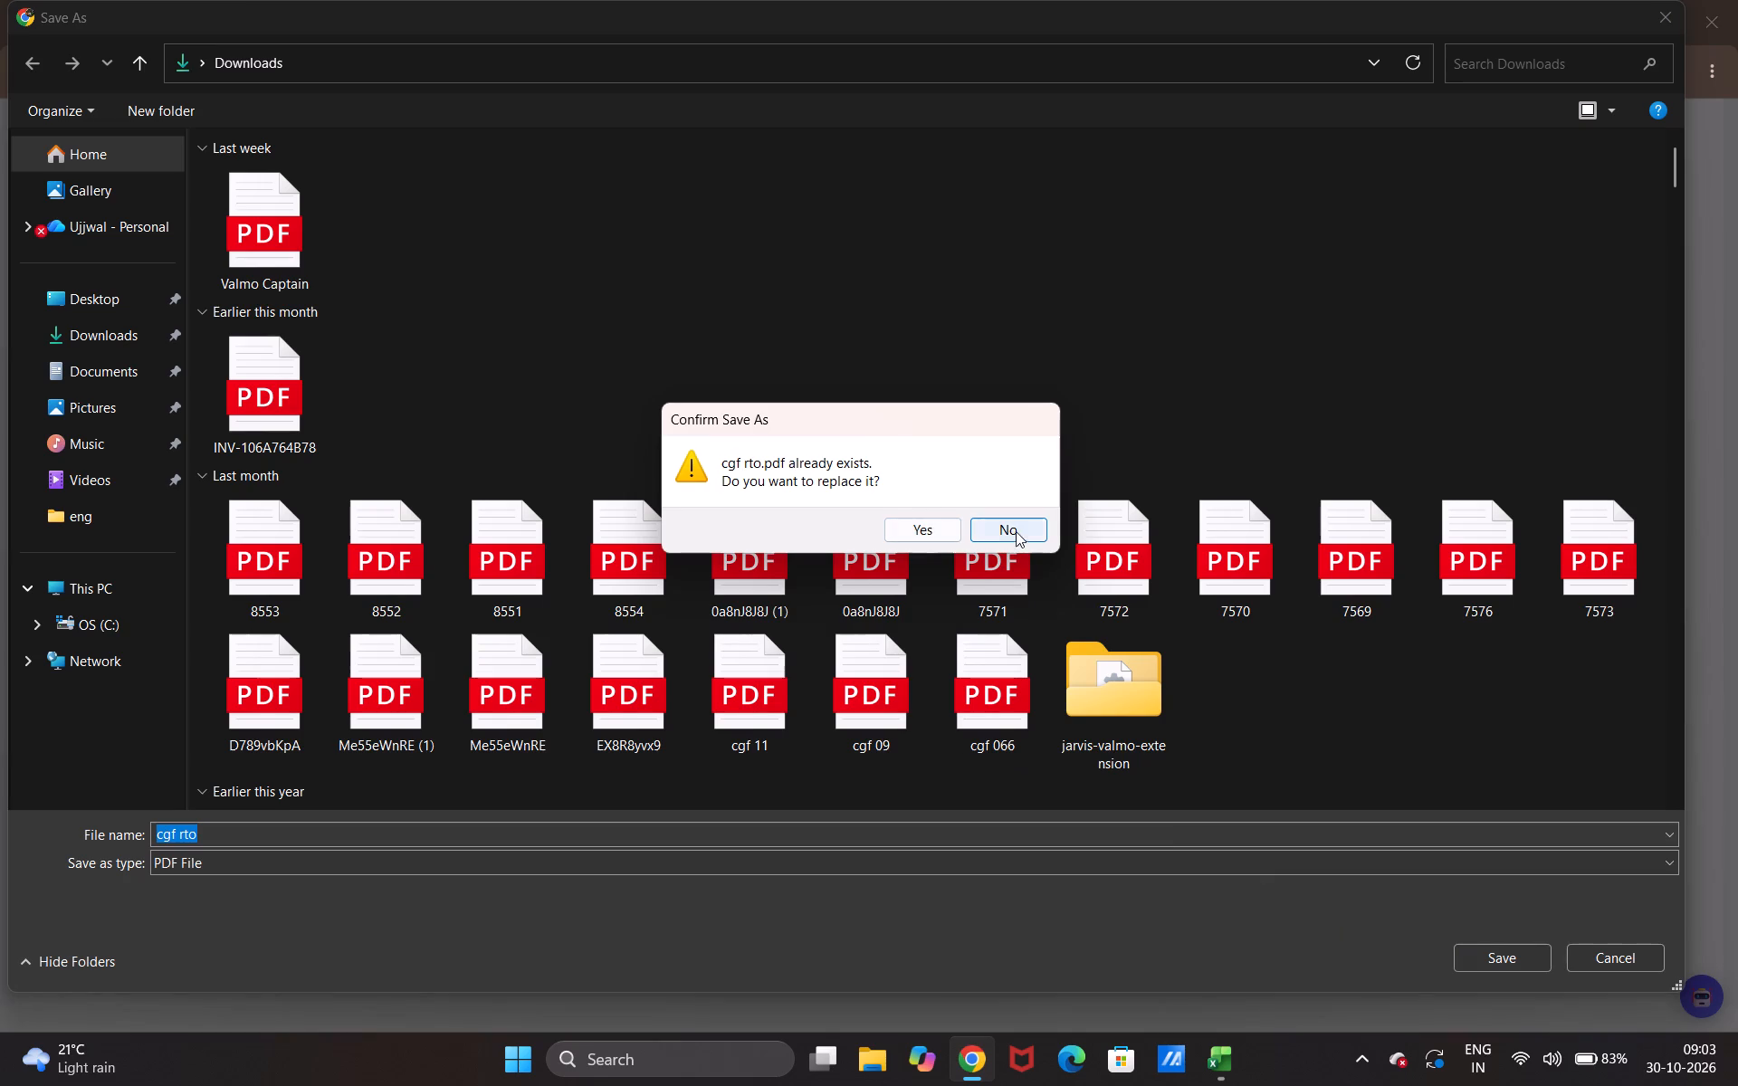
left_click(1016, 531)
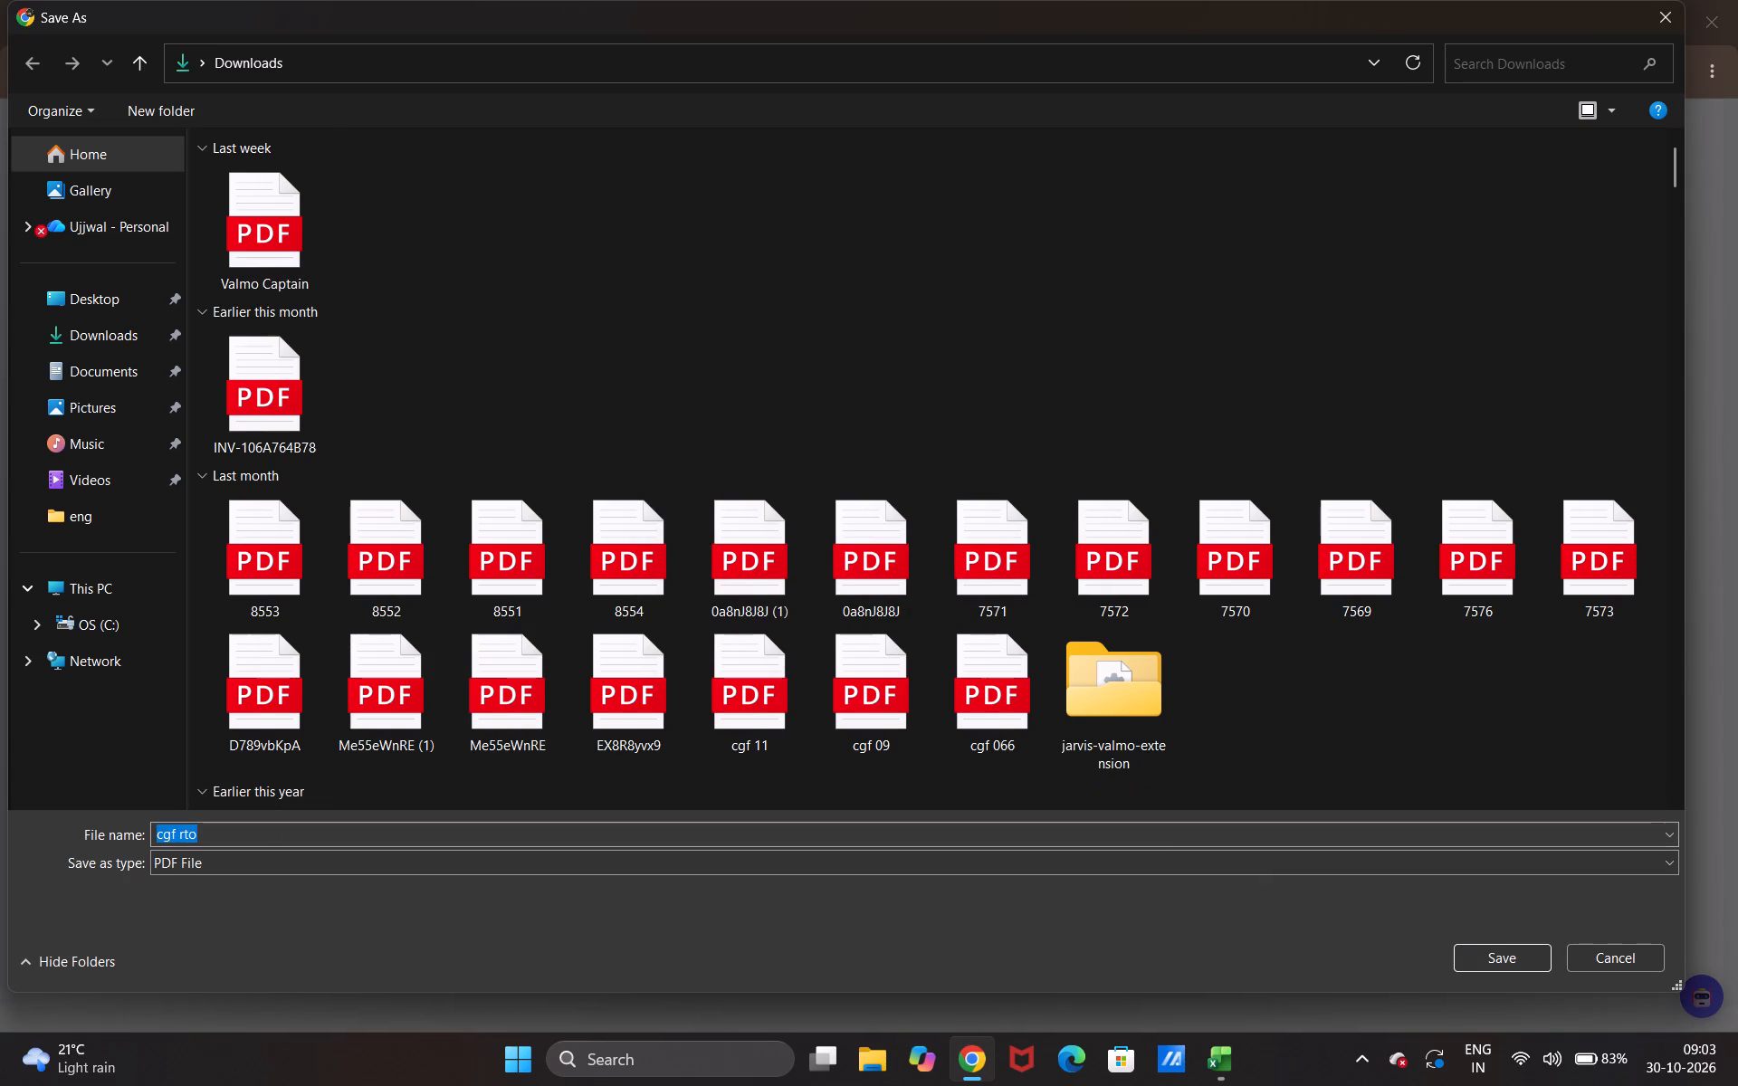
Extend the PDF's file name to cgf rto challa.
left_click(257, 827)
left_click(224, 823)
double_click(223, 834)
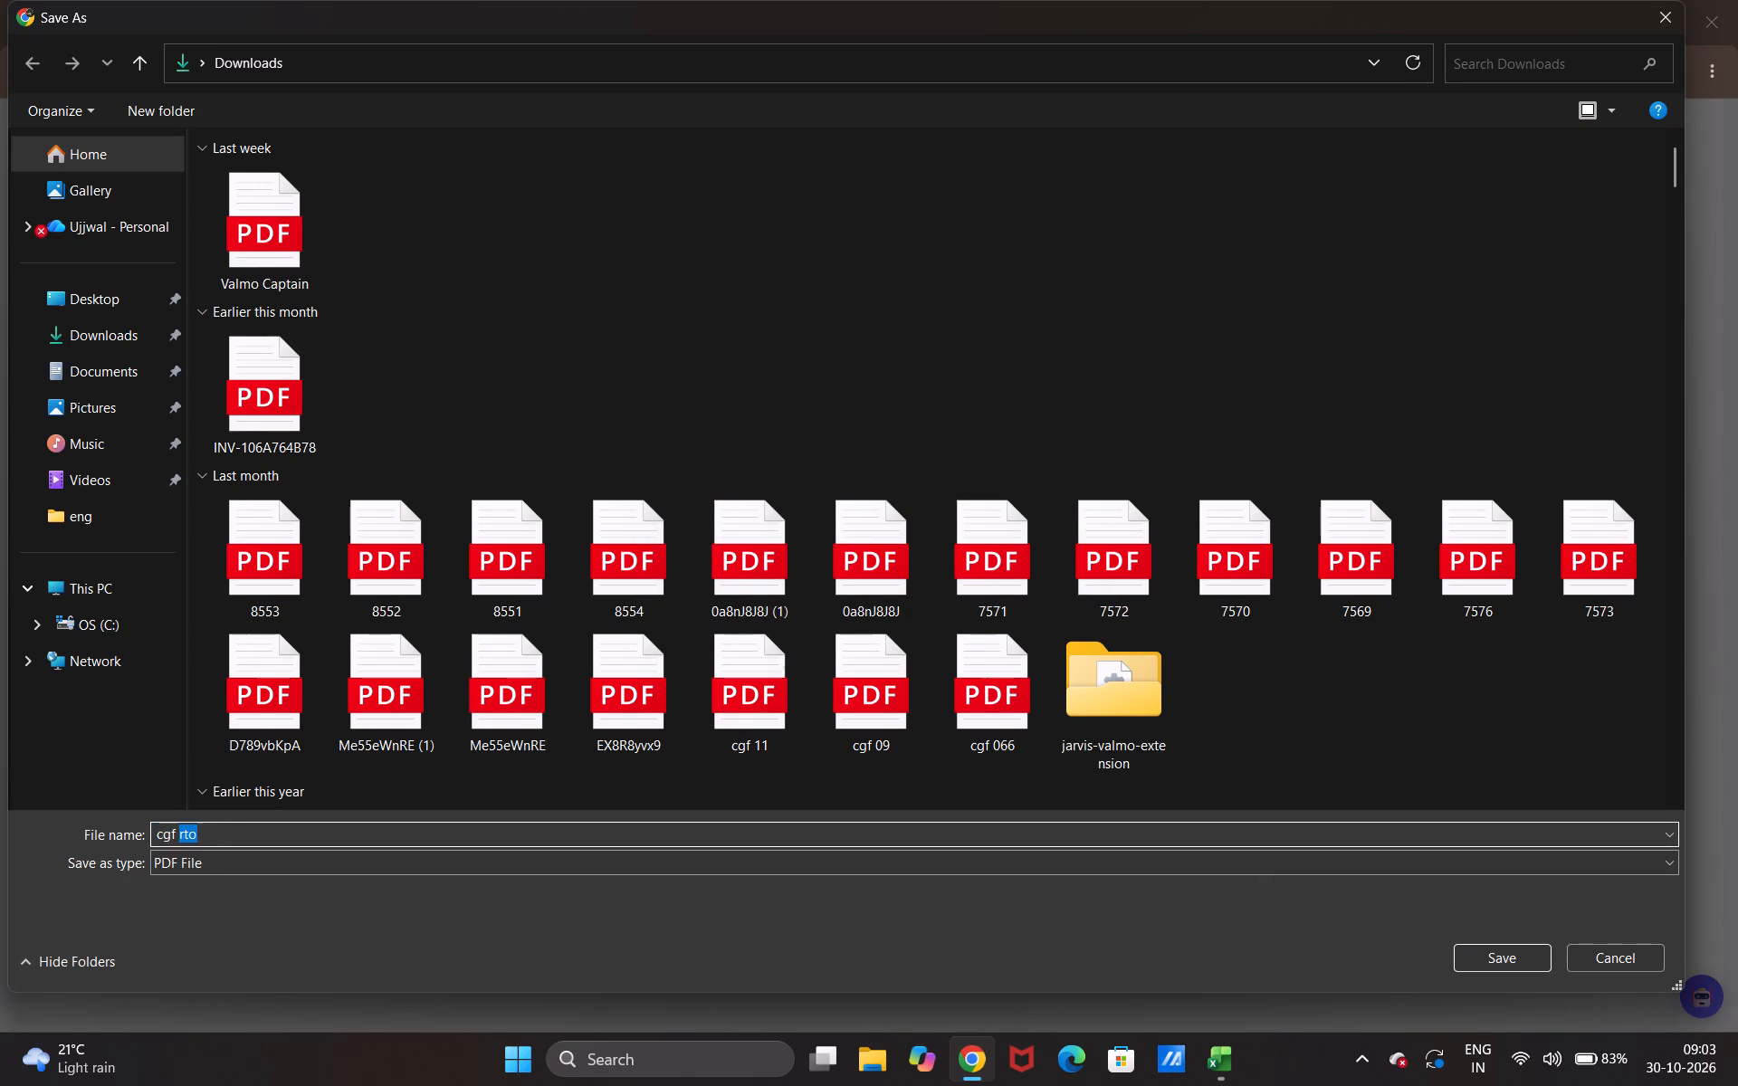
left_click(223, 834)
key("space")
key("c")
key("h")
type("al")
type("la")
Complete the PDF's file name as cgf rto challan and save it in Downloads.
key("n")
left_click(1491, 946)
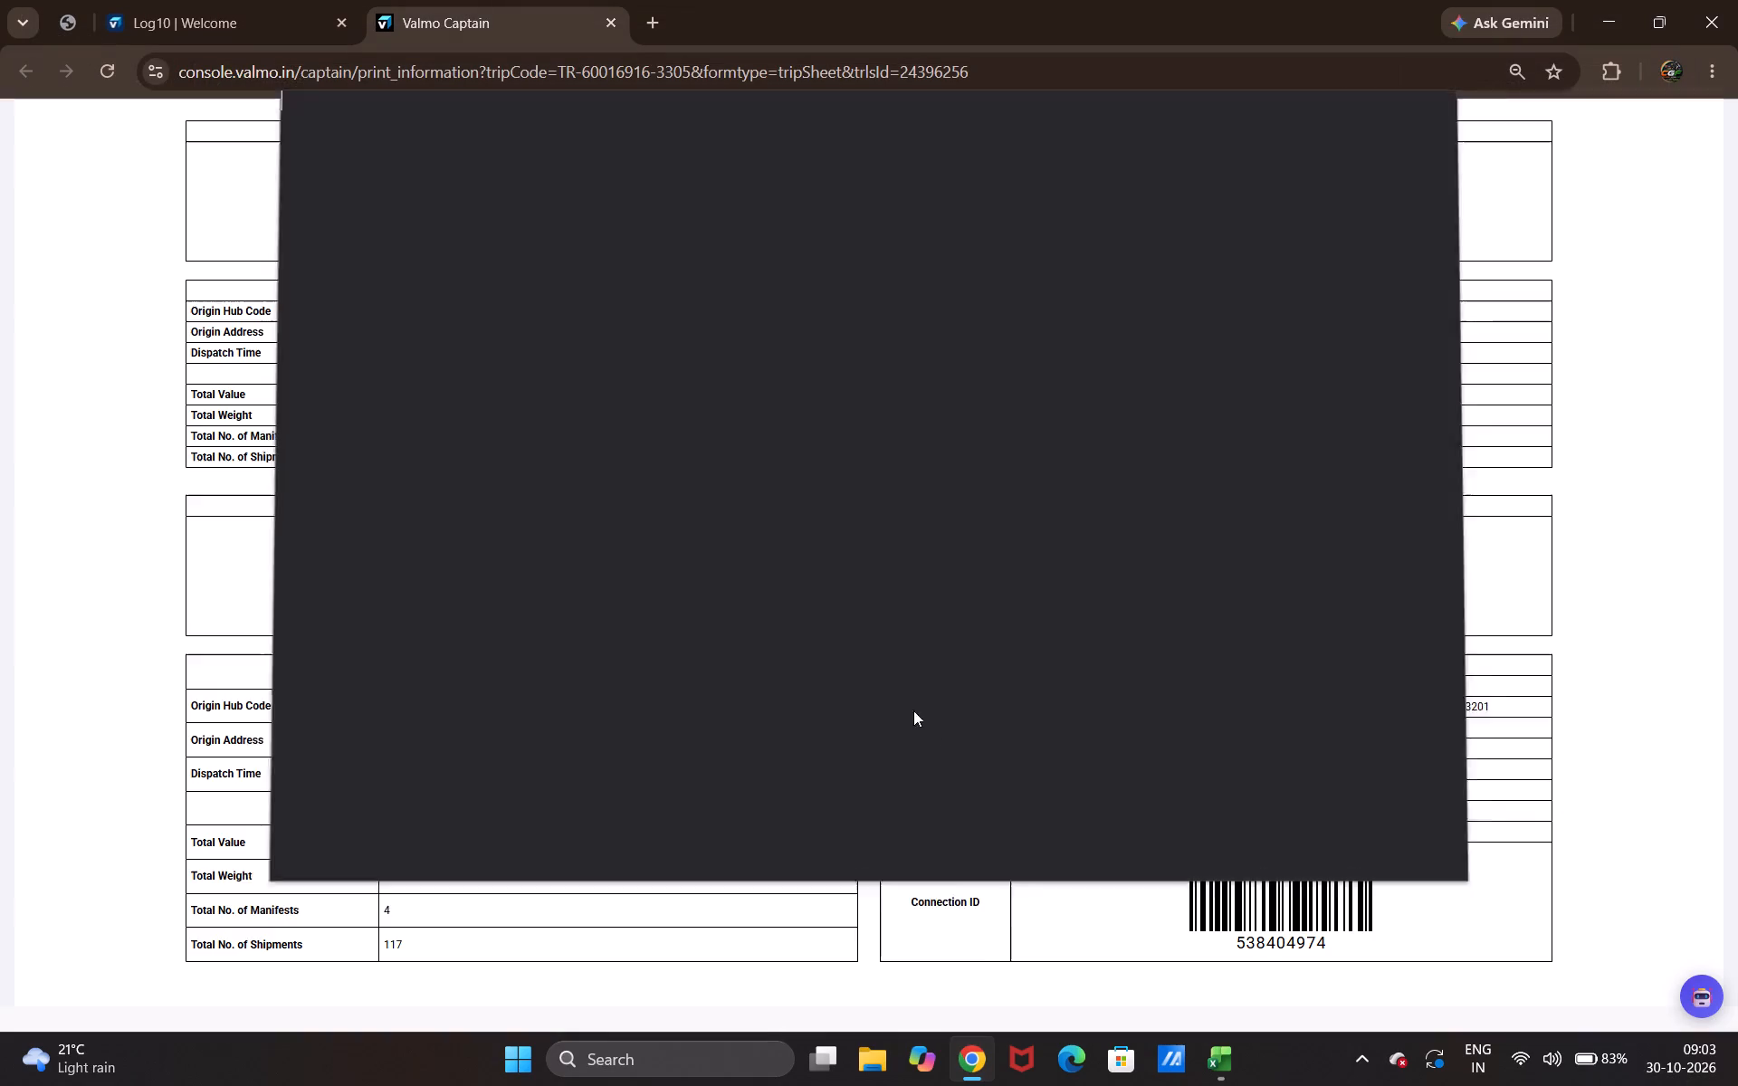
Switch to File Explorer and copy the recent PDF cgf rto challan.
left_click(880, 1058)
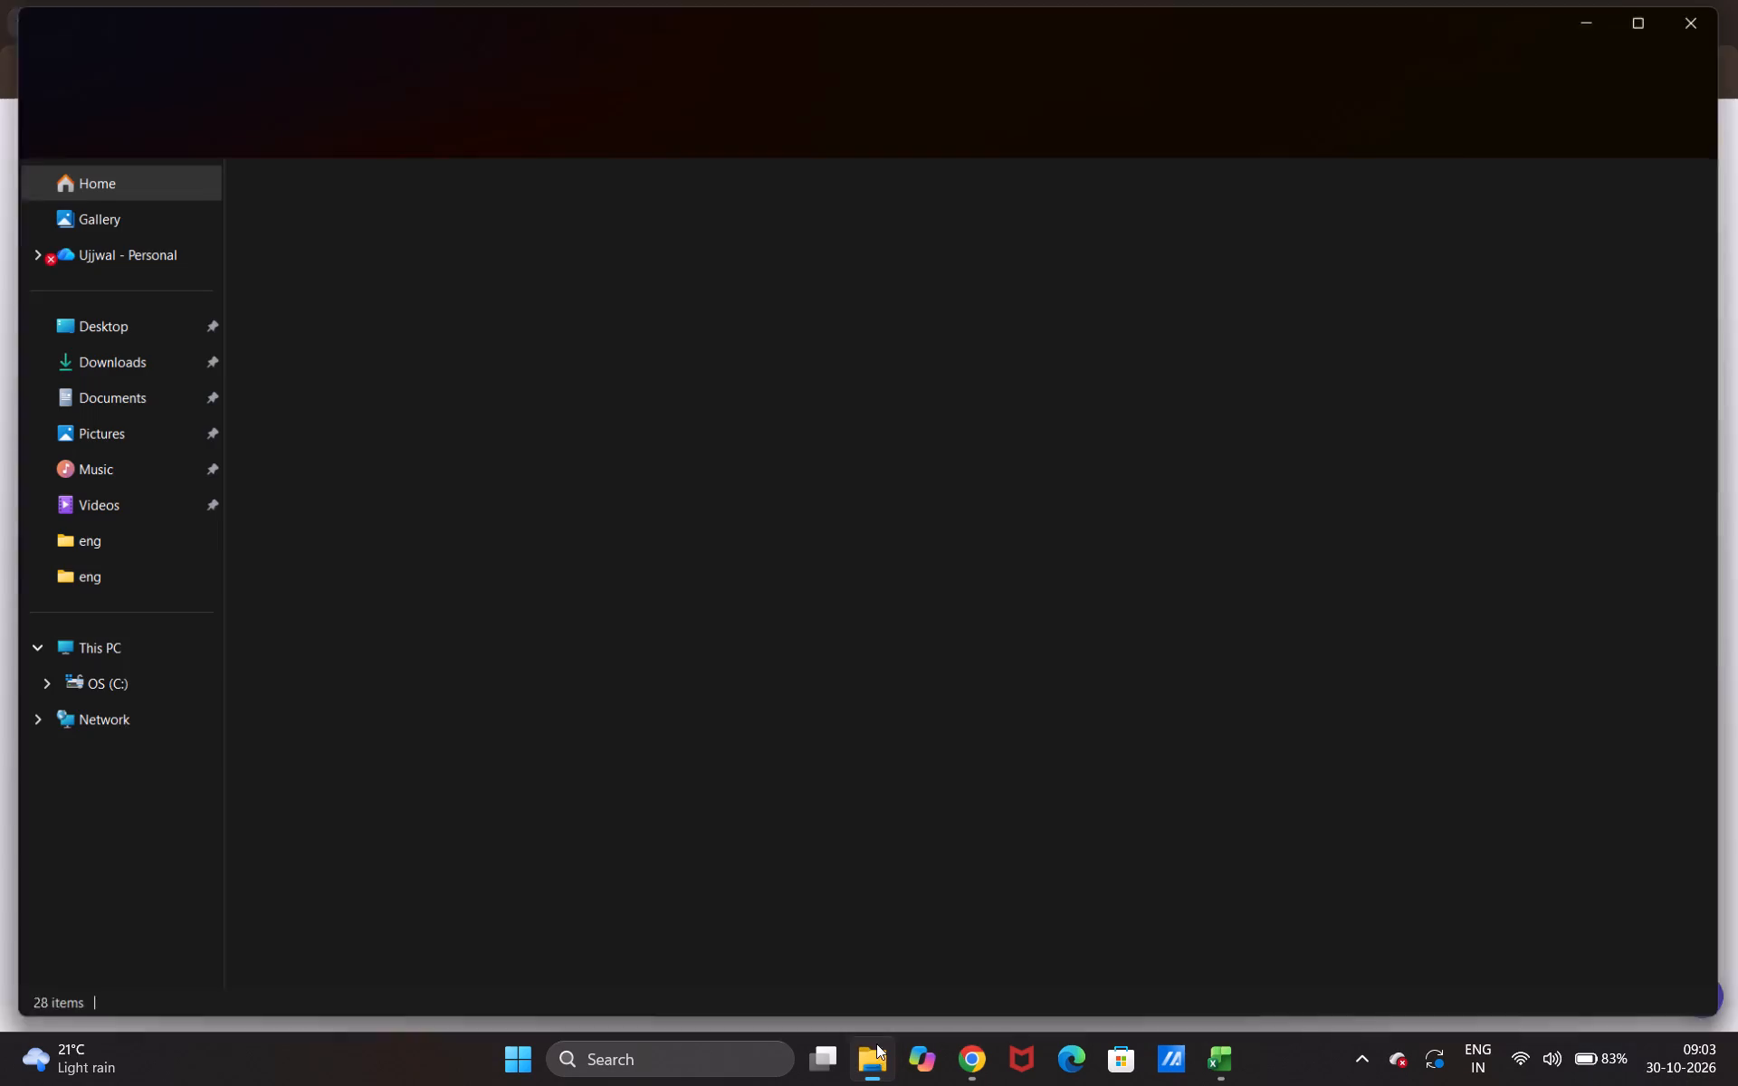
left_click(411, 500)
right_click(411, 500)
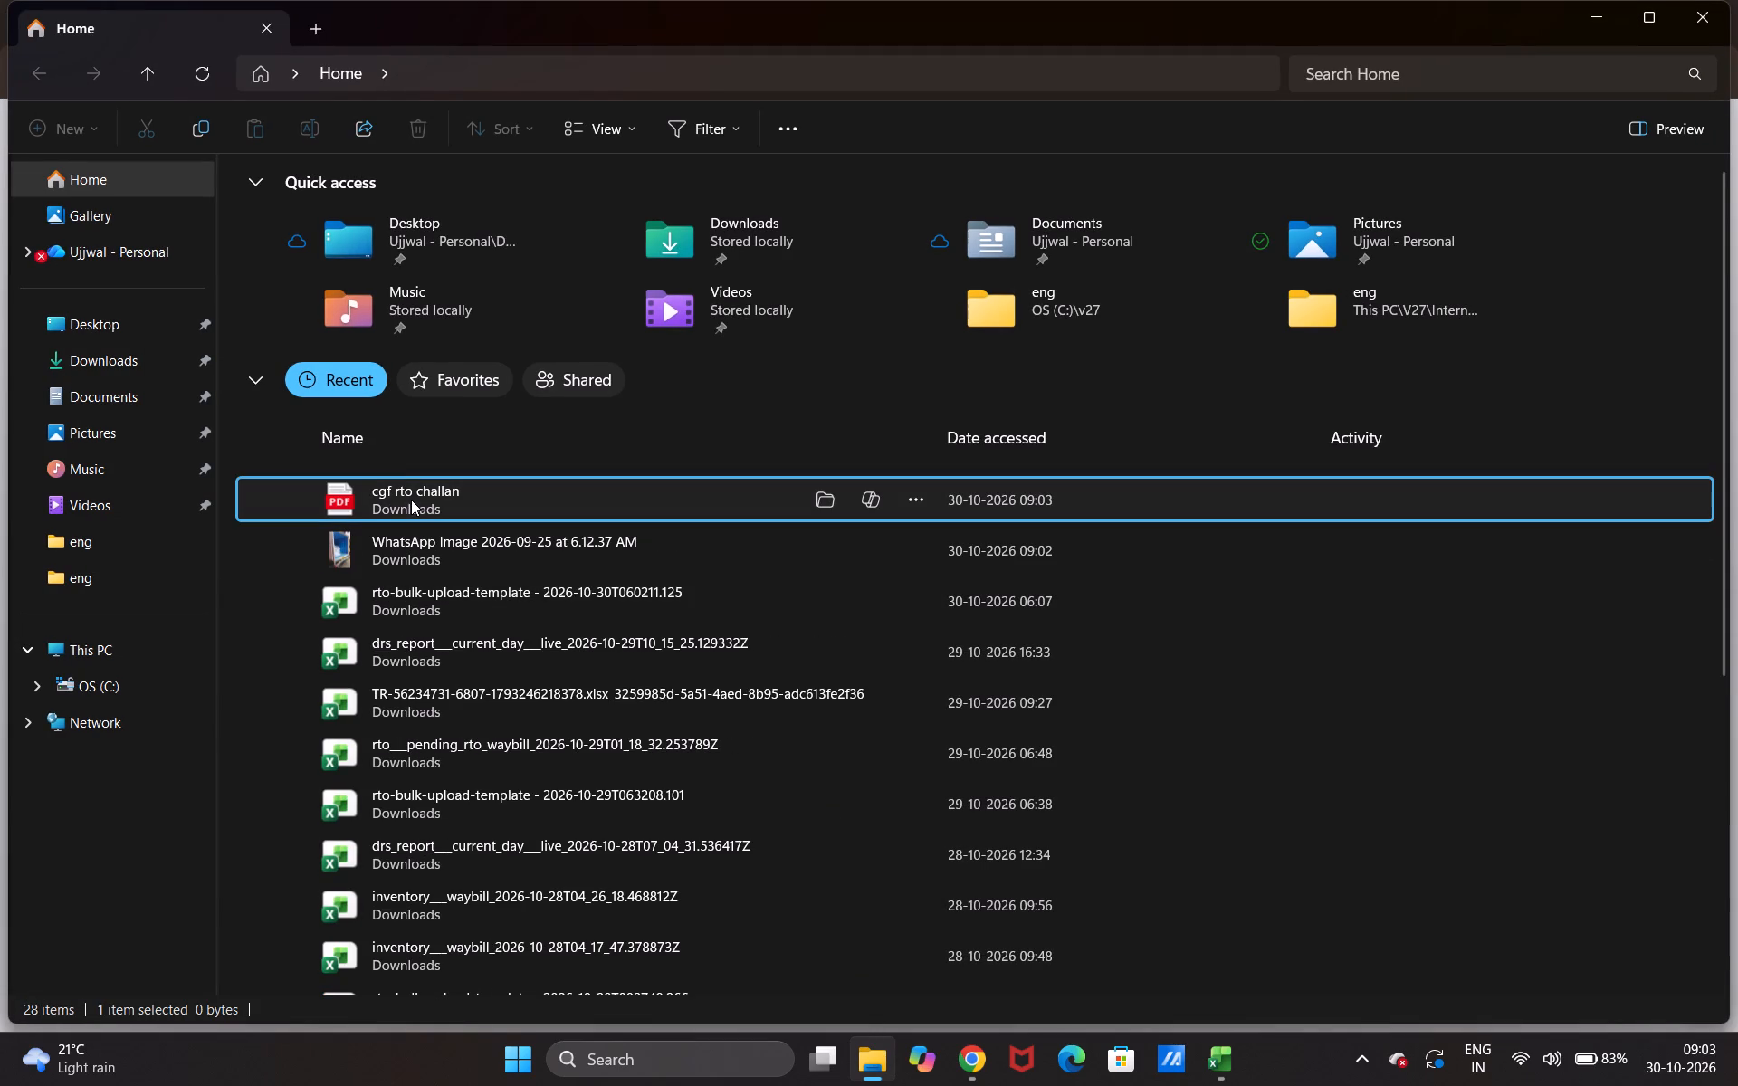
left_click(447, 352)
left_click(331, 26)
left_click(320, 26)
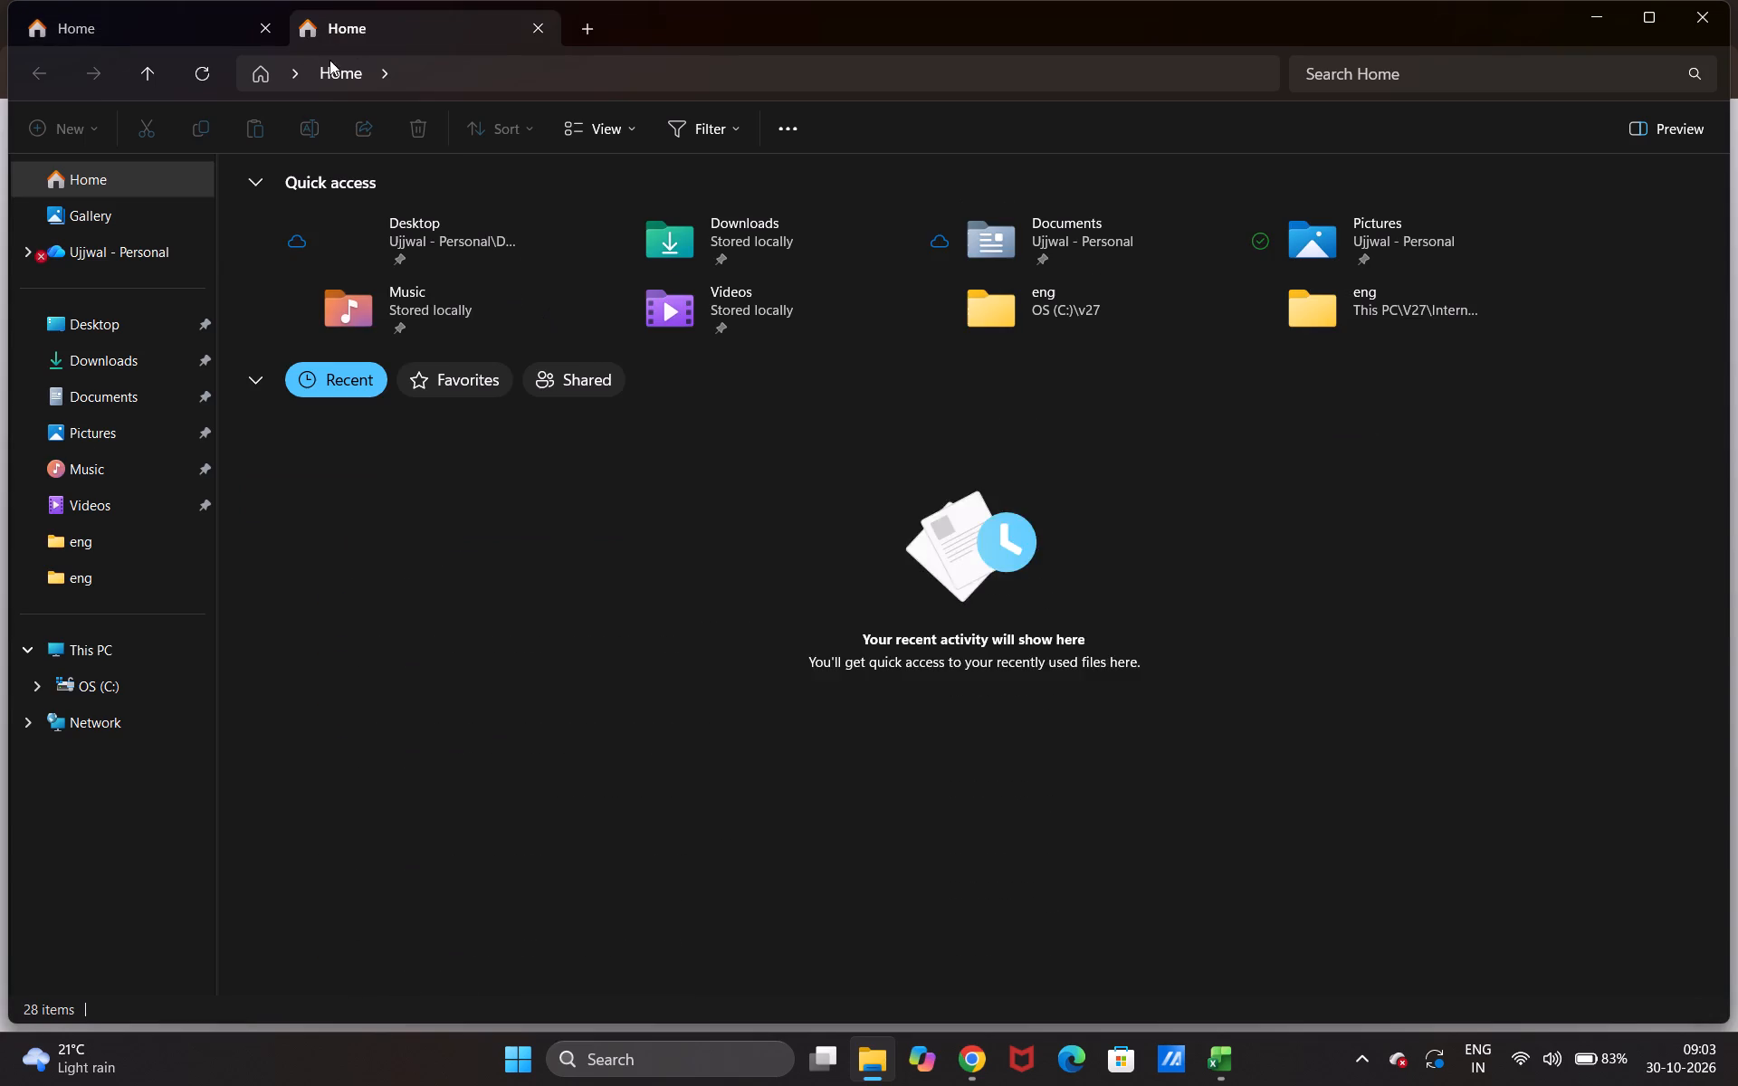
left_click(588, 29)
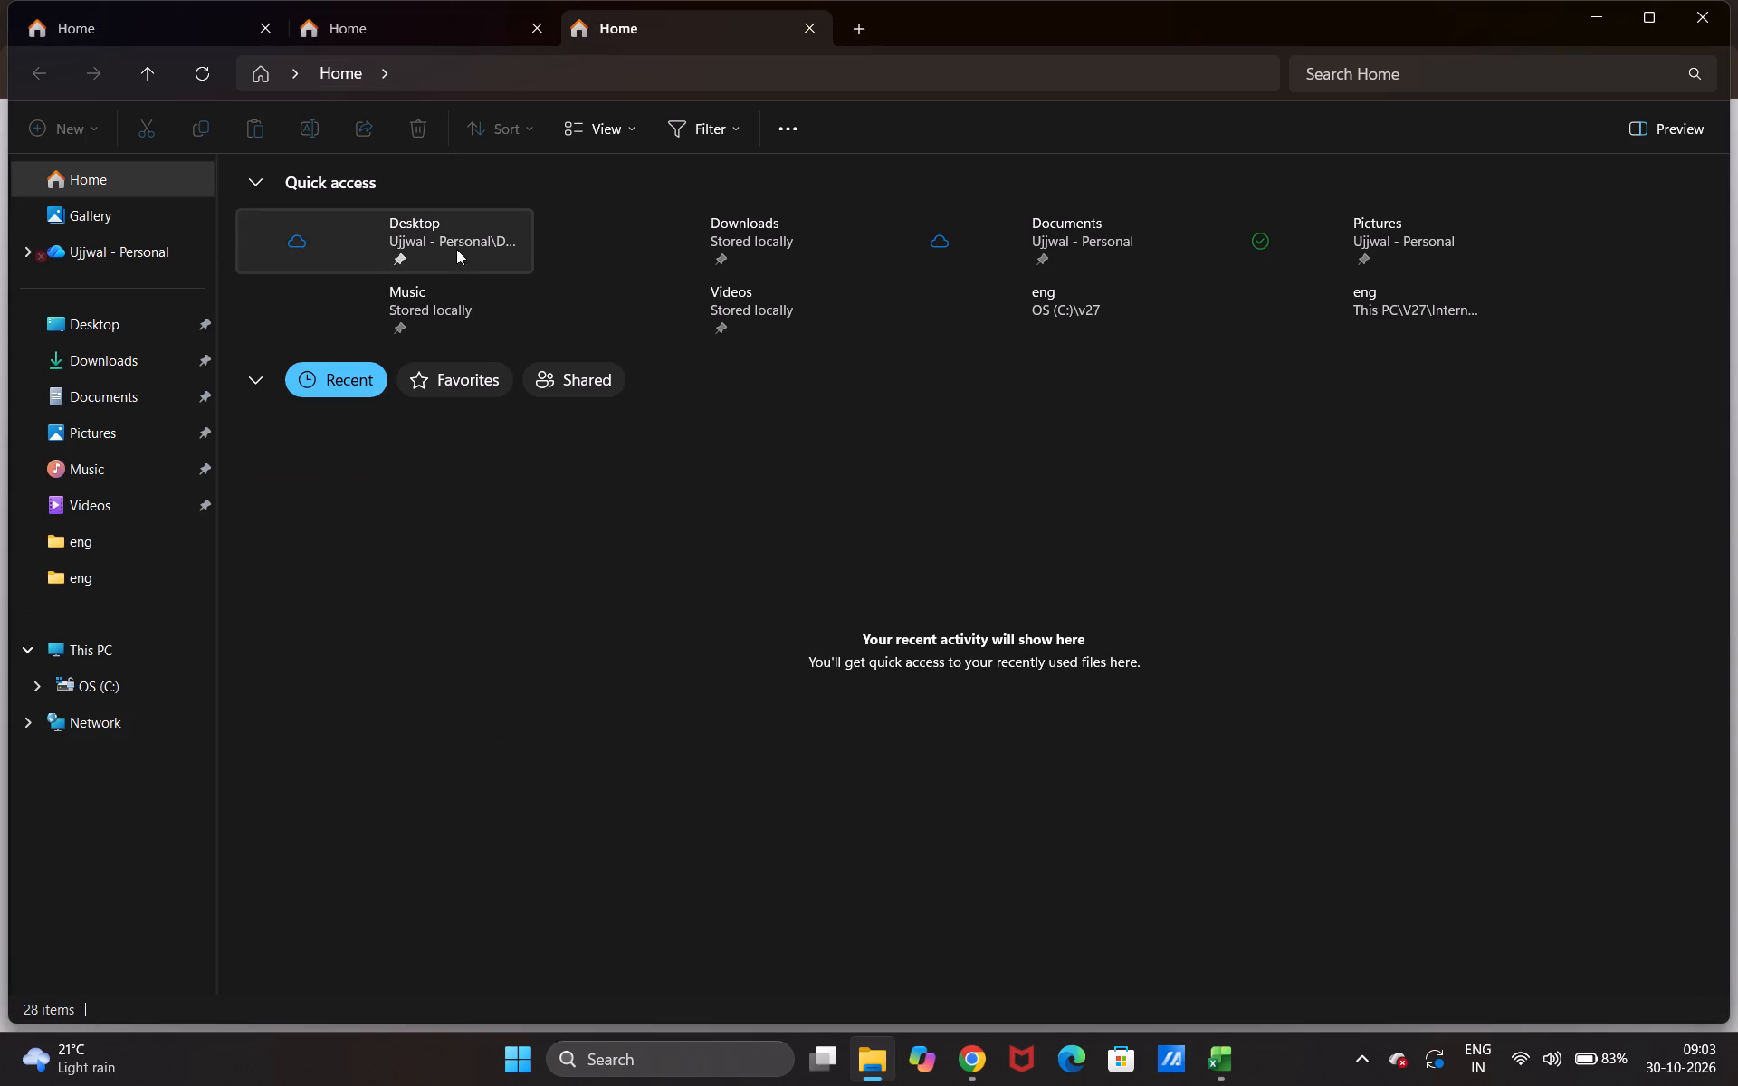
Switch back to Chrome and search the web for watsappweb.com in a new tab.
left_click(960, 1064)
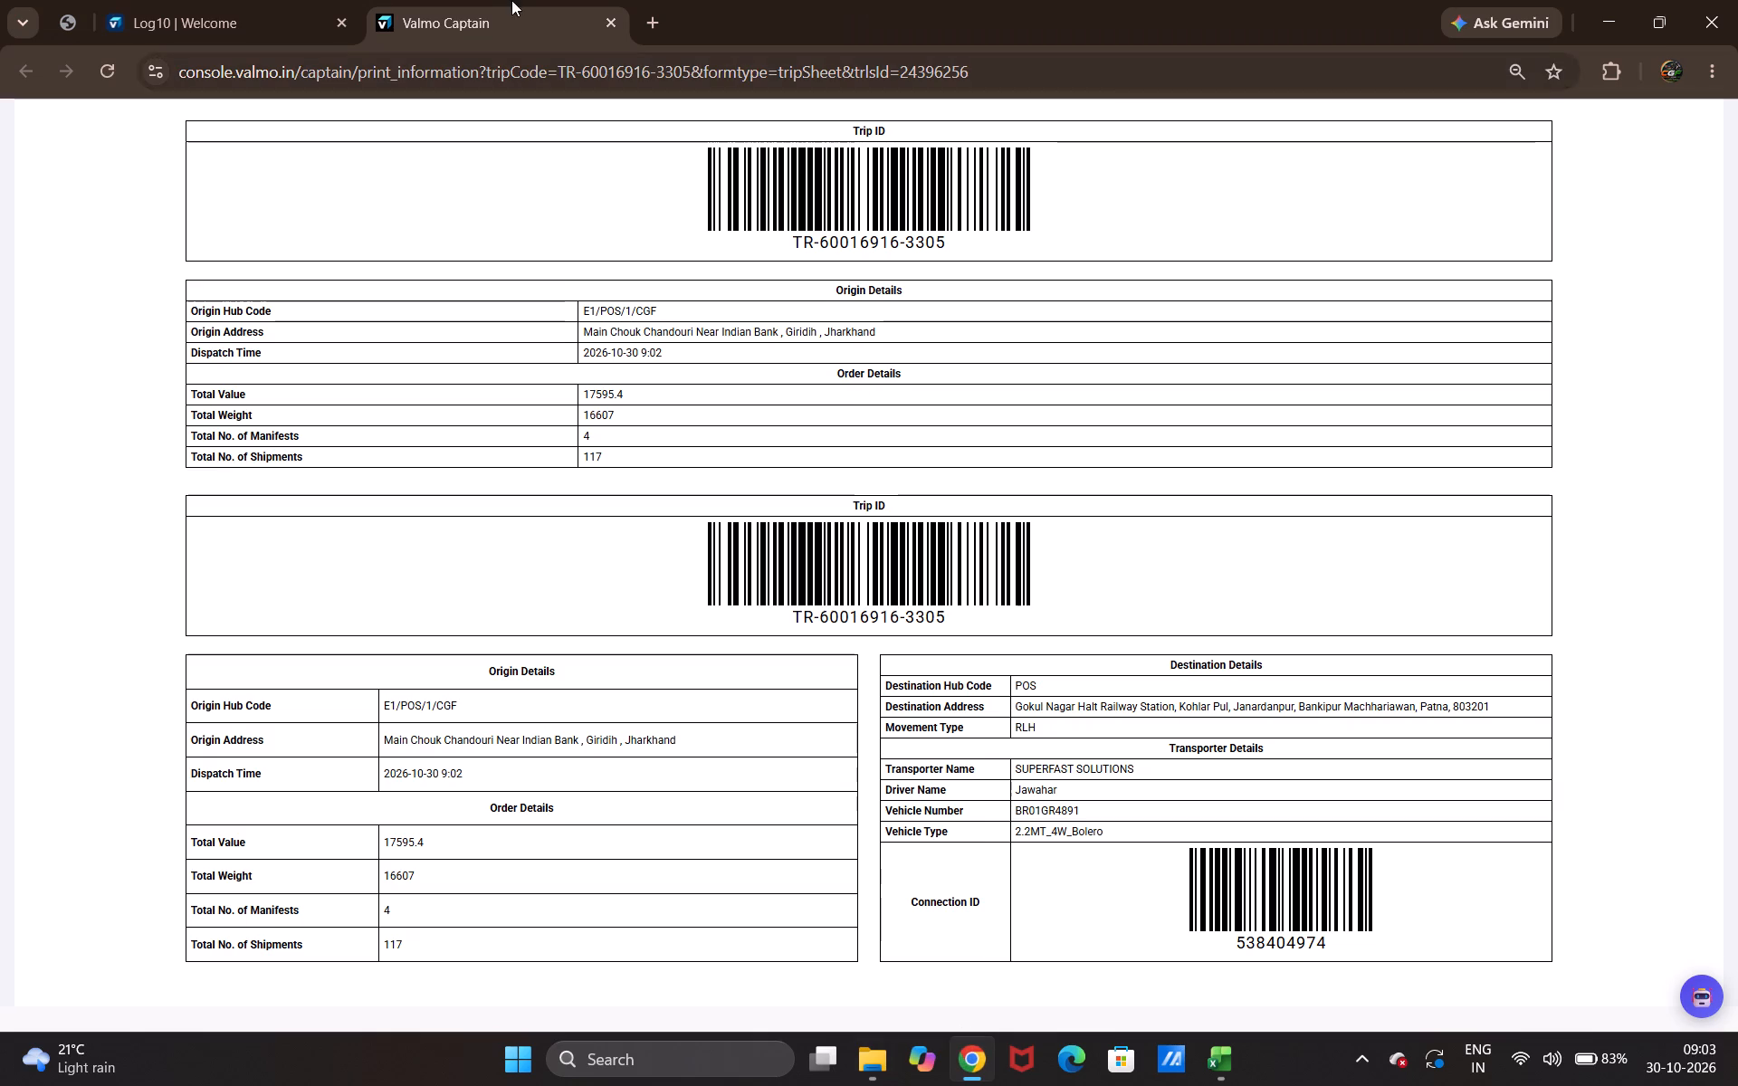
left_click(646, 27)
left_click(473, 68)
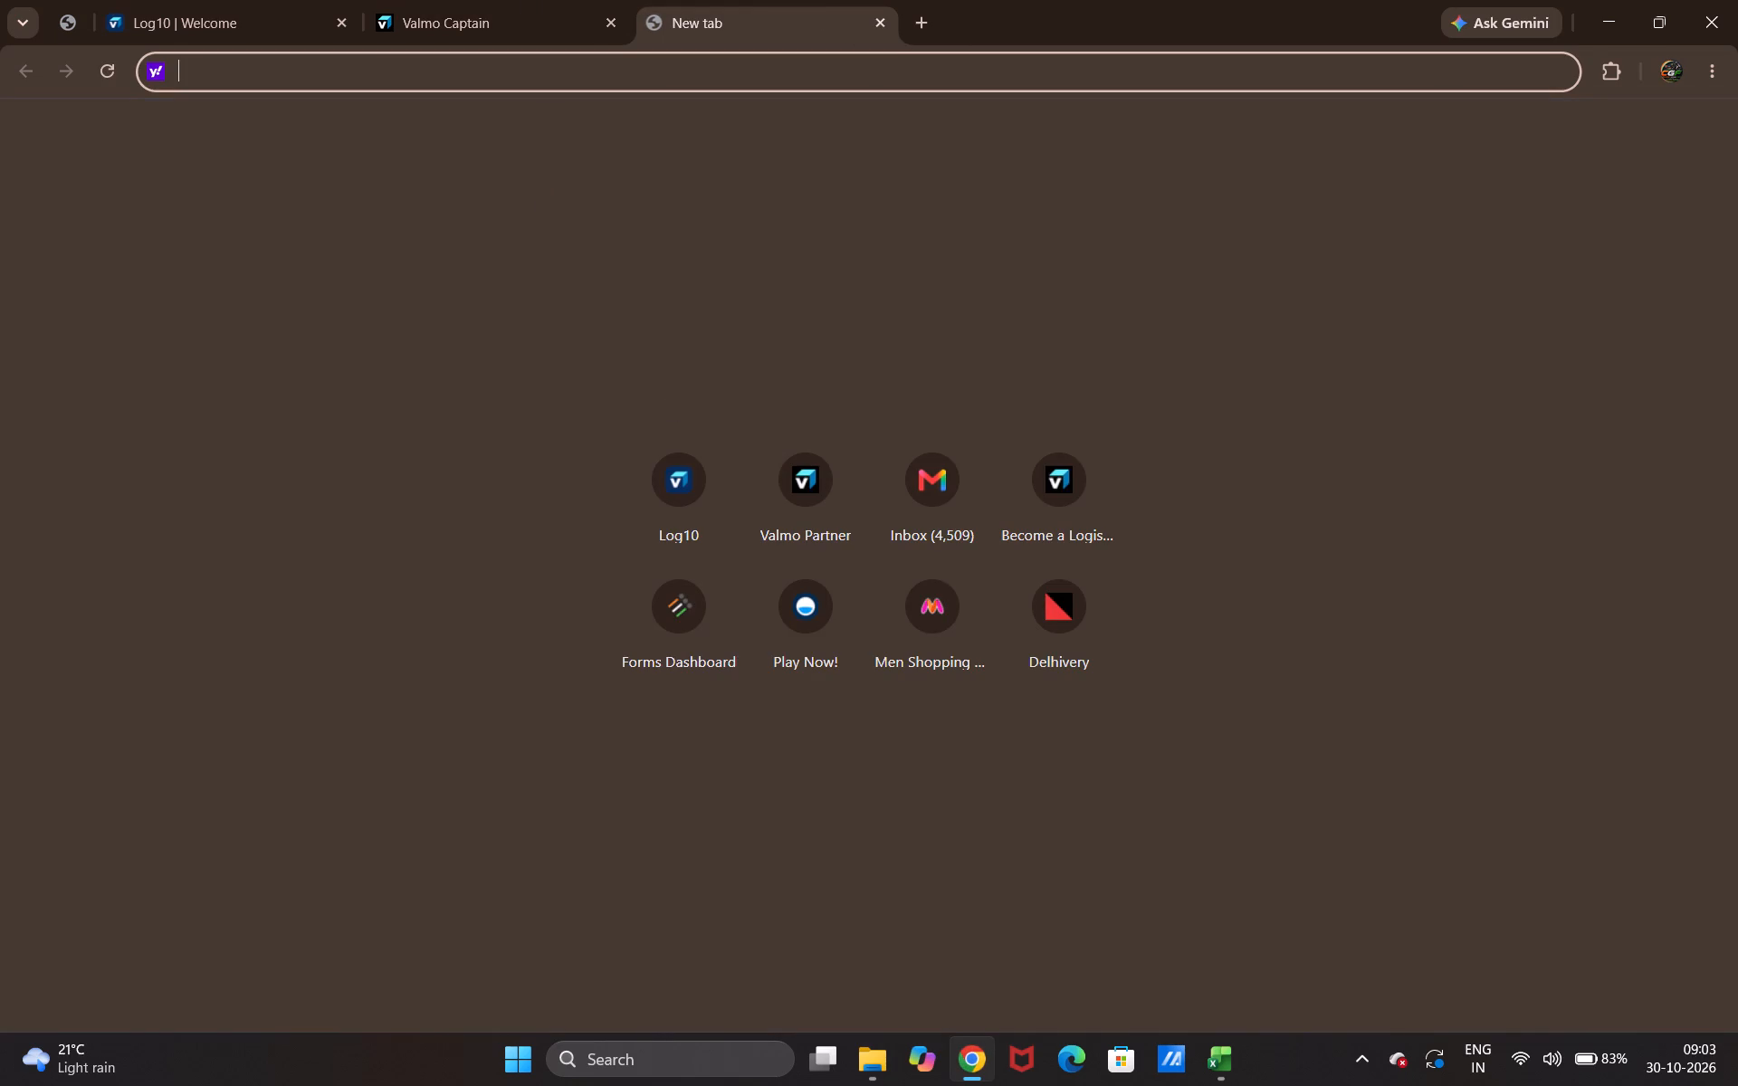
key("ctrl+a")
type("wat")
left_click(356, 157)
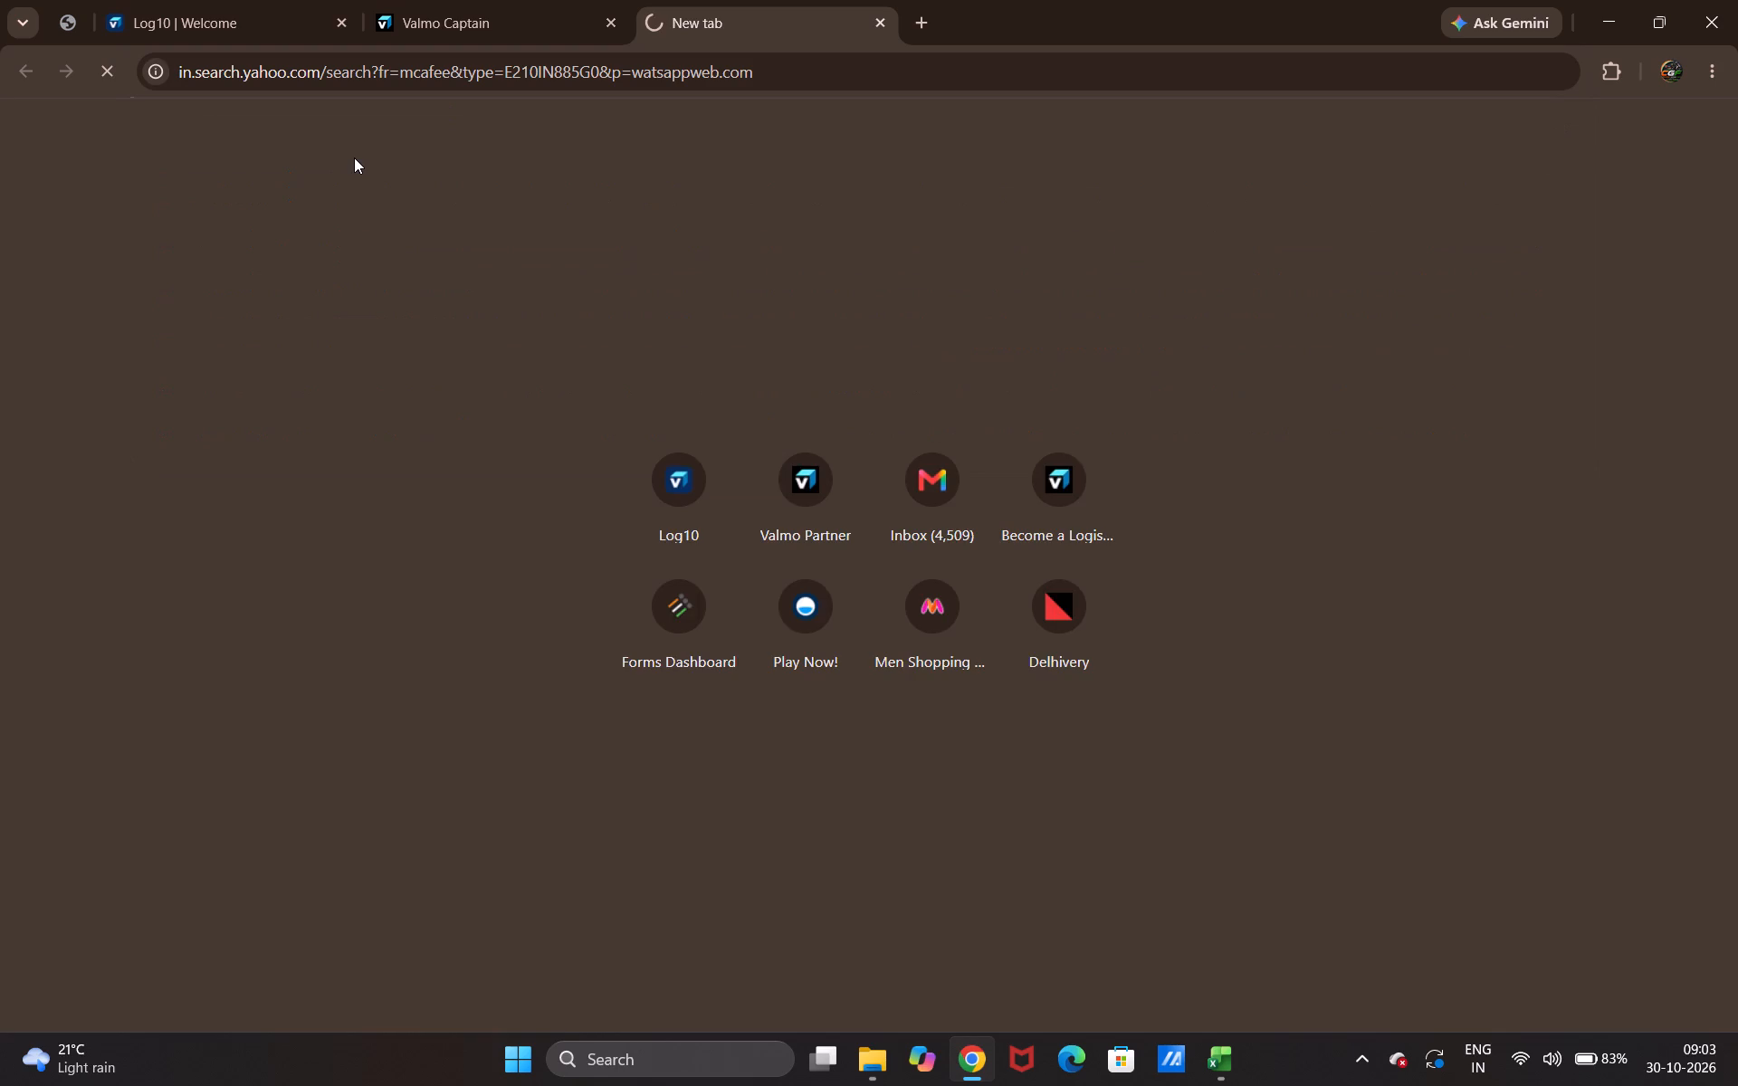
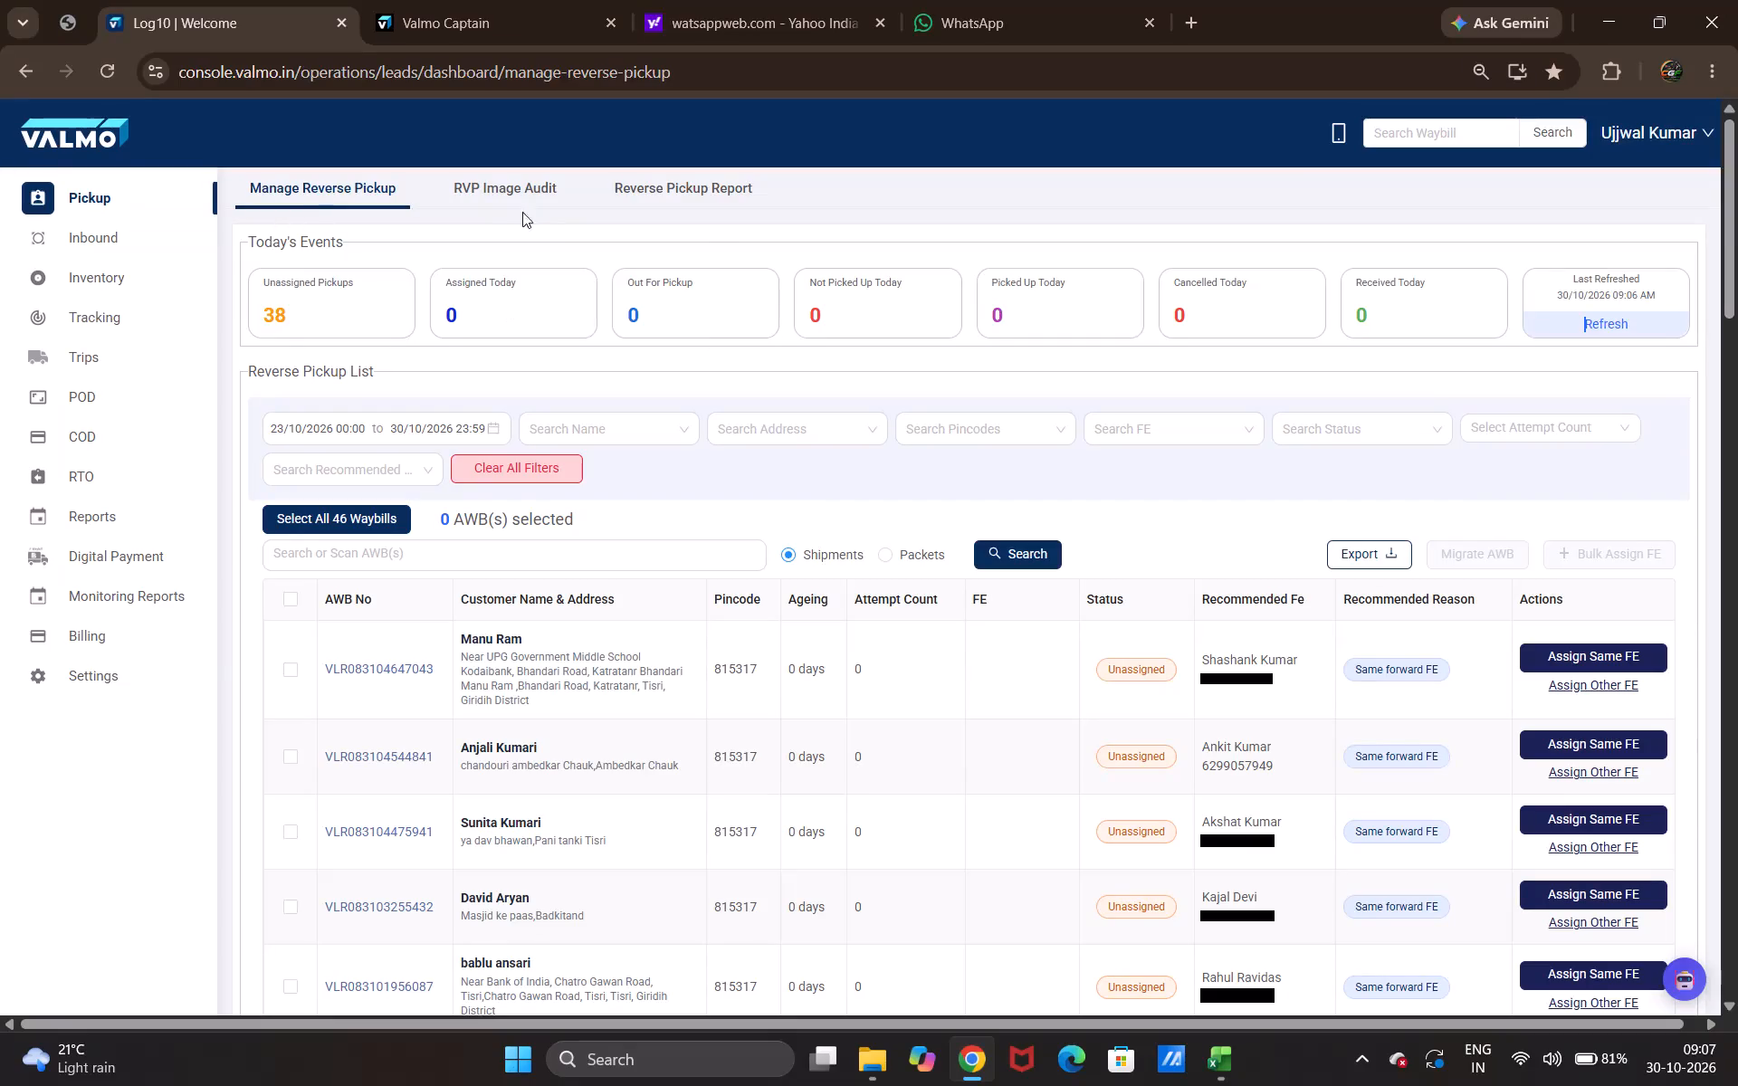
Refresh today's reverse pickup events and look through the unassigned waybills in the Reverse Pickup List.
left_click(1590, 317)
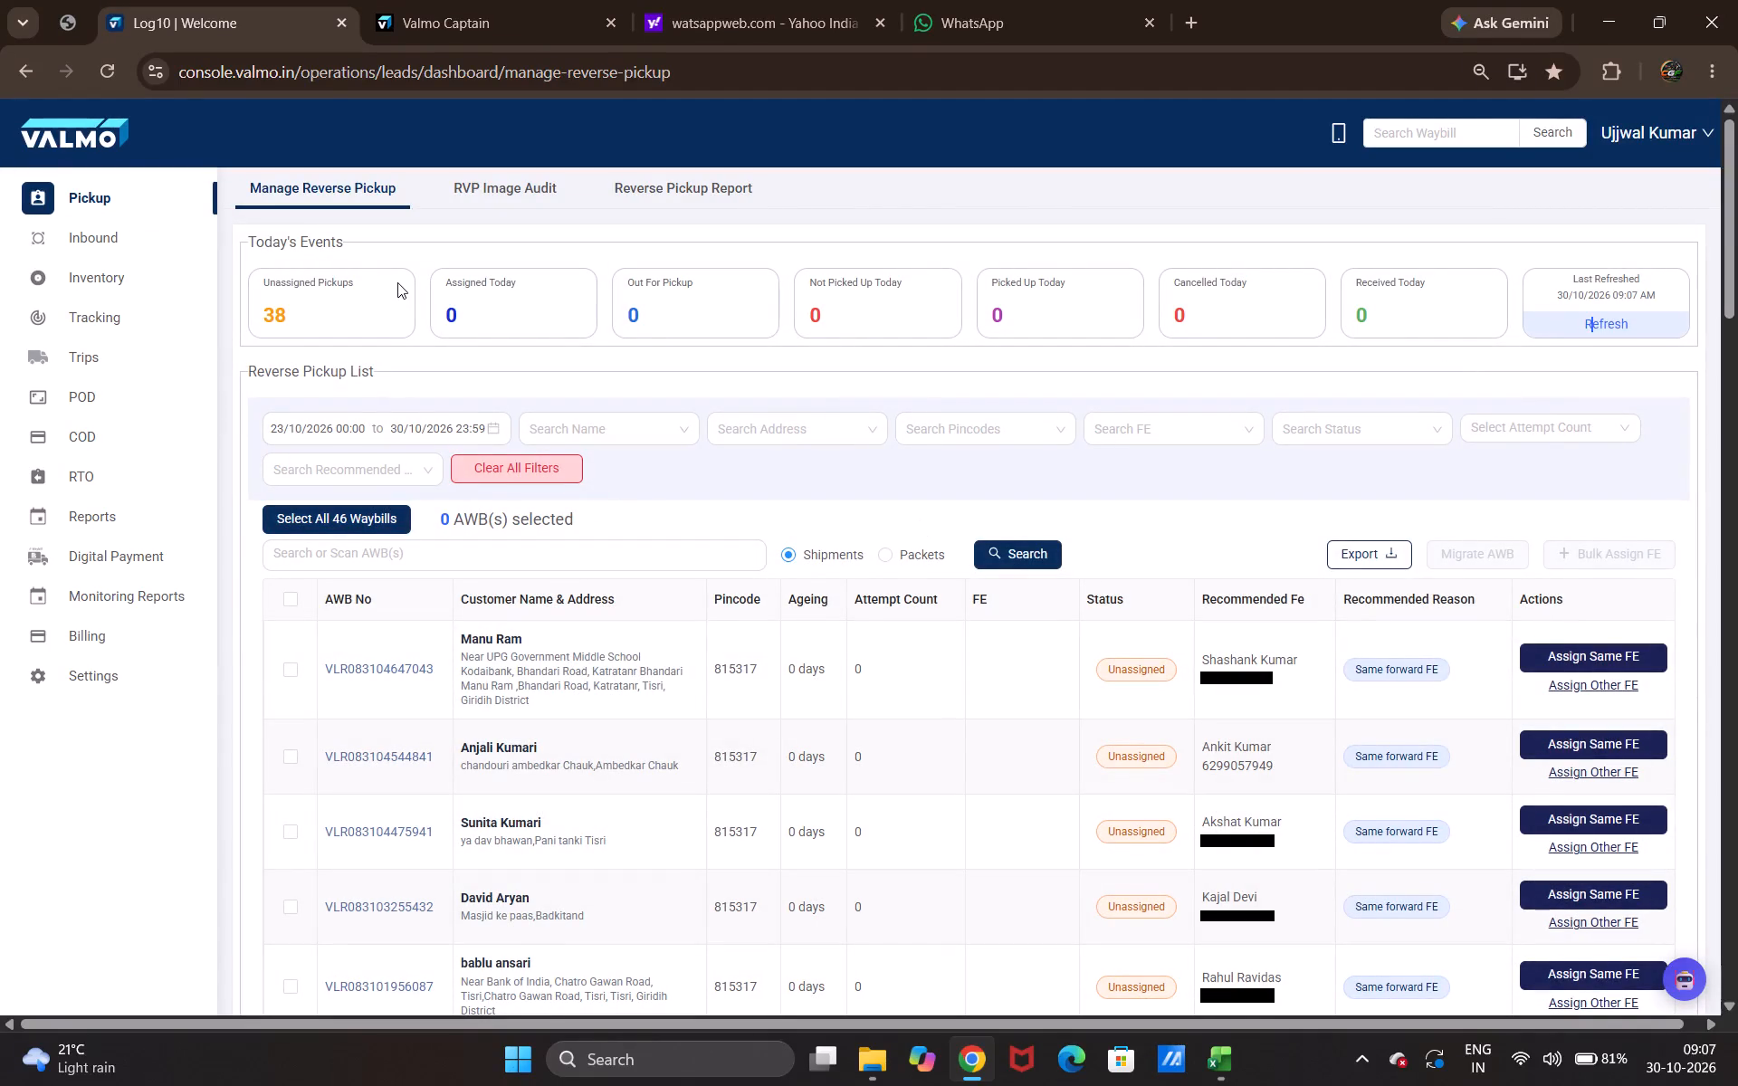
scroll(1032, 623, "down", 5)
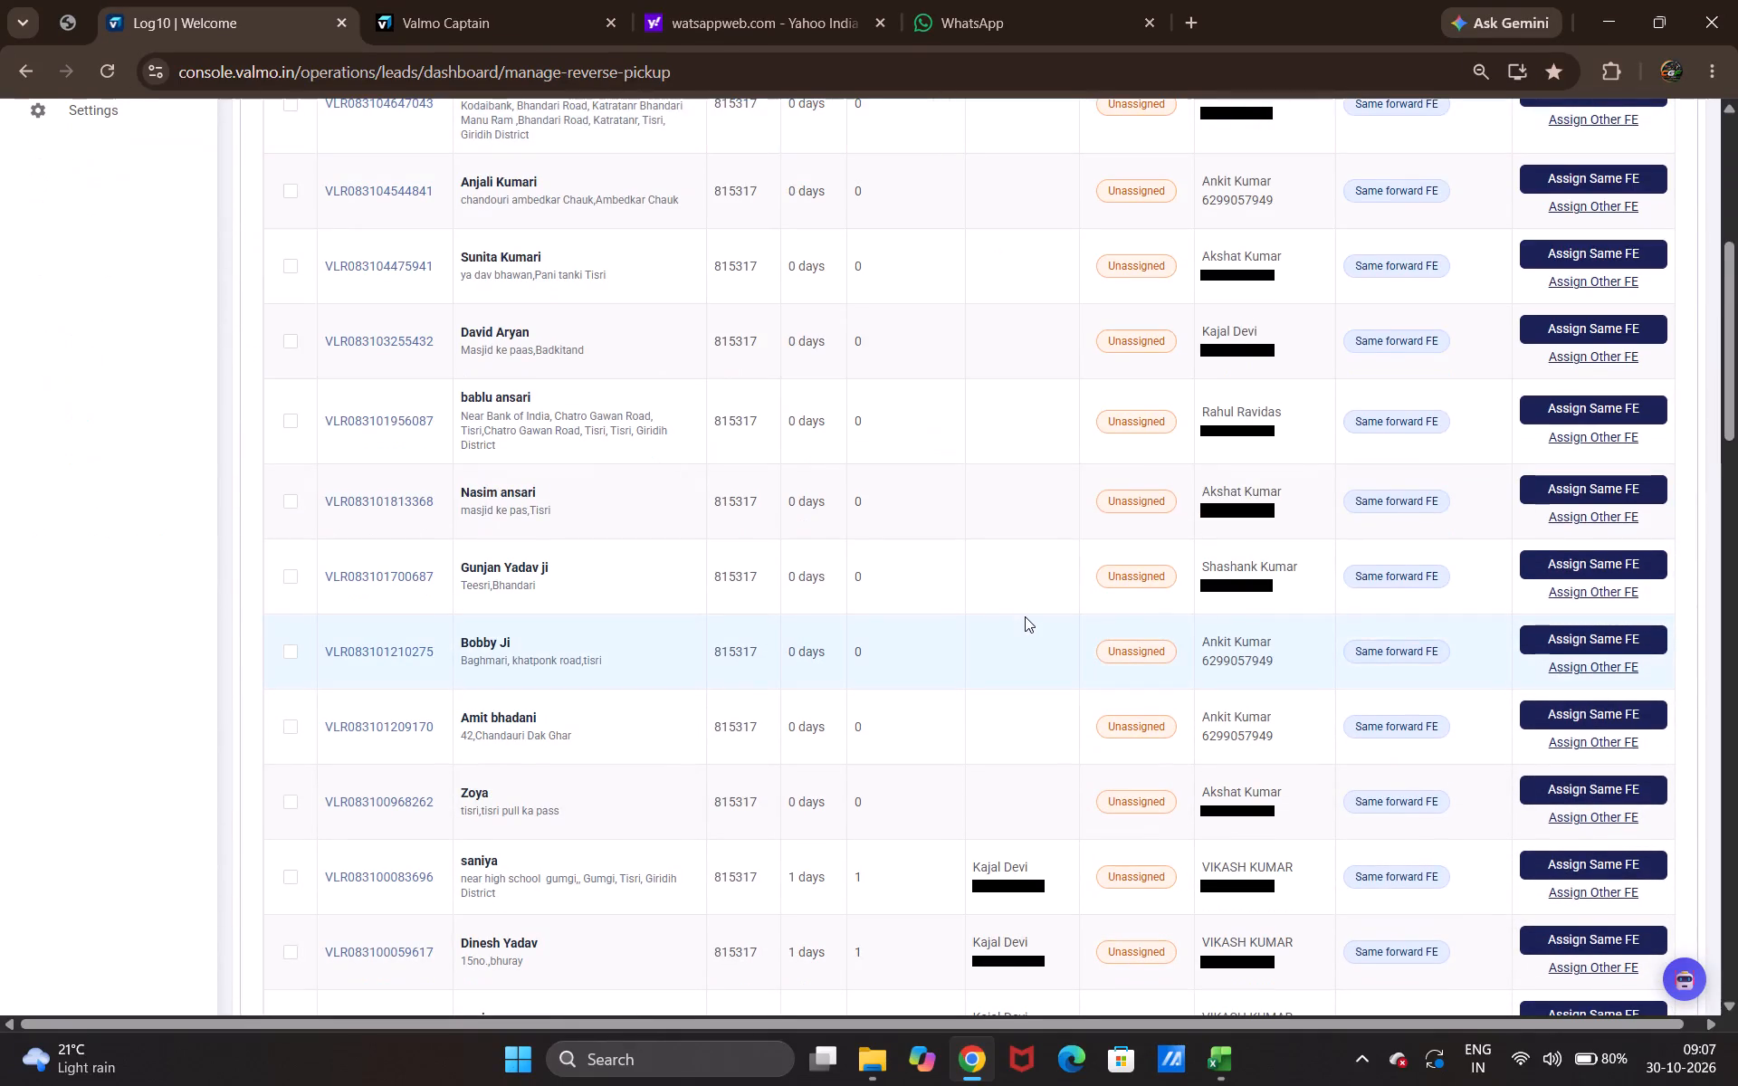
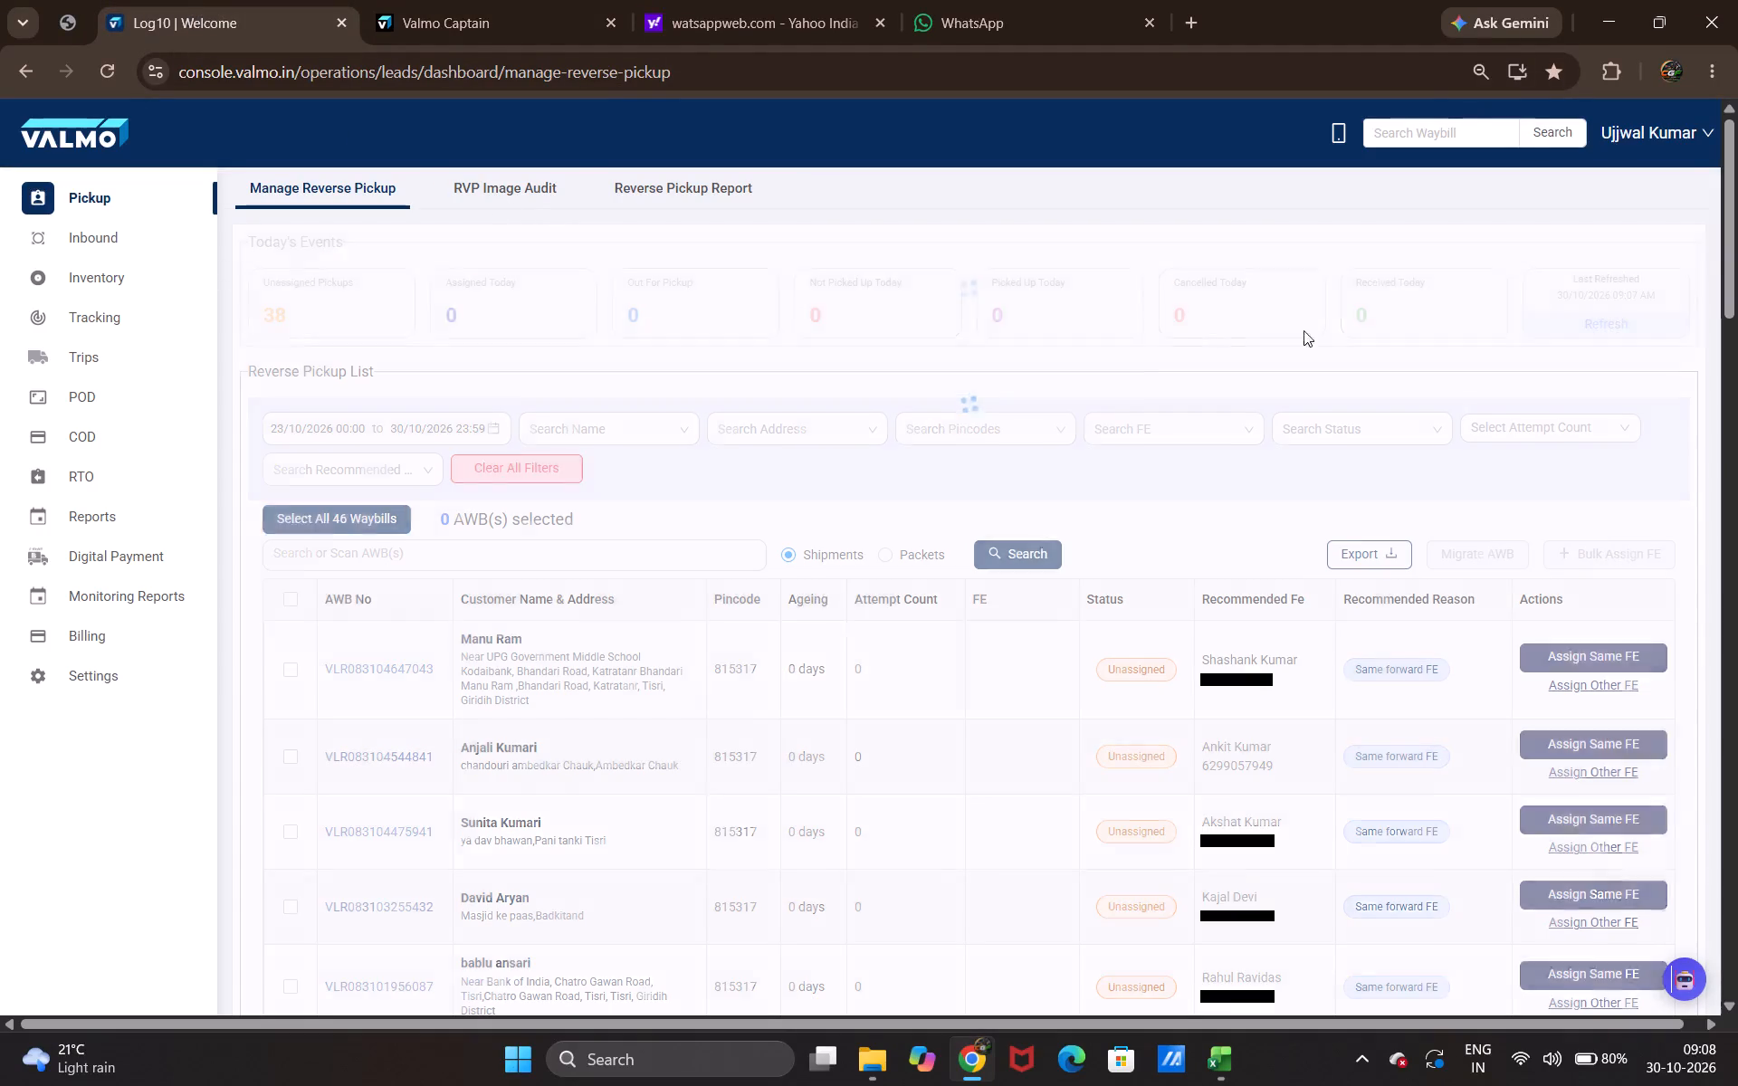
Look through the Reverse Pickup List down to its last waybill, checking each one's status, assigned FE and recommended FE.
scroll(816, 422, "down", 4)
scroll(816, 407, "up", 5)
scroll(816, 407, "down", 5)
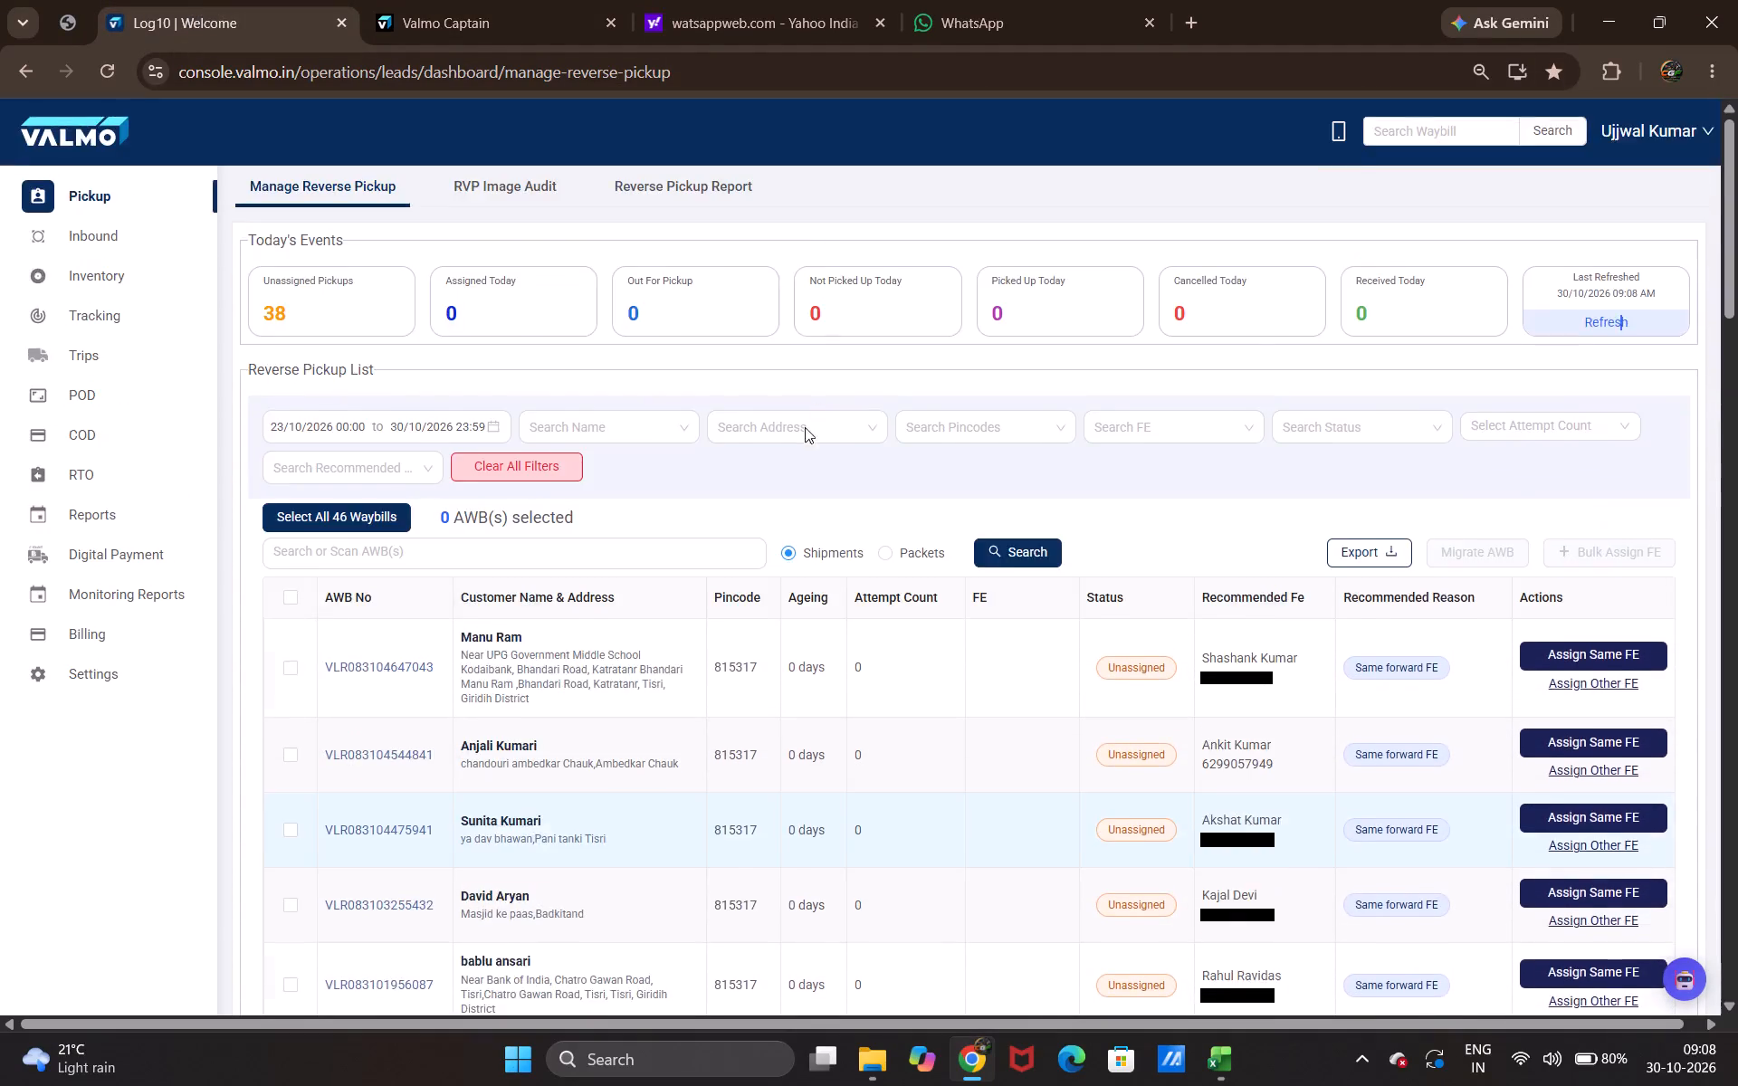
scroll(805, 427, "down", 15)
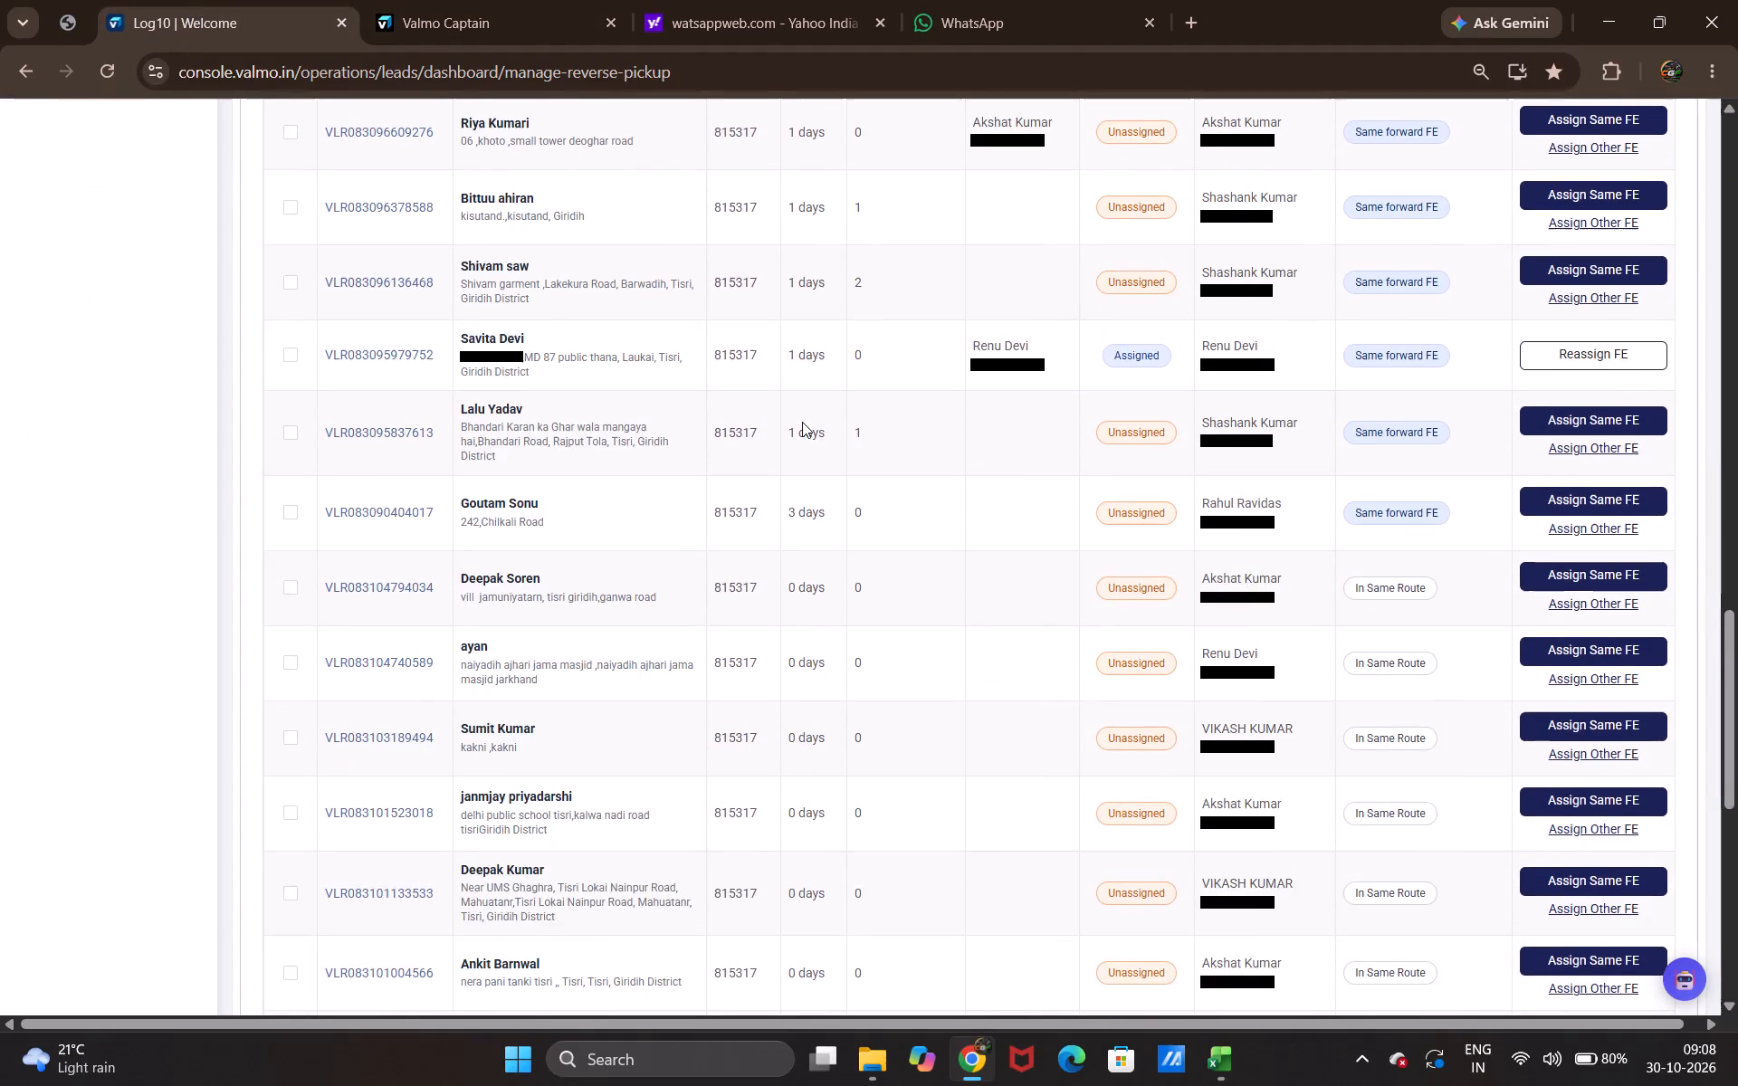
scroll(802, 422, "down", 13)
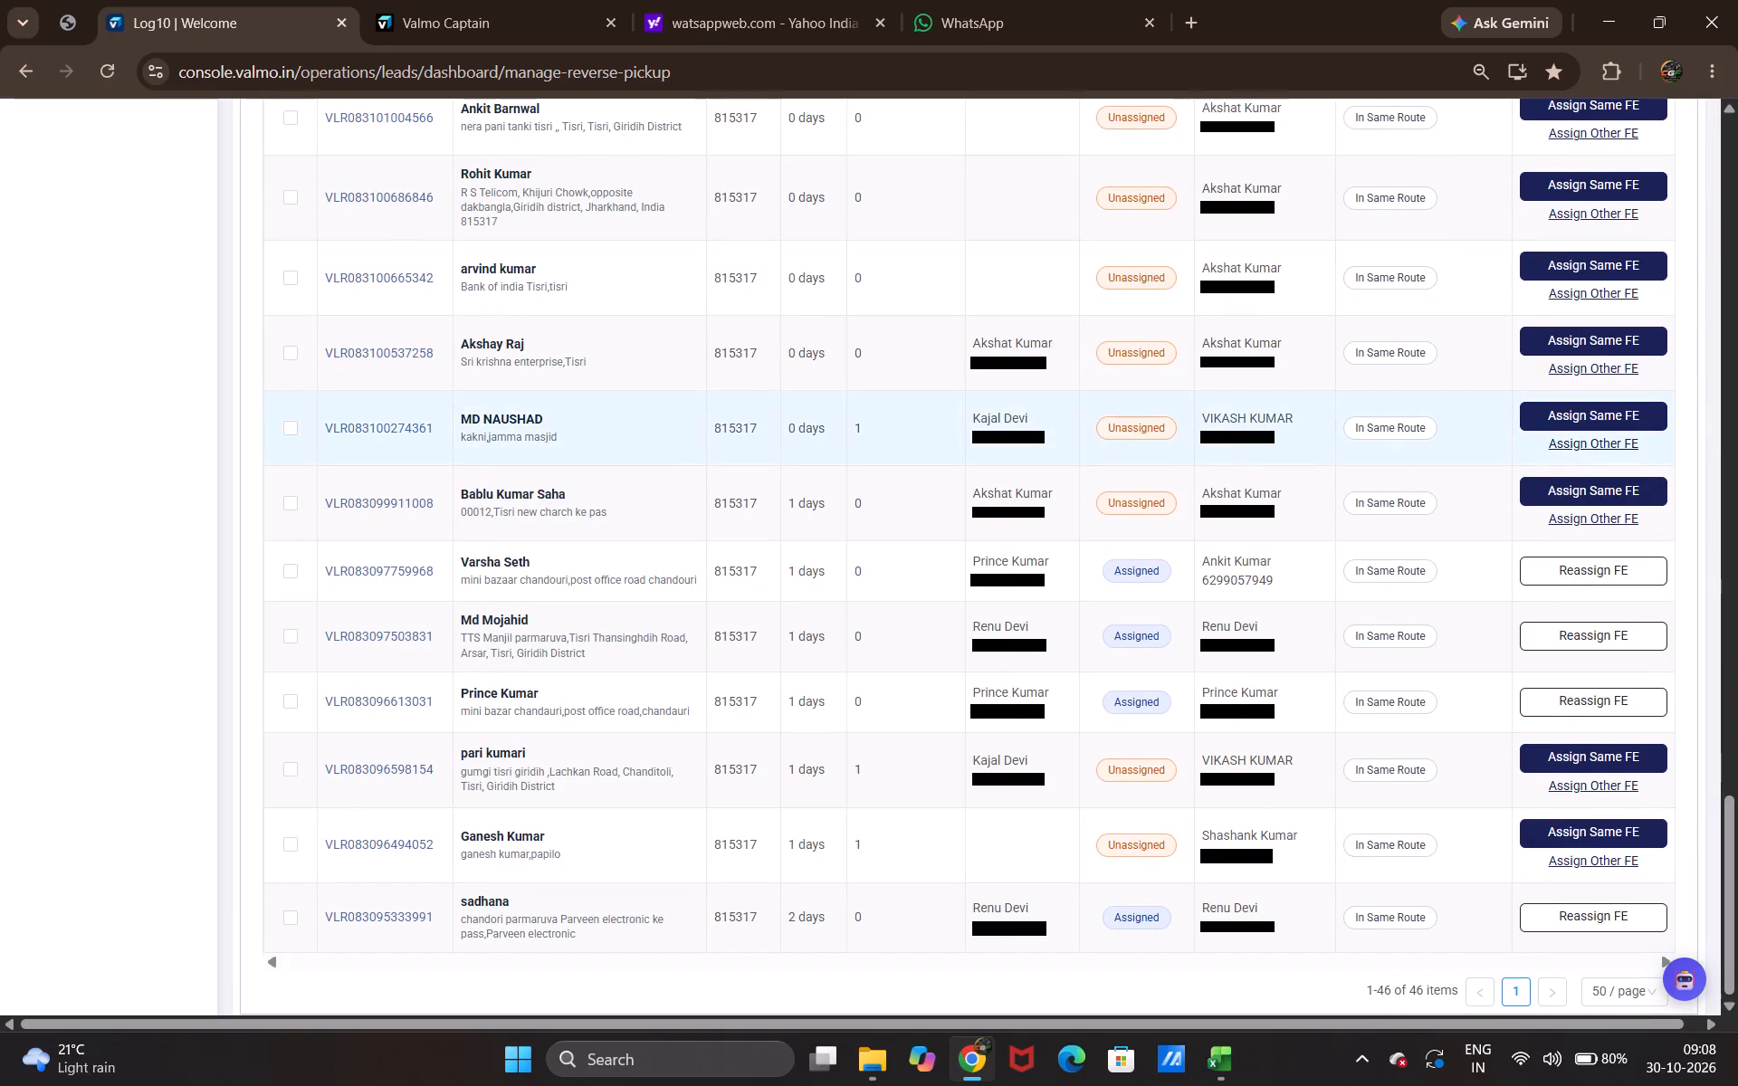
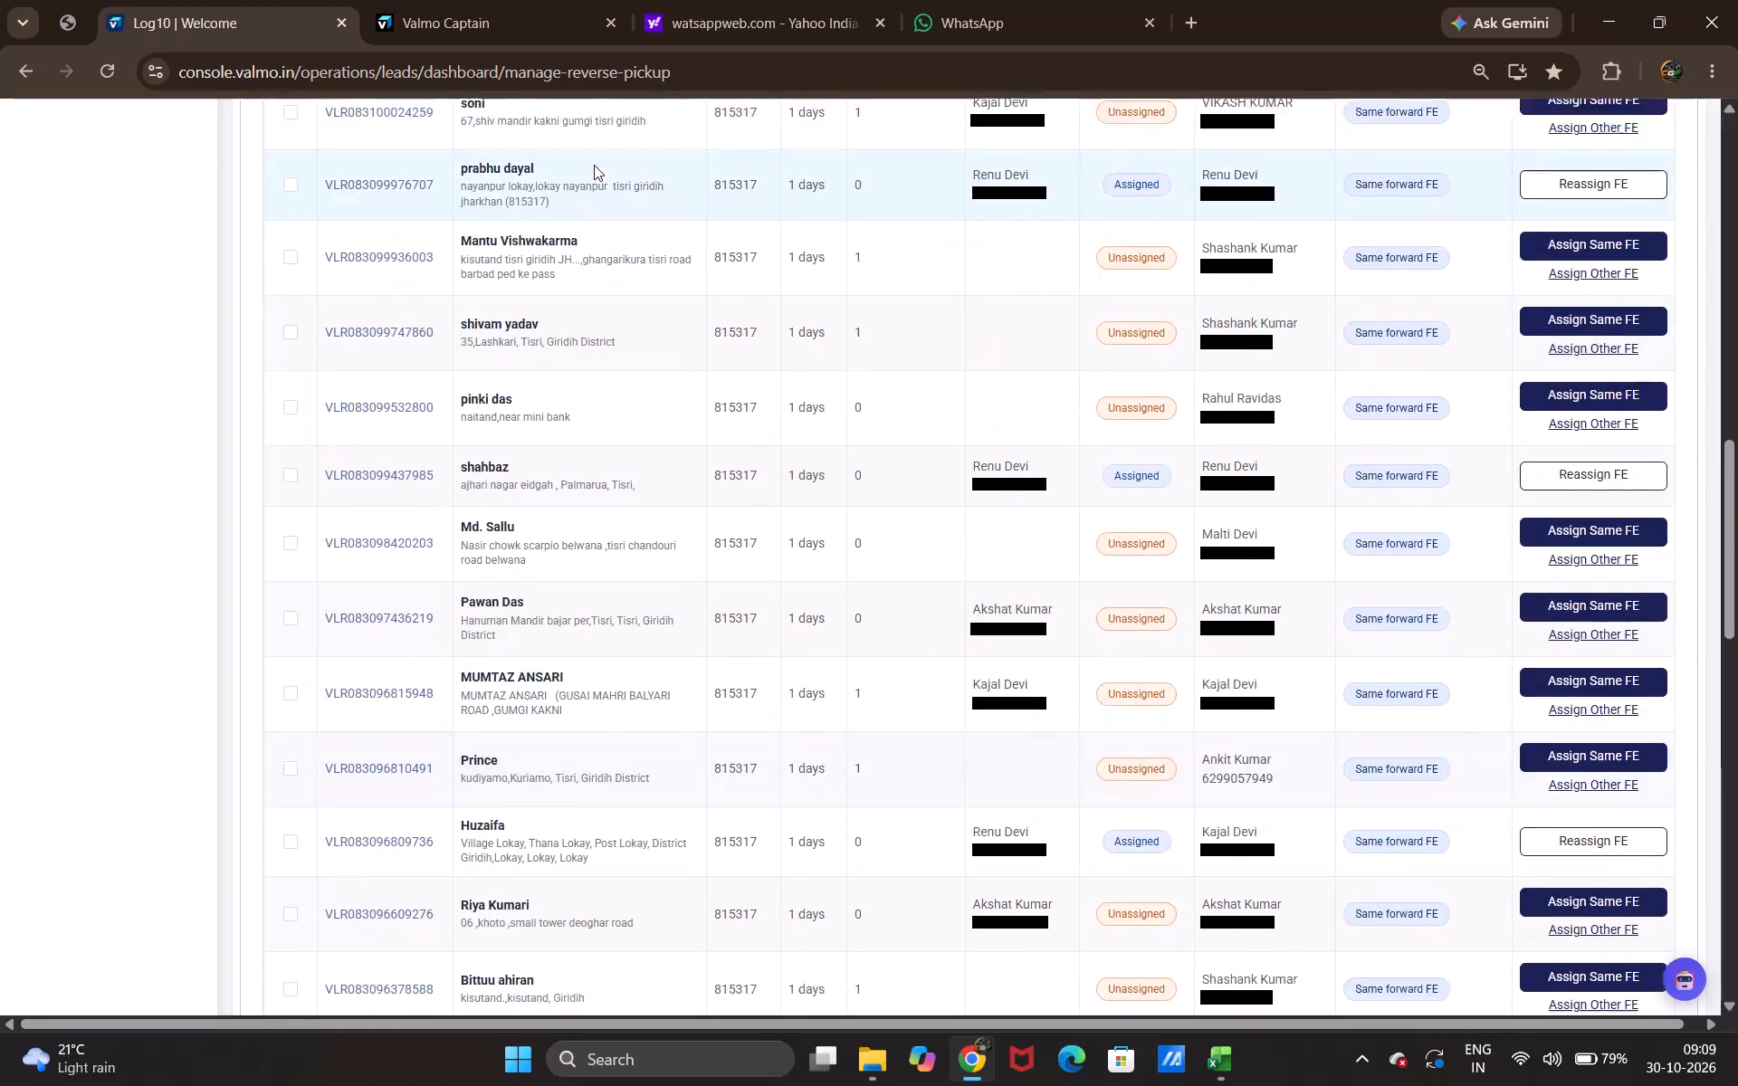
Look through the remaining waybills and their assignment status in the Reverse Pickup List.
scroll(592, 165, "up", 4)
scroll(591, 165, "down", 7)
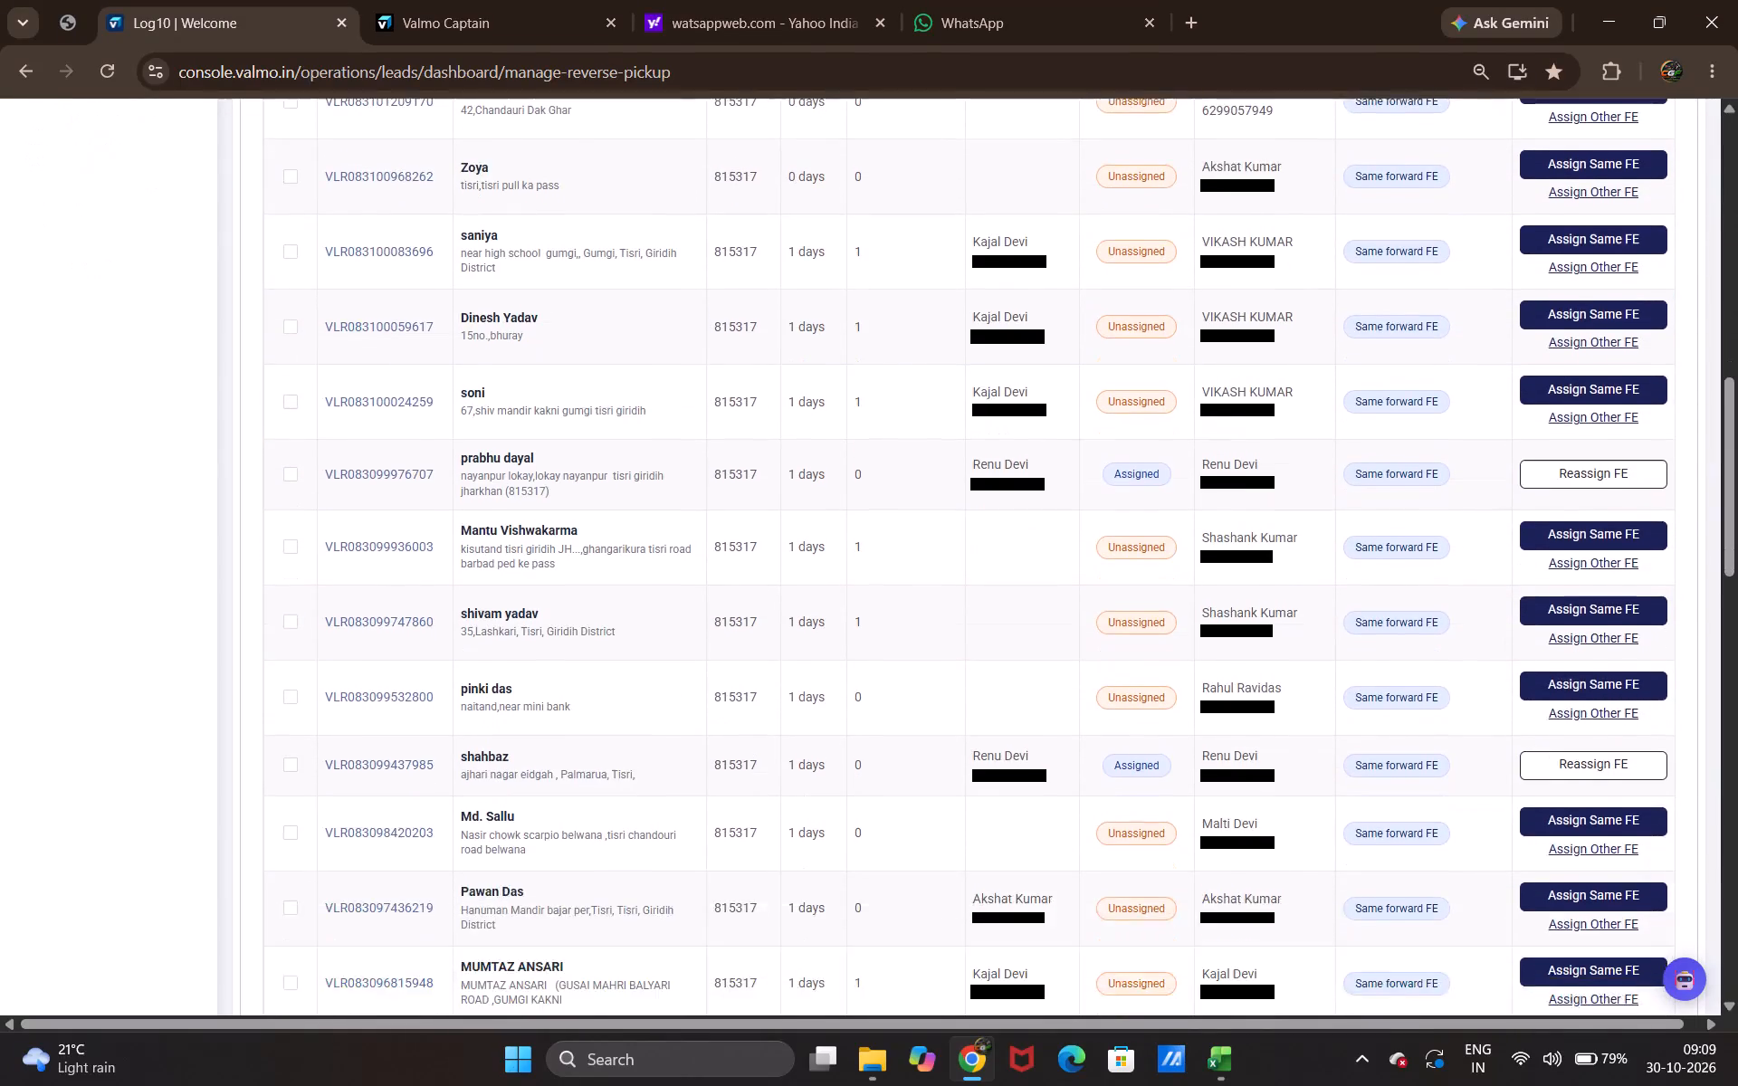
scroll(583, 170, "up", 15)
Go to DRS Closure in the POD section and select the second-listed delivery executive.
left_click(94, 400)
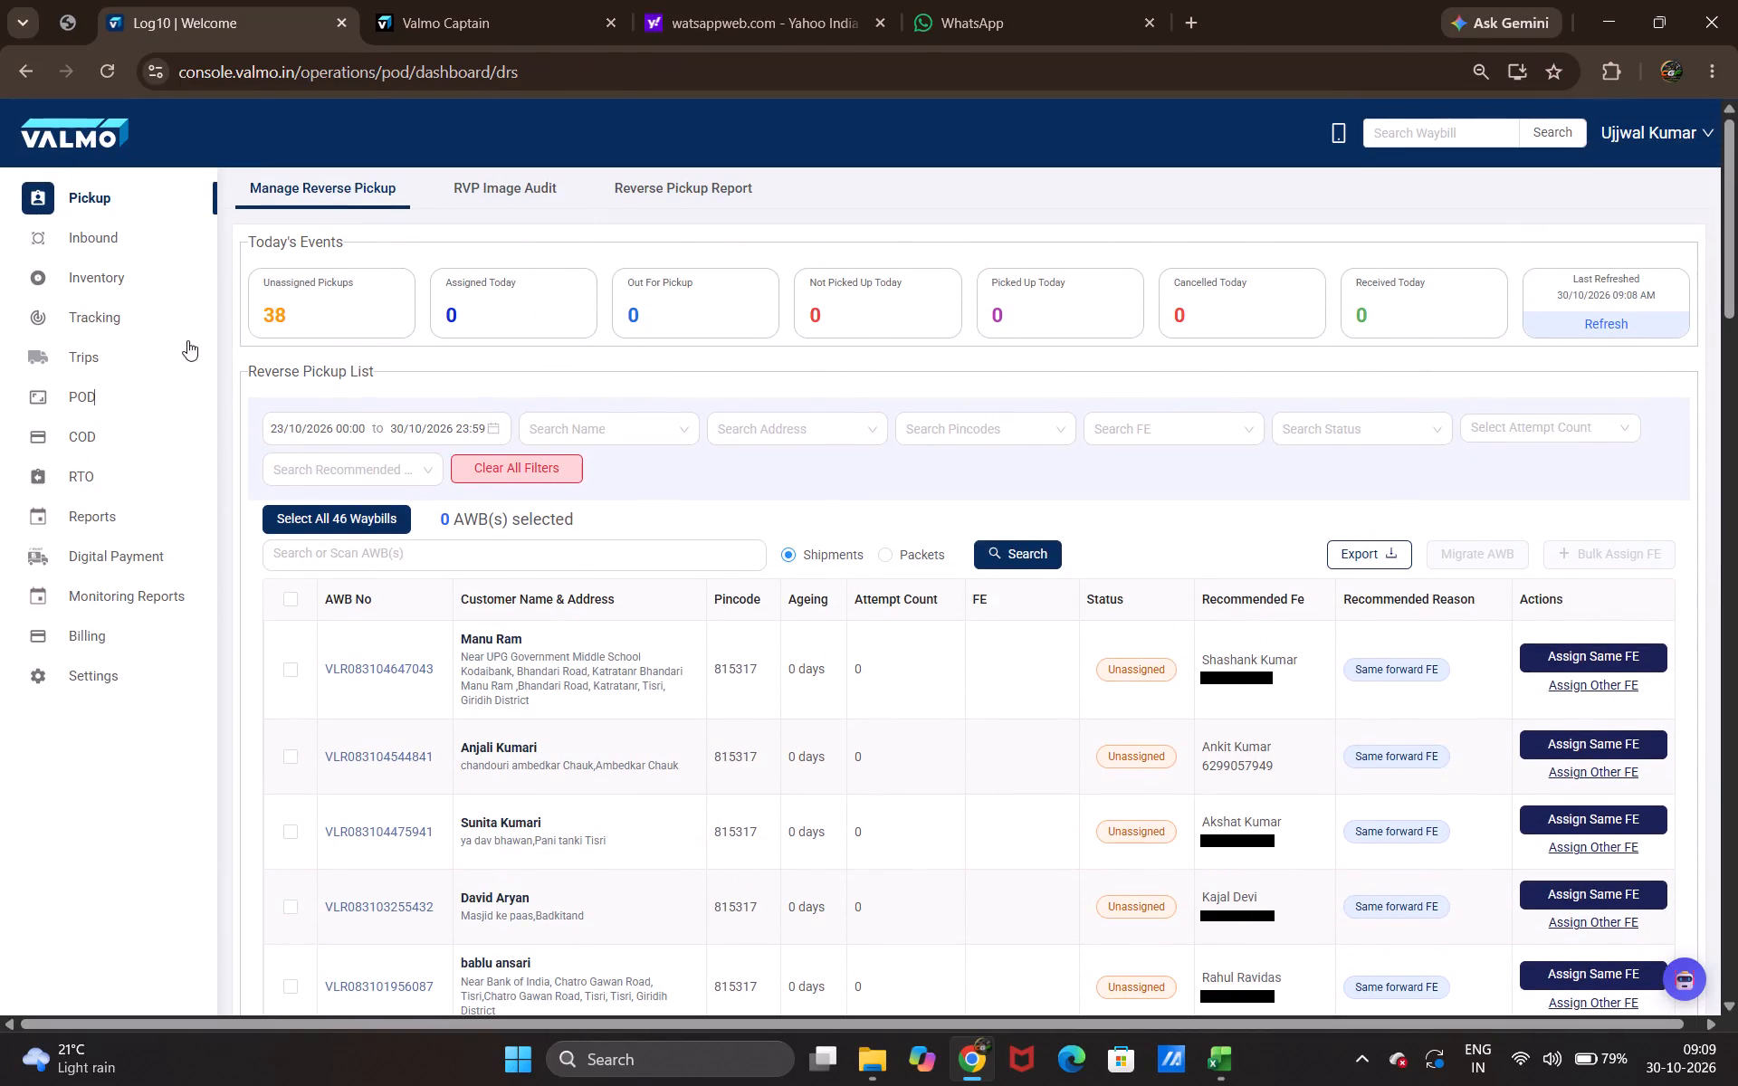
left_click(395, 201)
left_click(331, 259)
scroll(311, 350, "down", 6)
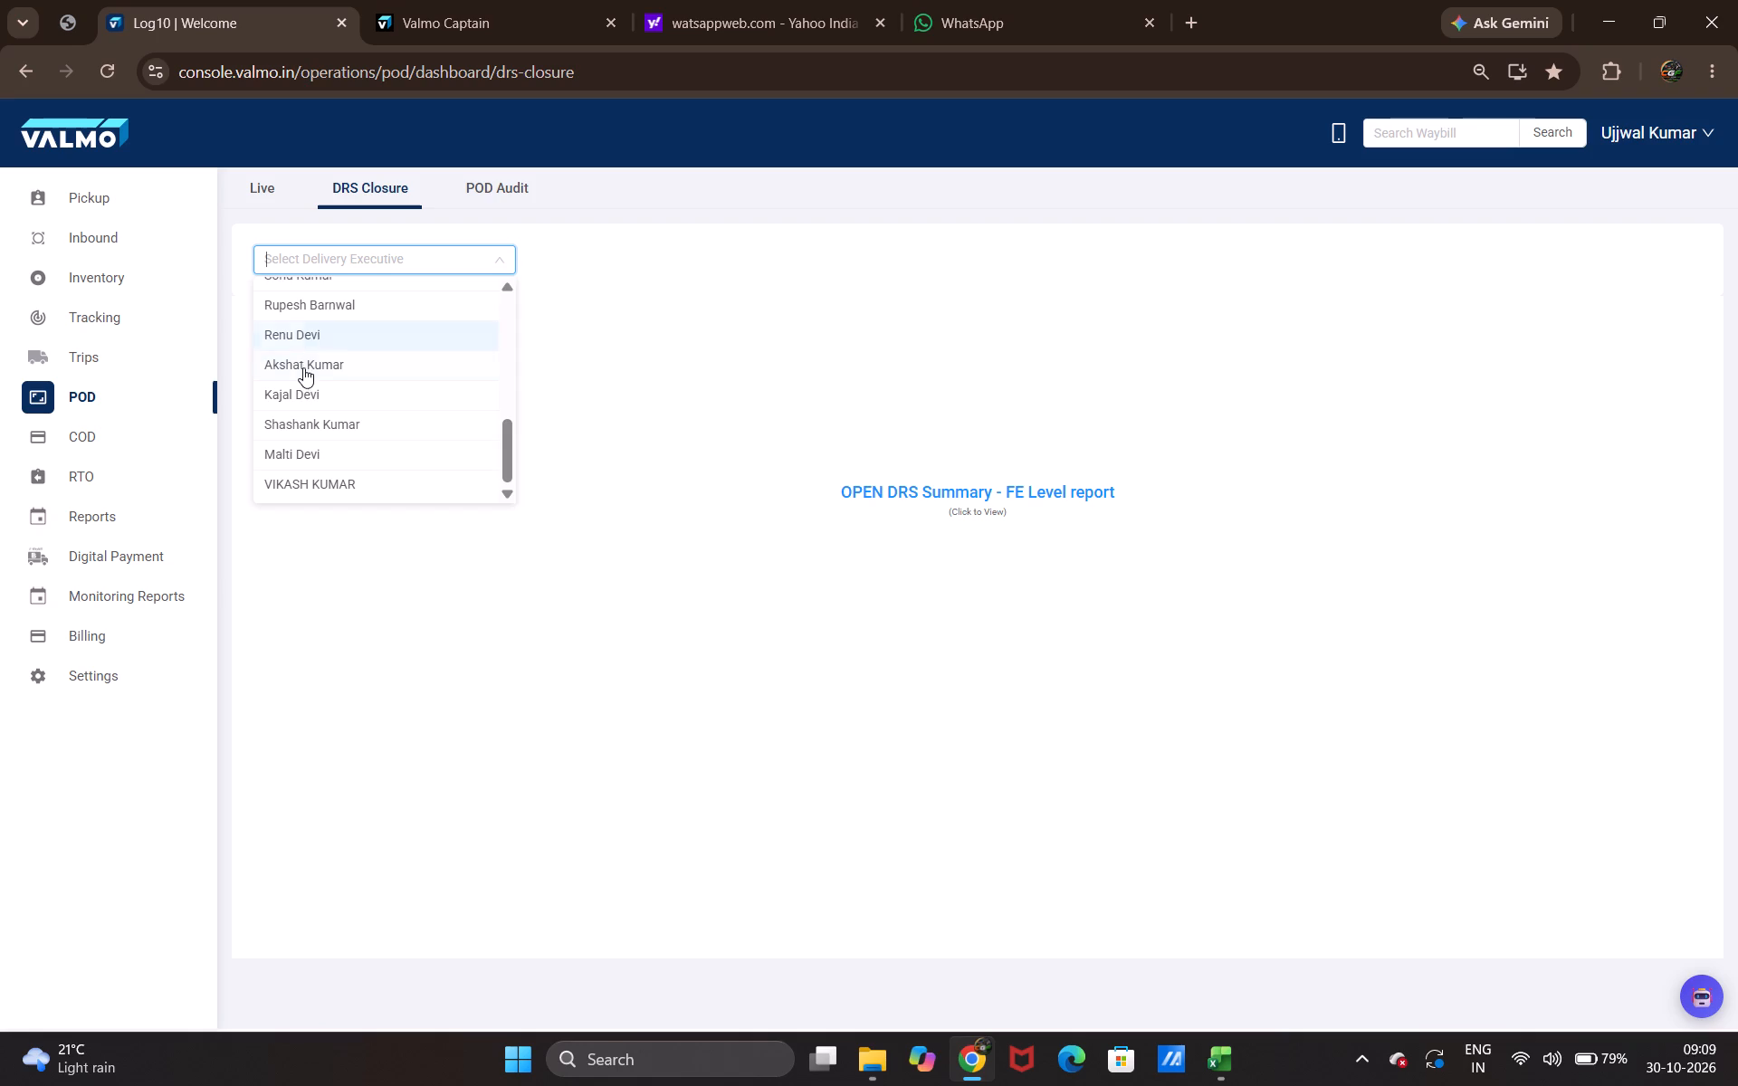
scroll(302, 370, "up", 5)
left_click(329, 332)
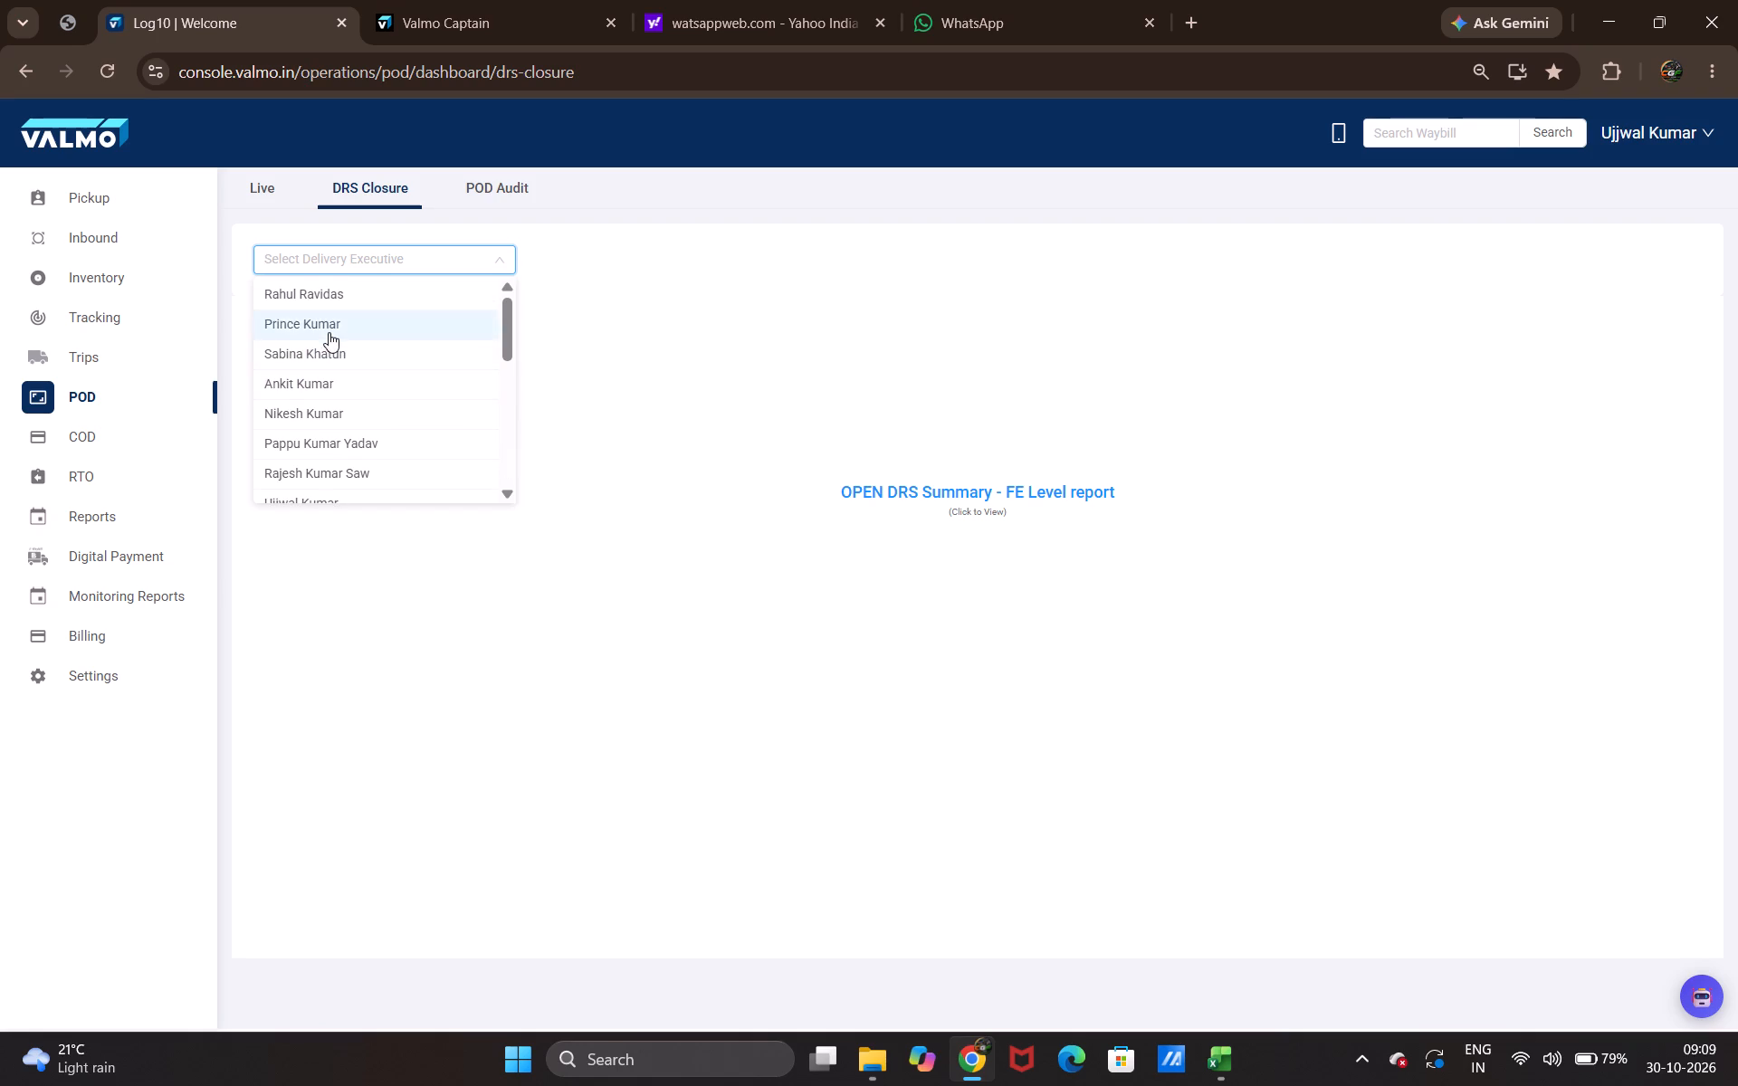
Enter 0 as the COD collected from the rider and proceed to OTP verification for closing the DRS.
left_click(731, 344)
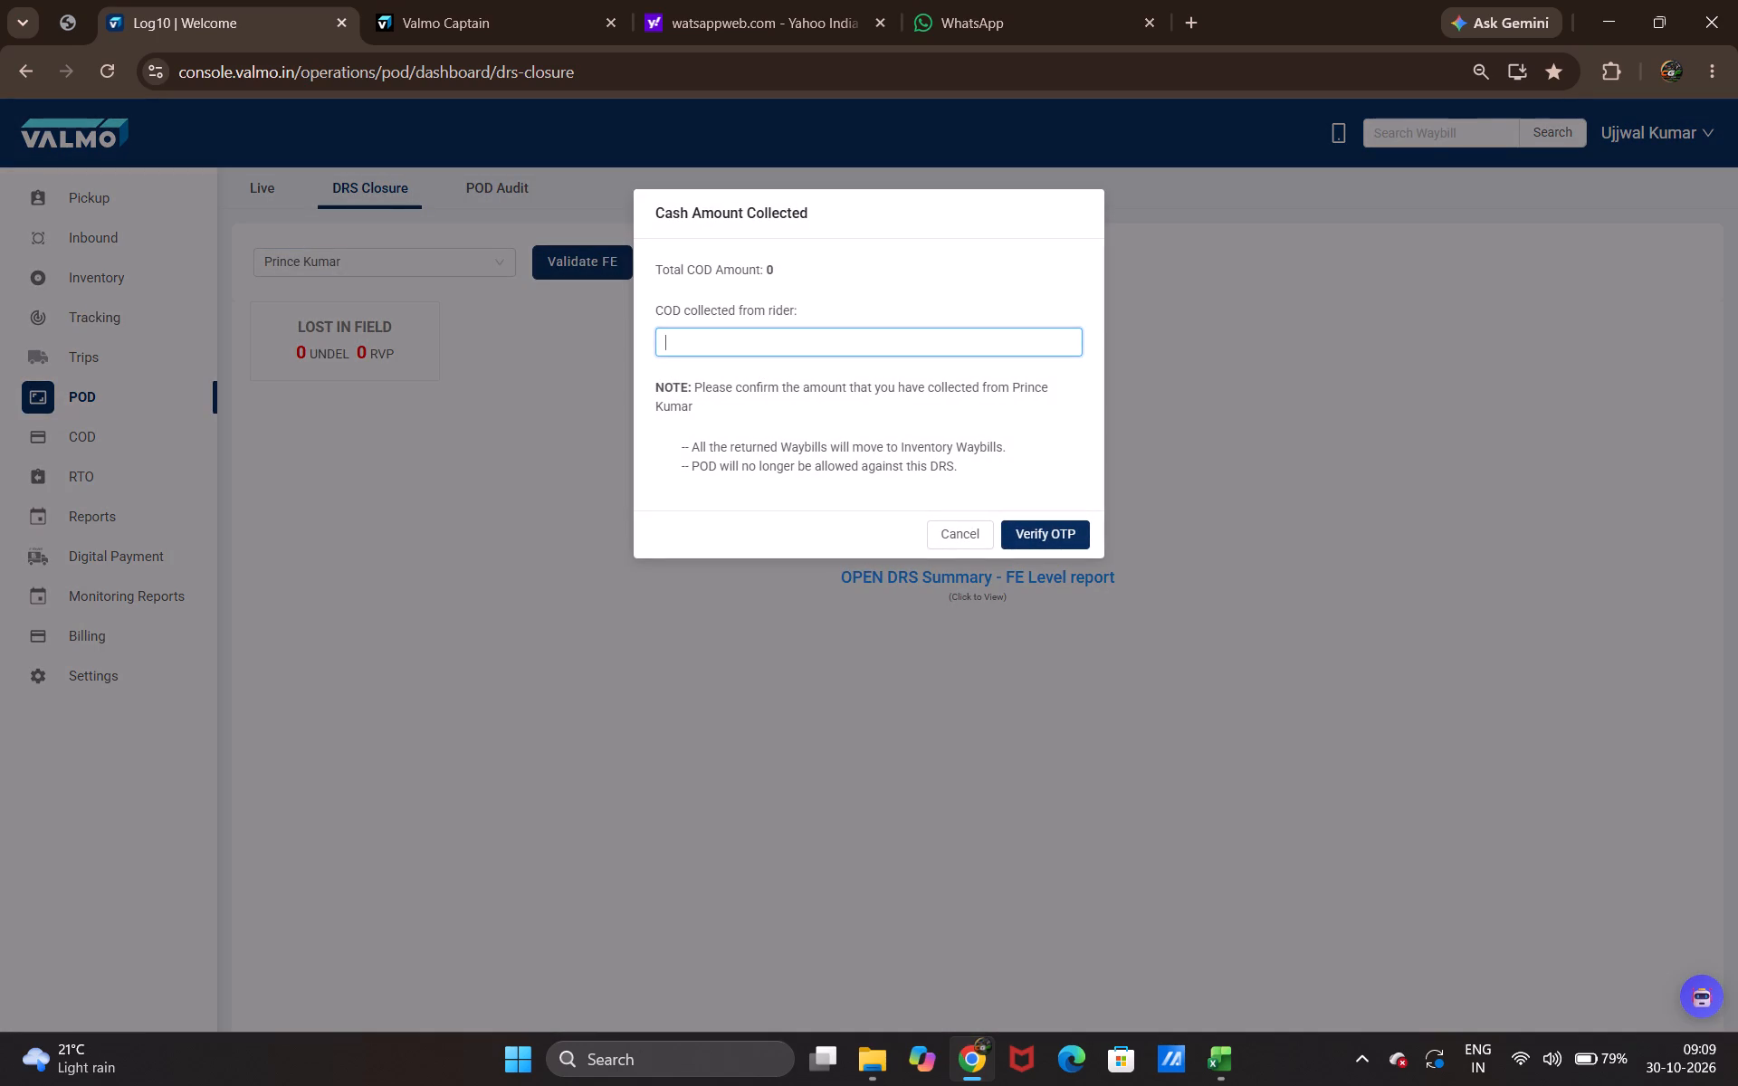
key("Insert")
key("0")
left_click(1058, 535)
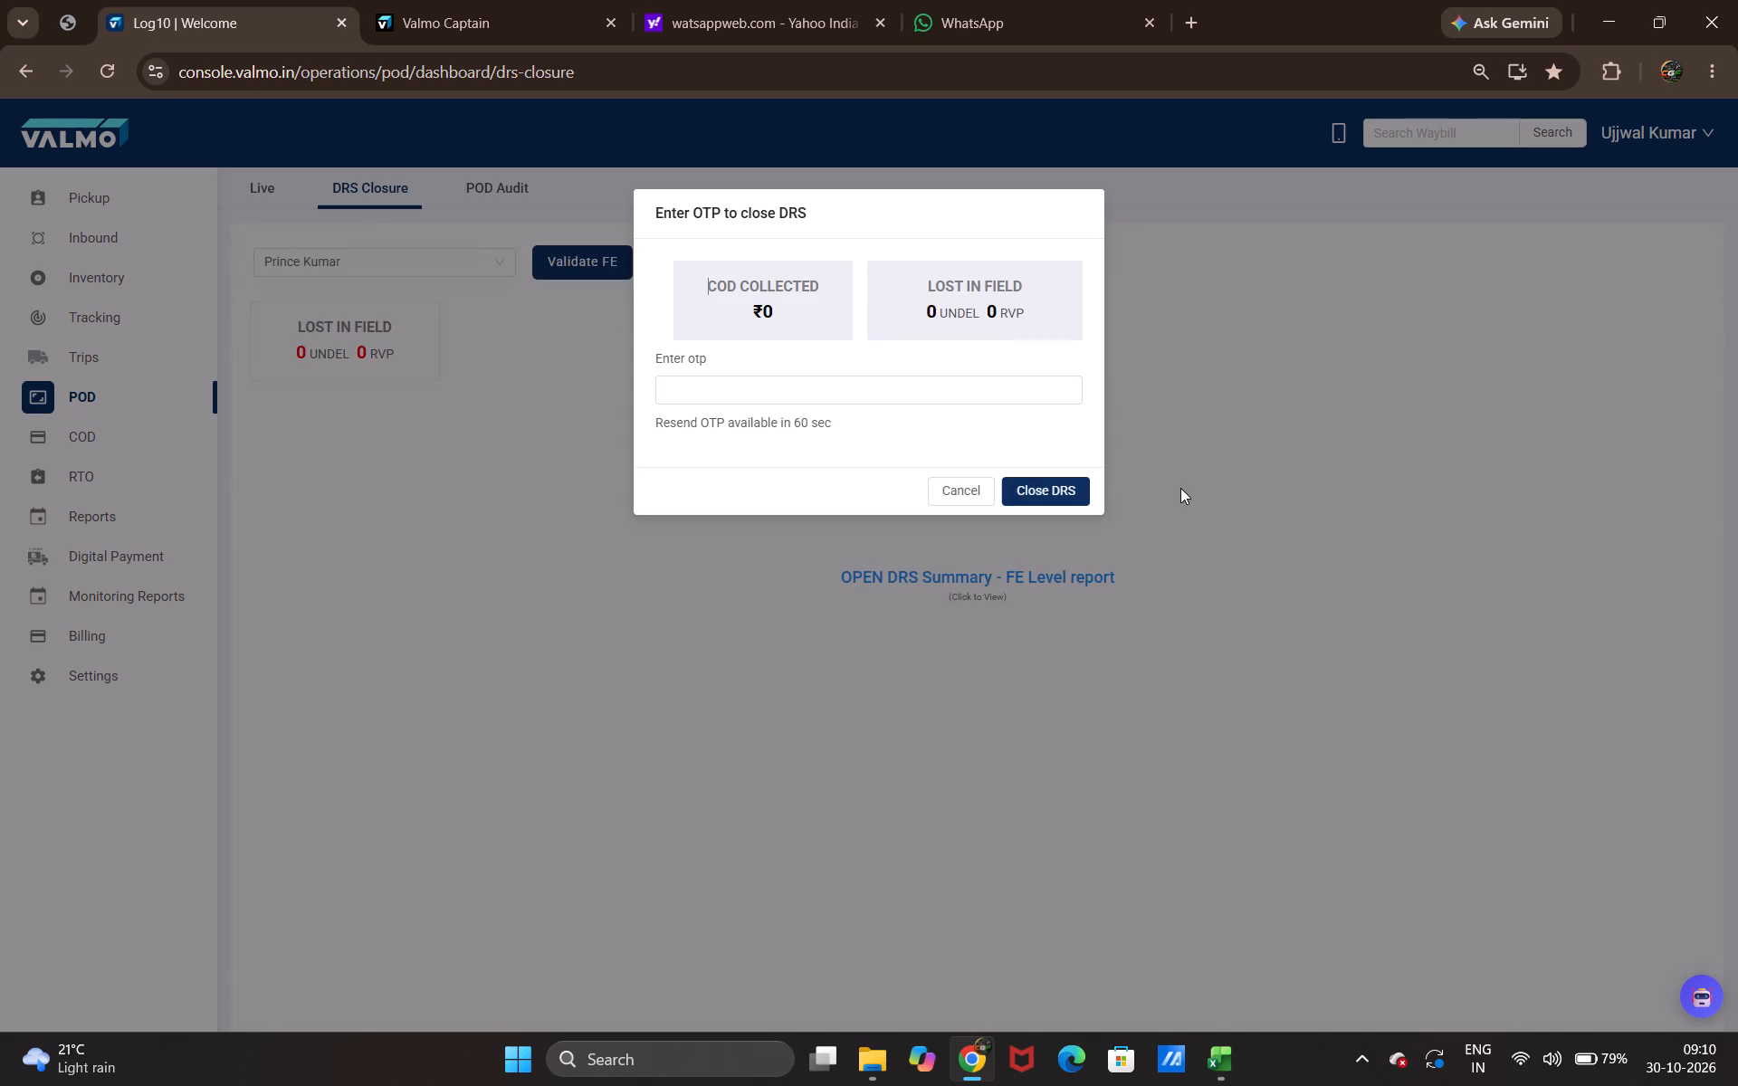
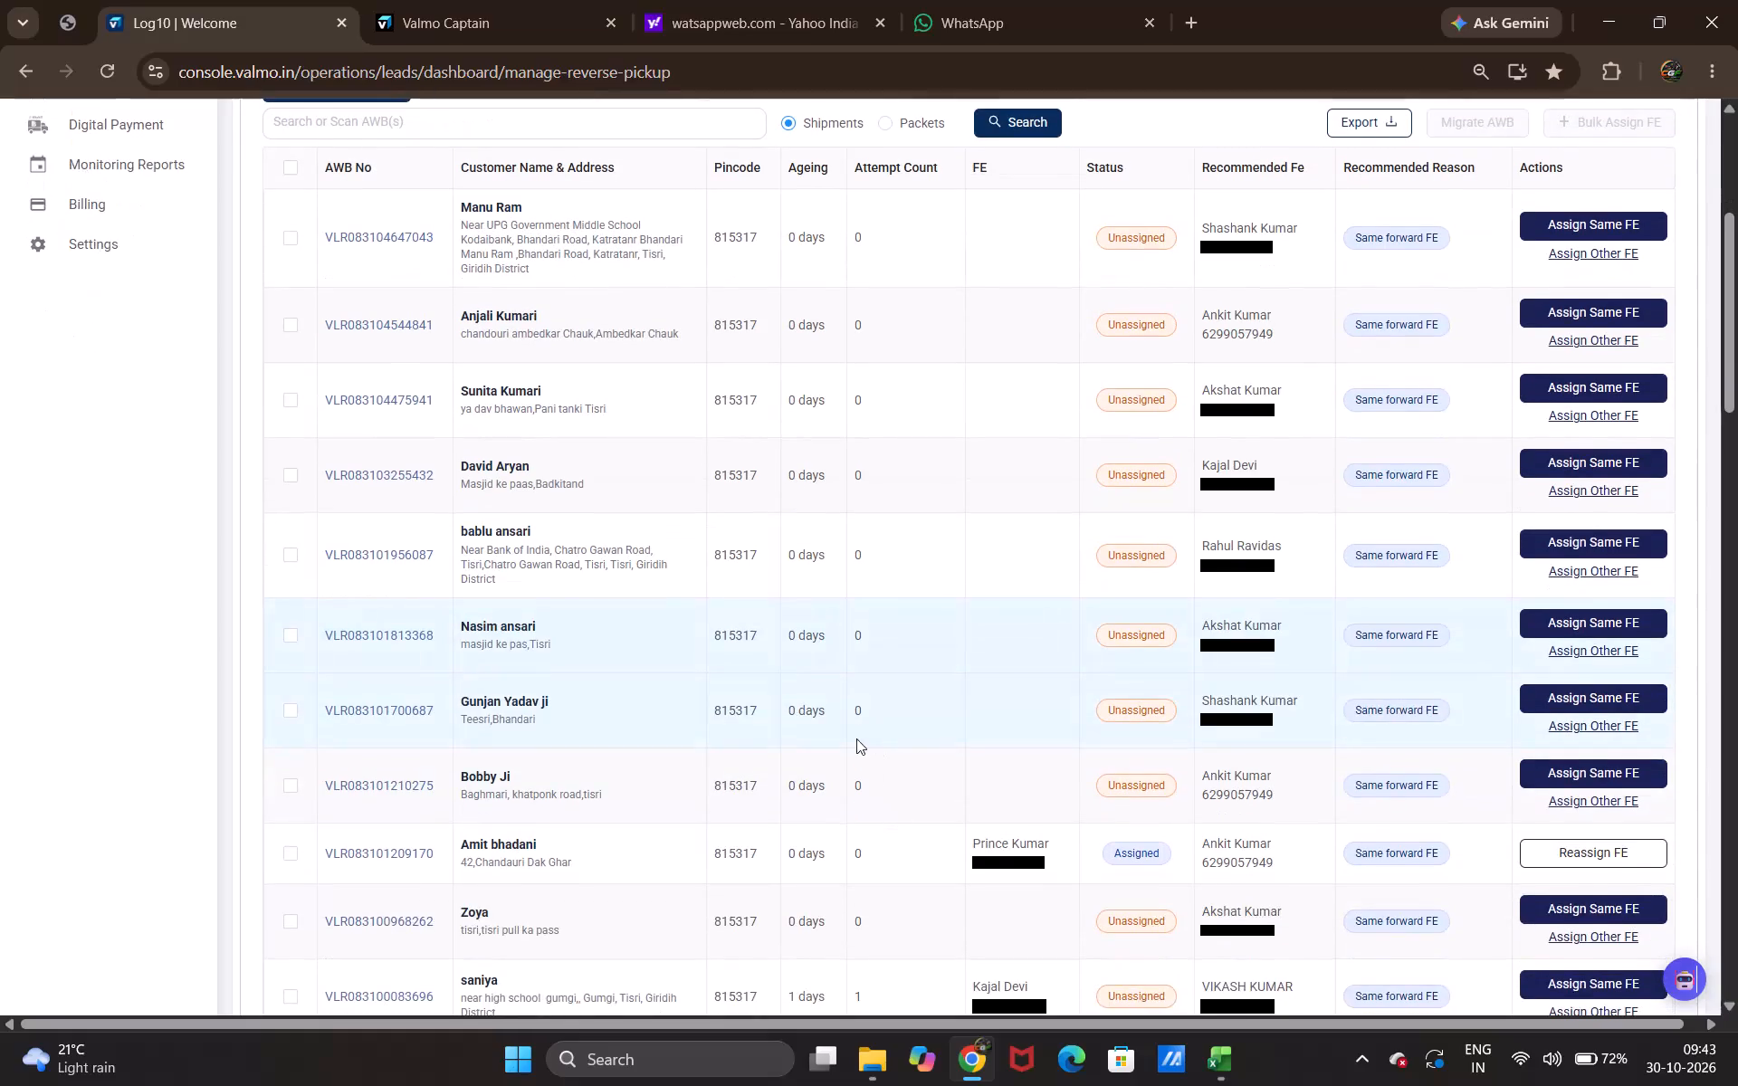
Refresh today's reverse pickup events and check the assignment status of the waybills in the pickup list.
scroll(629, 348, "up", 5)
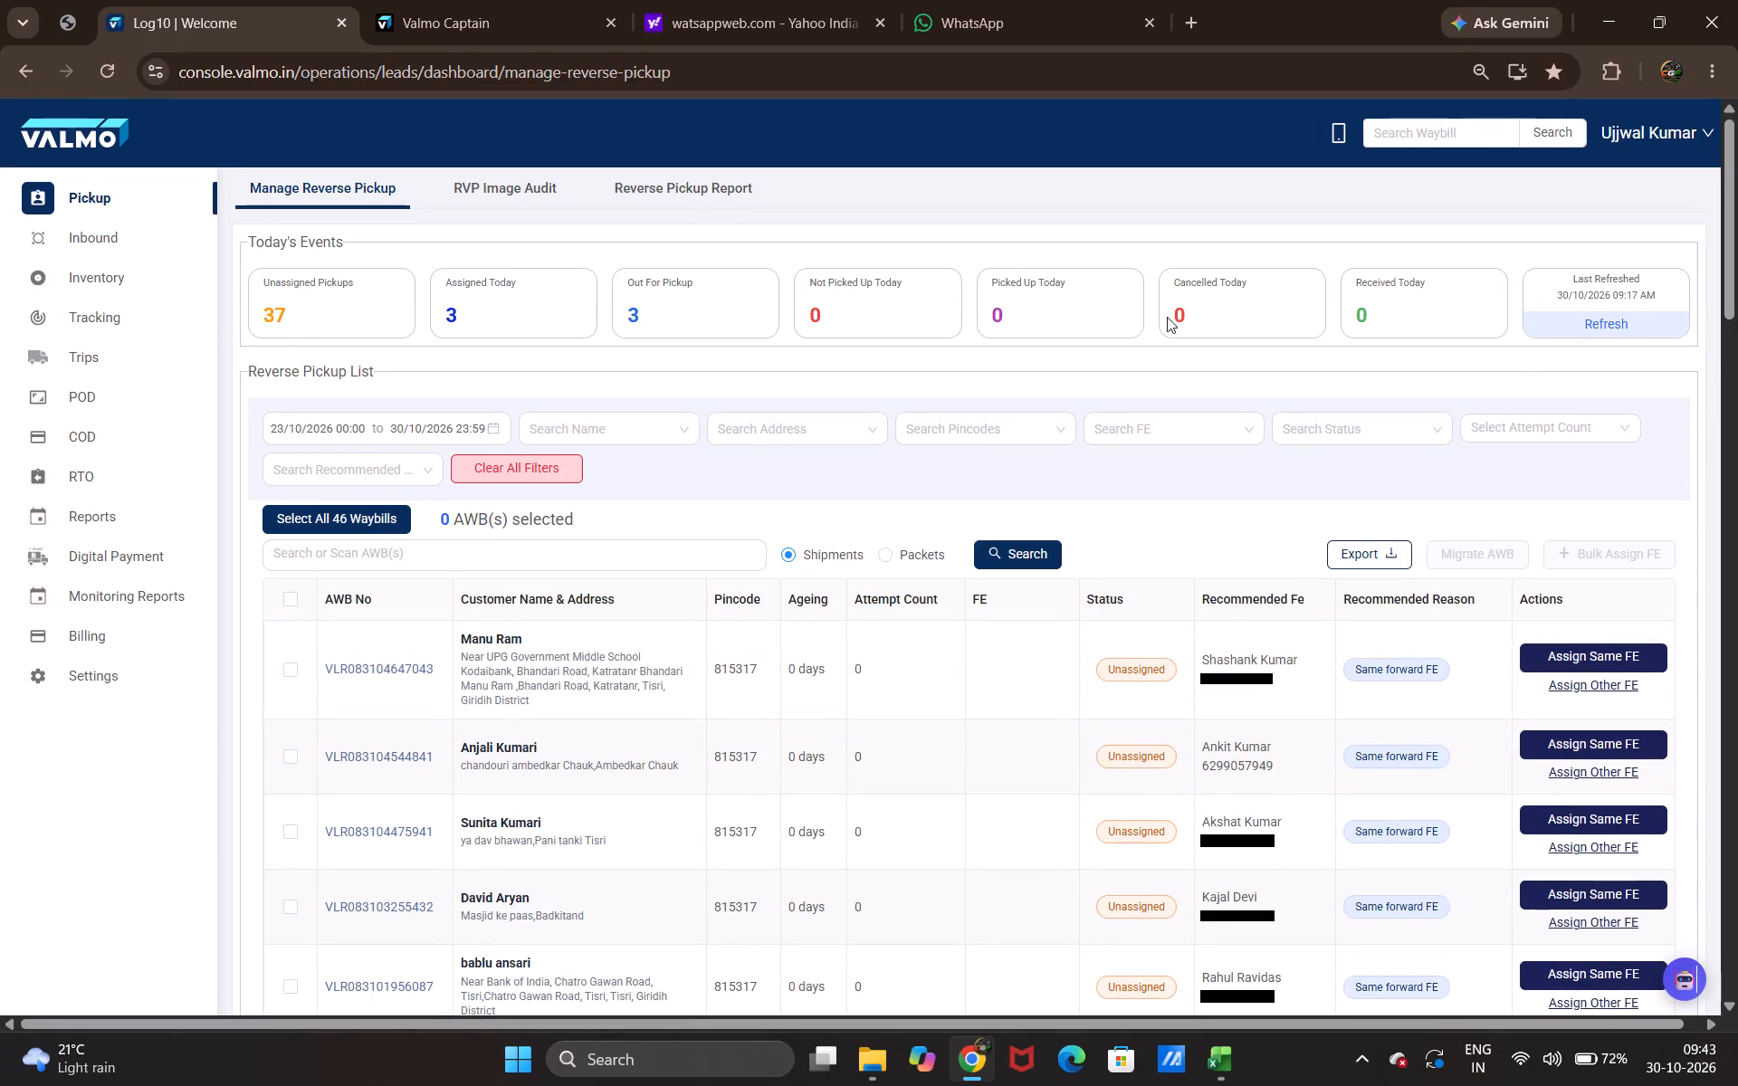
left_click(1617, 321)
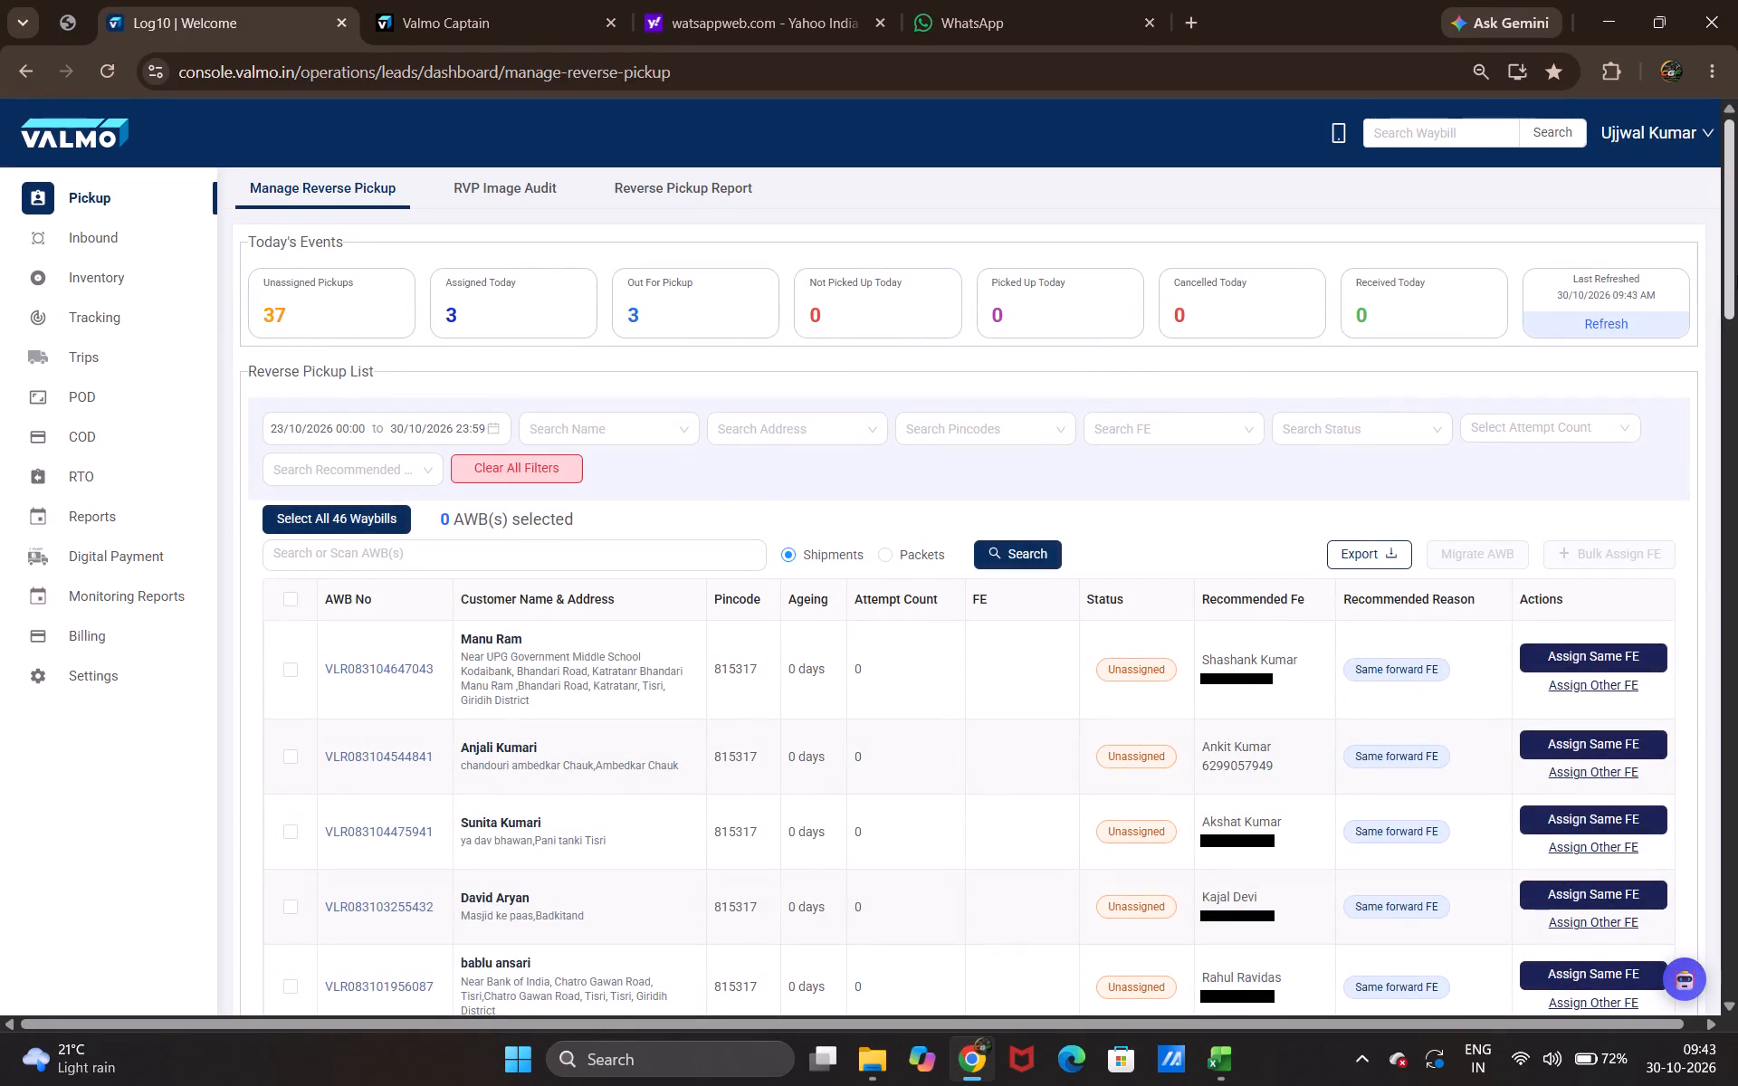
scroll(647, 396, "down", 6)
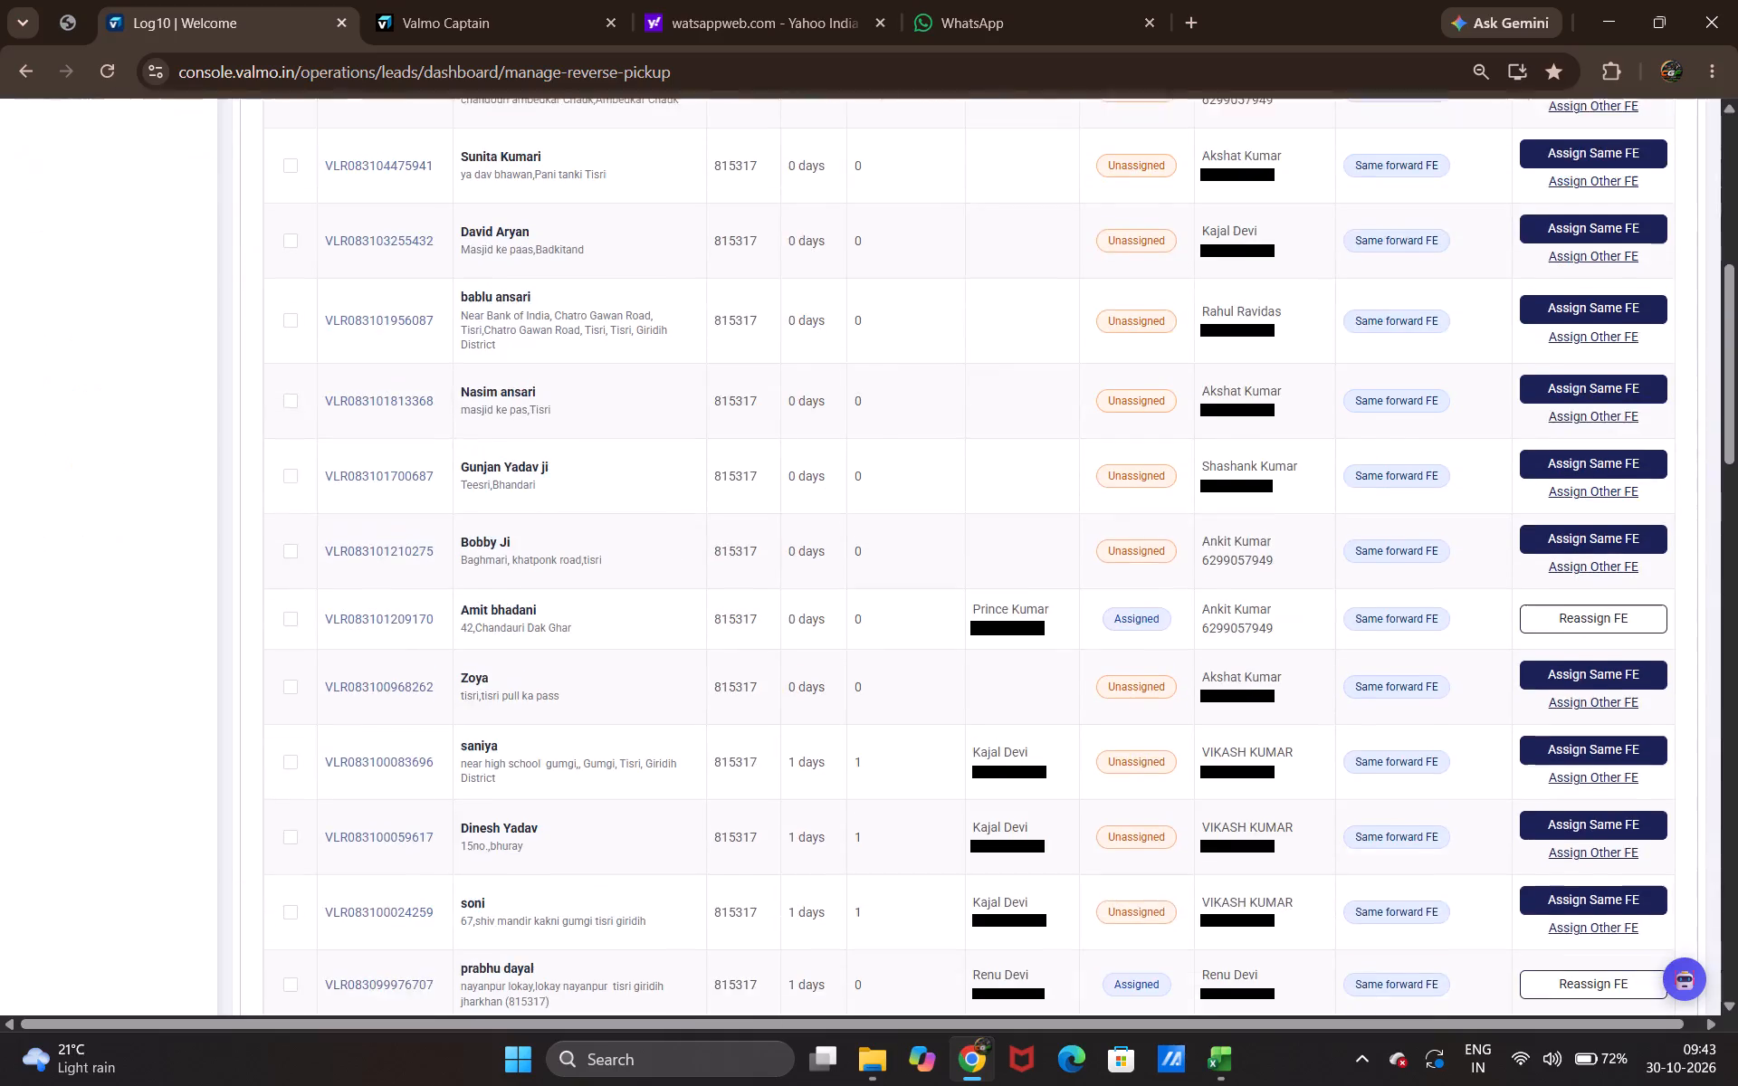
scroll(677, 428, "up", 4)
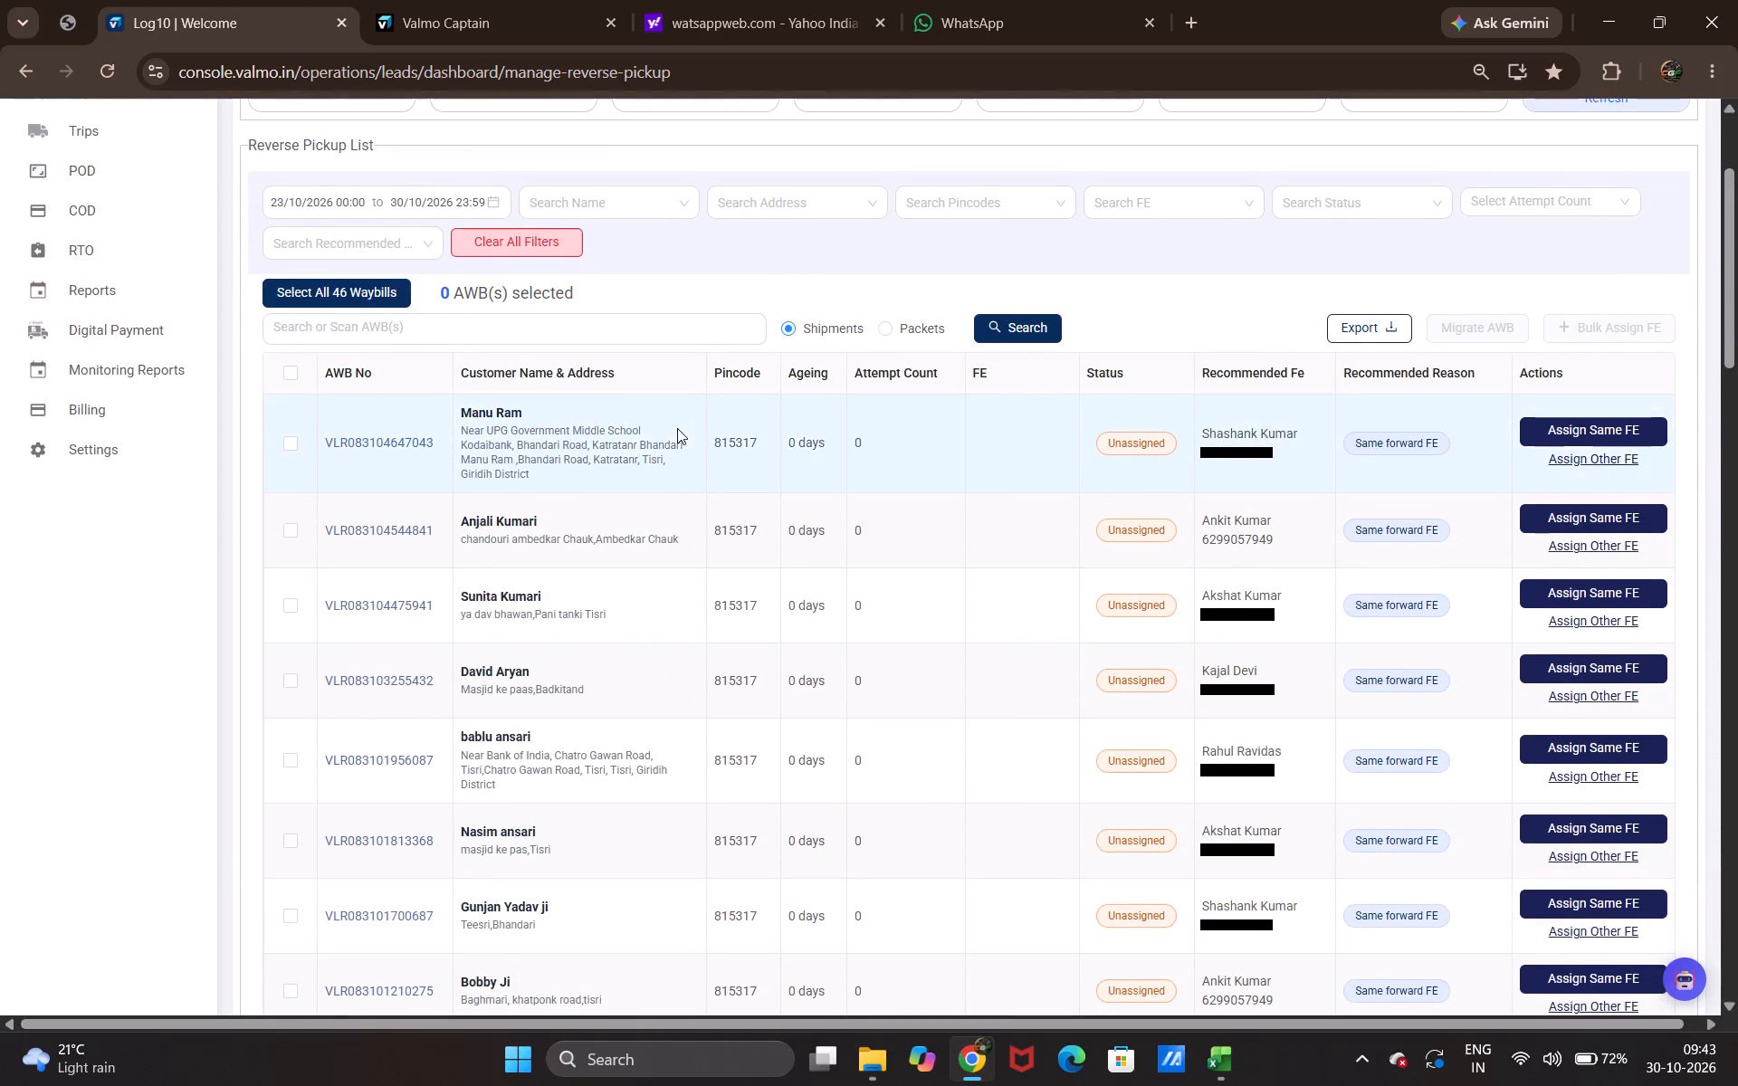
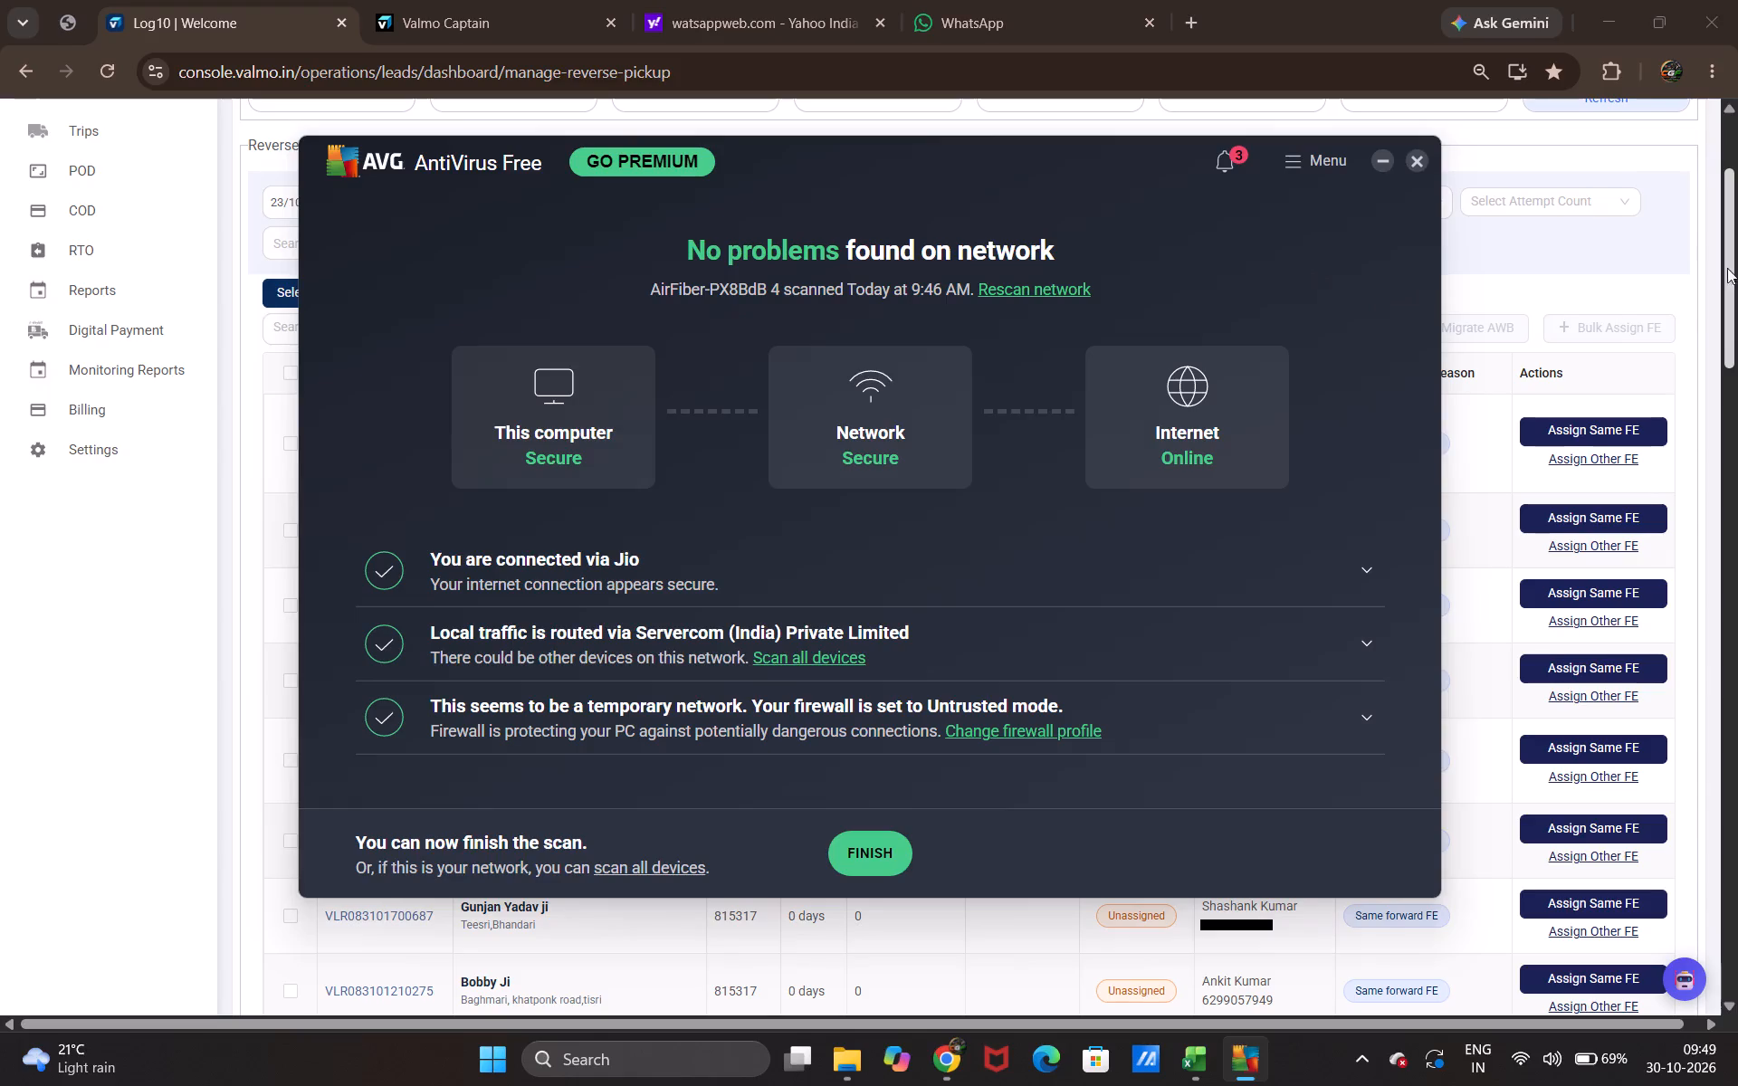
Dismiss the antivirus network scan report and refresh today's reverse pickup events.
left_click(1416, 162)
scroll(797, 476, "up", 5)
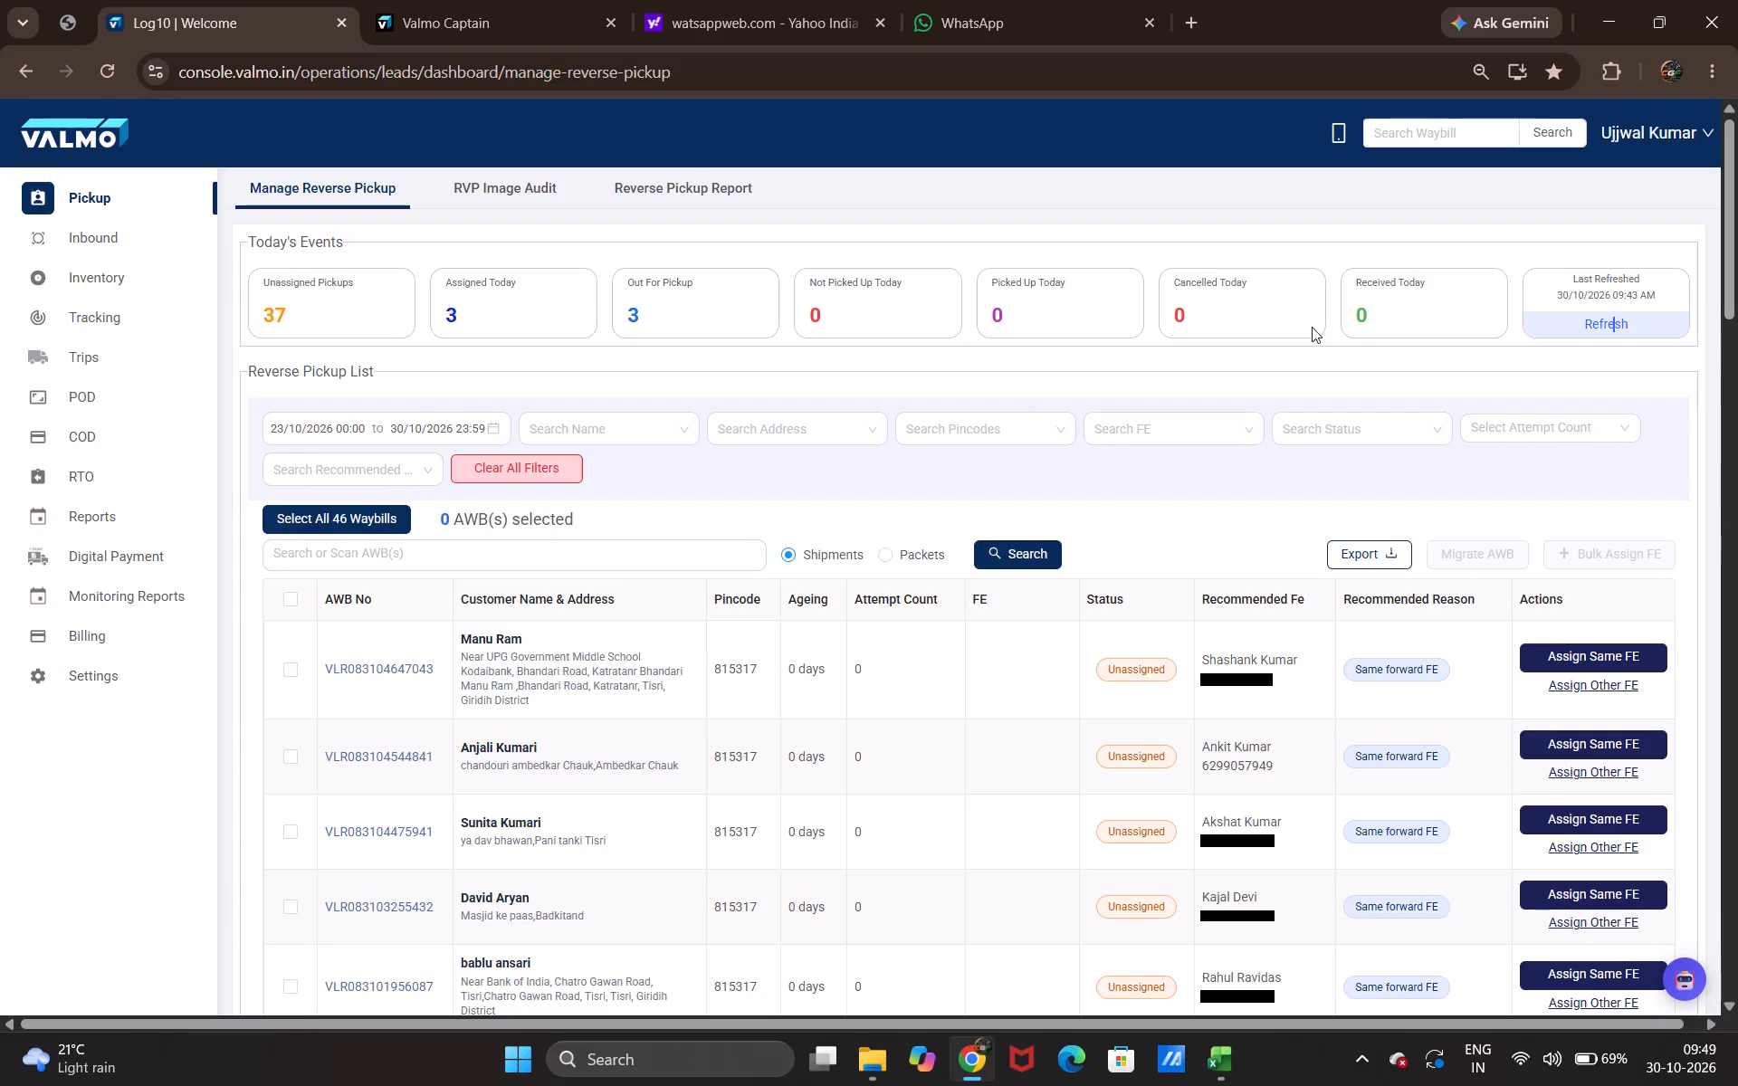
left_click(1618, 323)
left_click(1601, 317)
Examine the assignment status and recommended field executives of the waybills throughout the reverse pickup list.
scroll(574, 432, "down", 3)
scroll(648, 452, "up", 5)
scroll(652, 462, "down", 4)
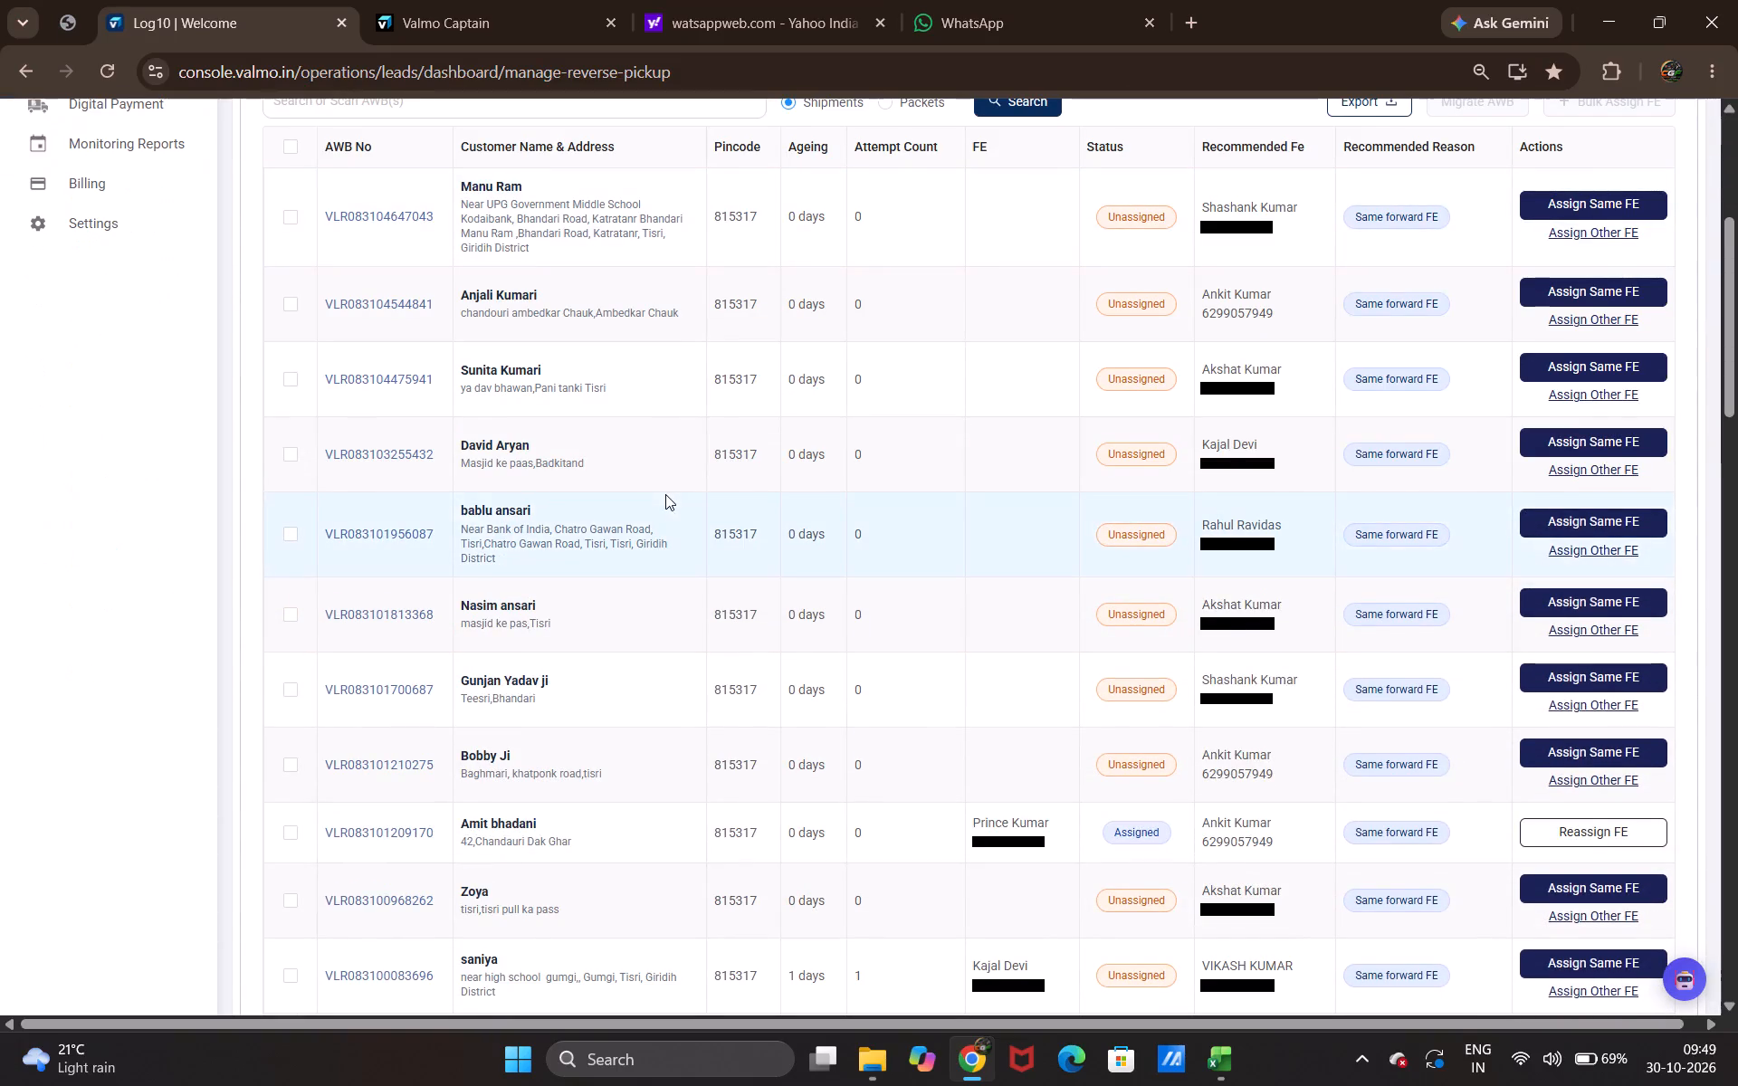
scroll(1343, 672, "up", 1)
scroll(1343, 672, "down", 5)
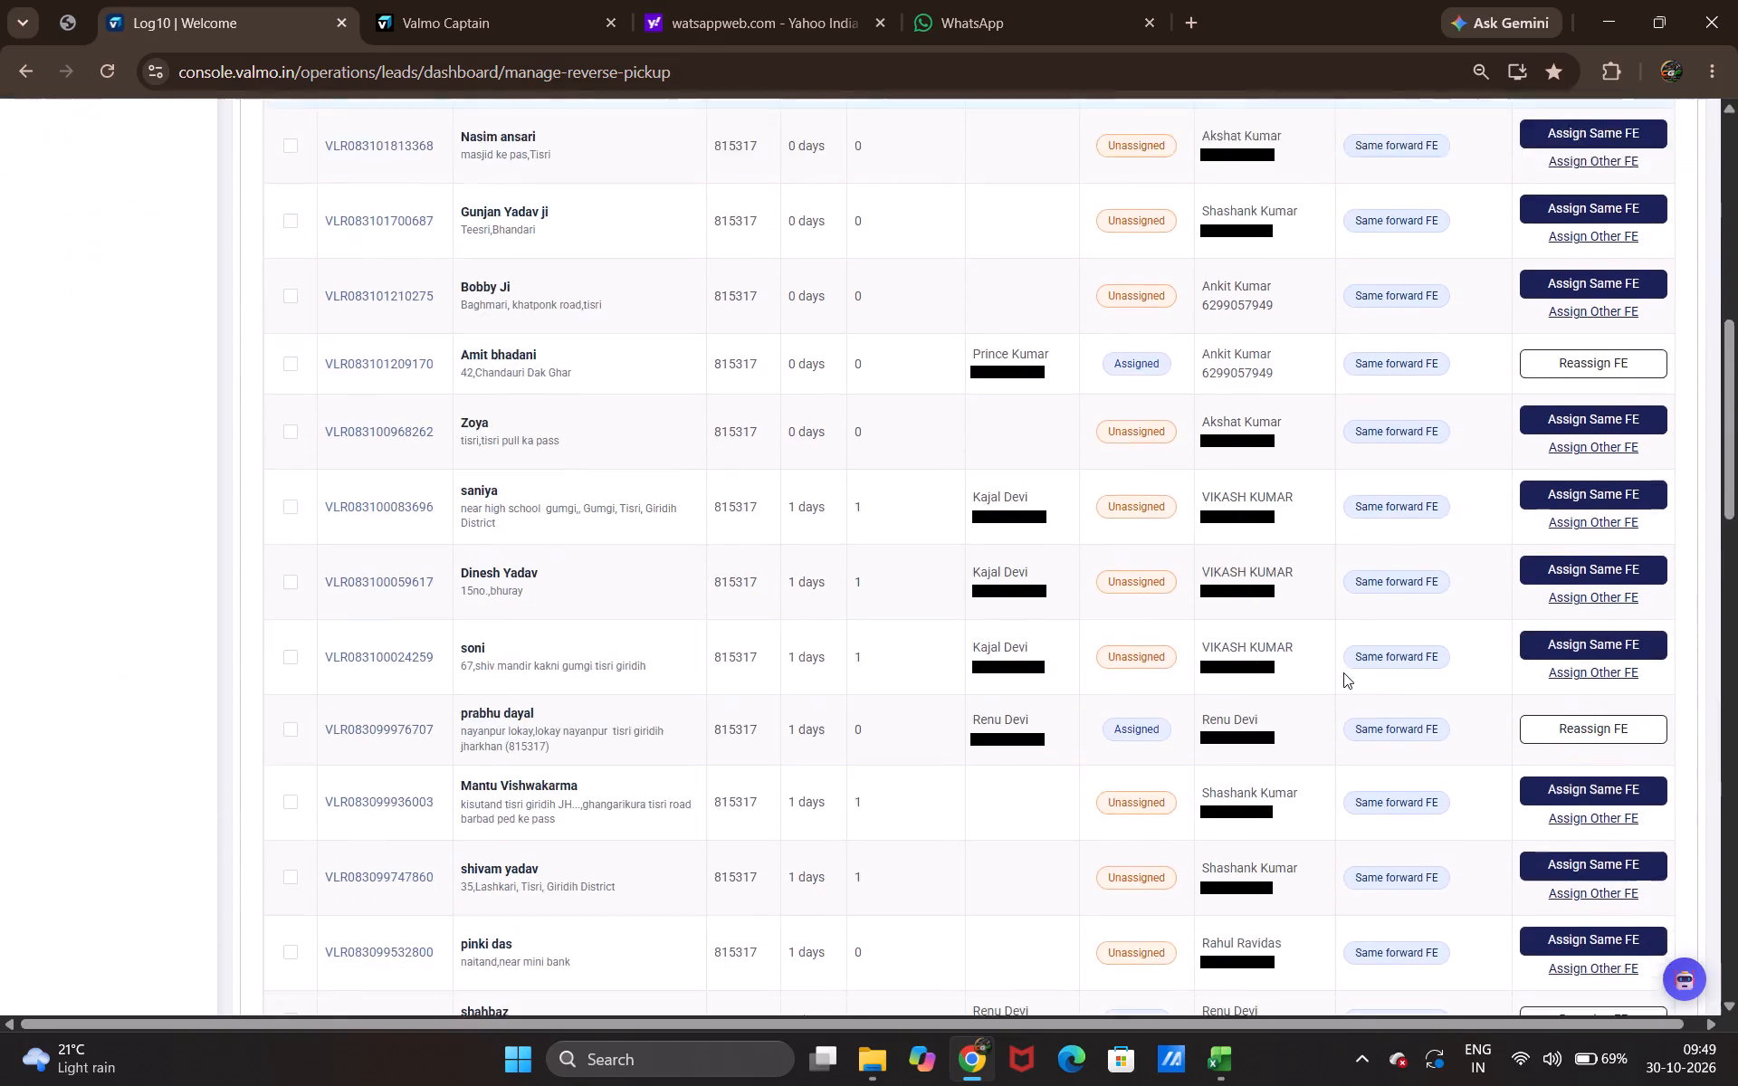
scroll(1343, 672, "down", 14)
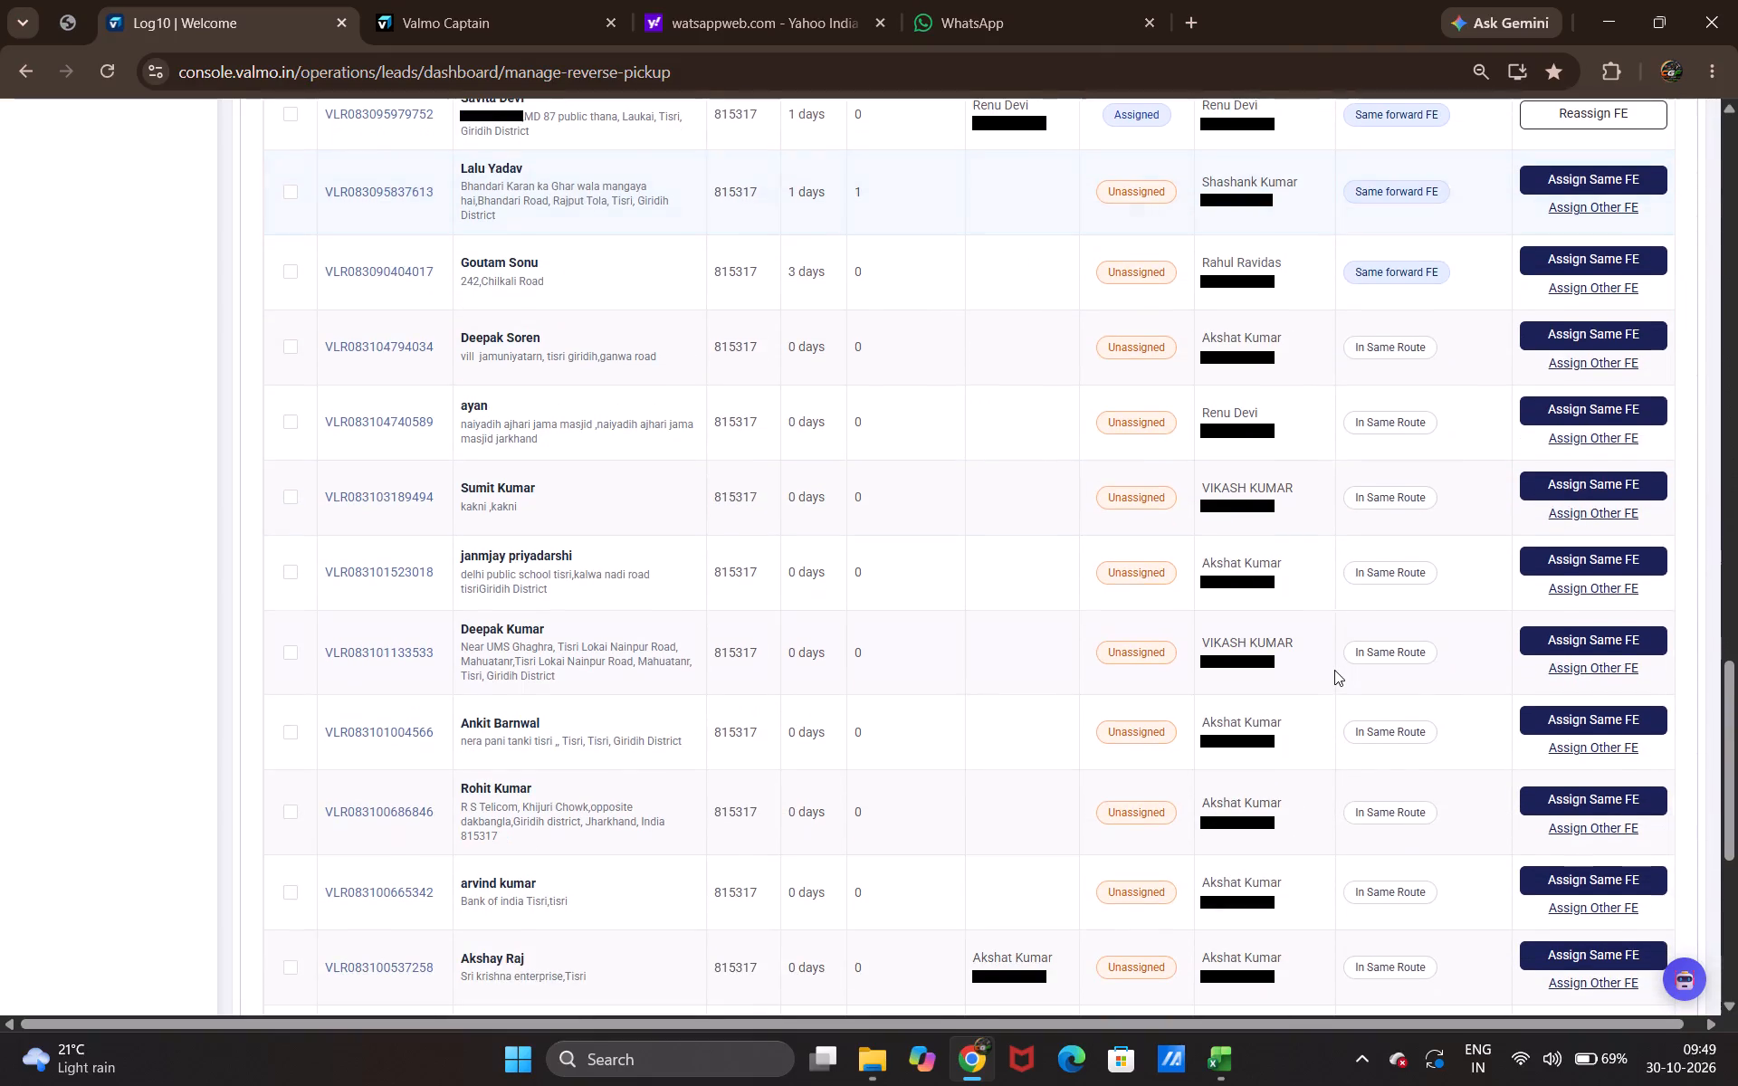
scroll(1160, 669, "down", 5)
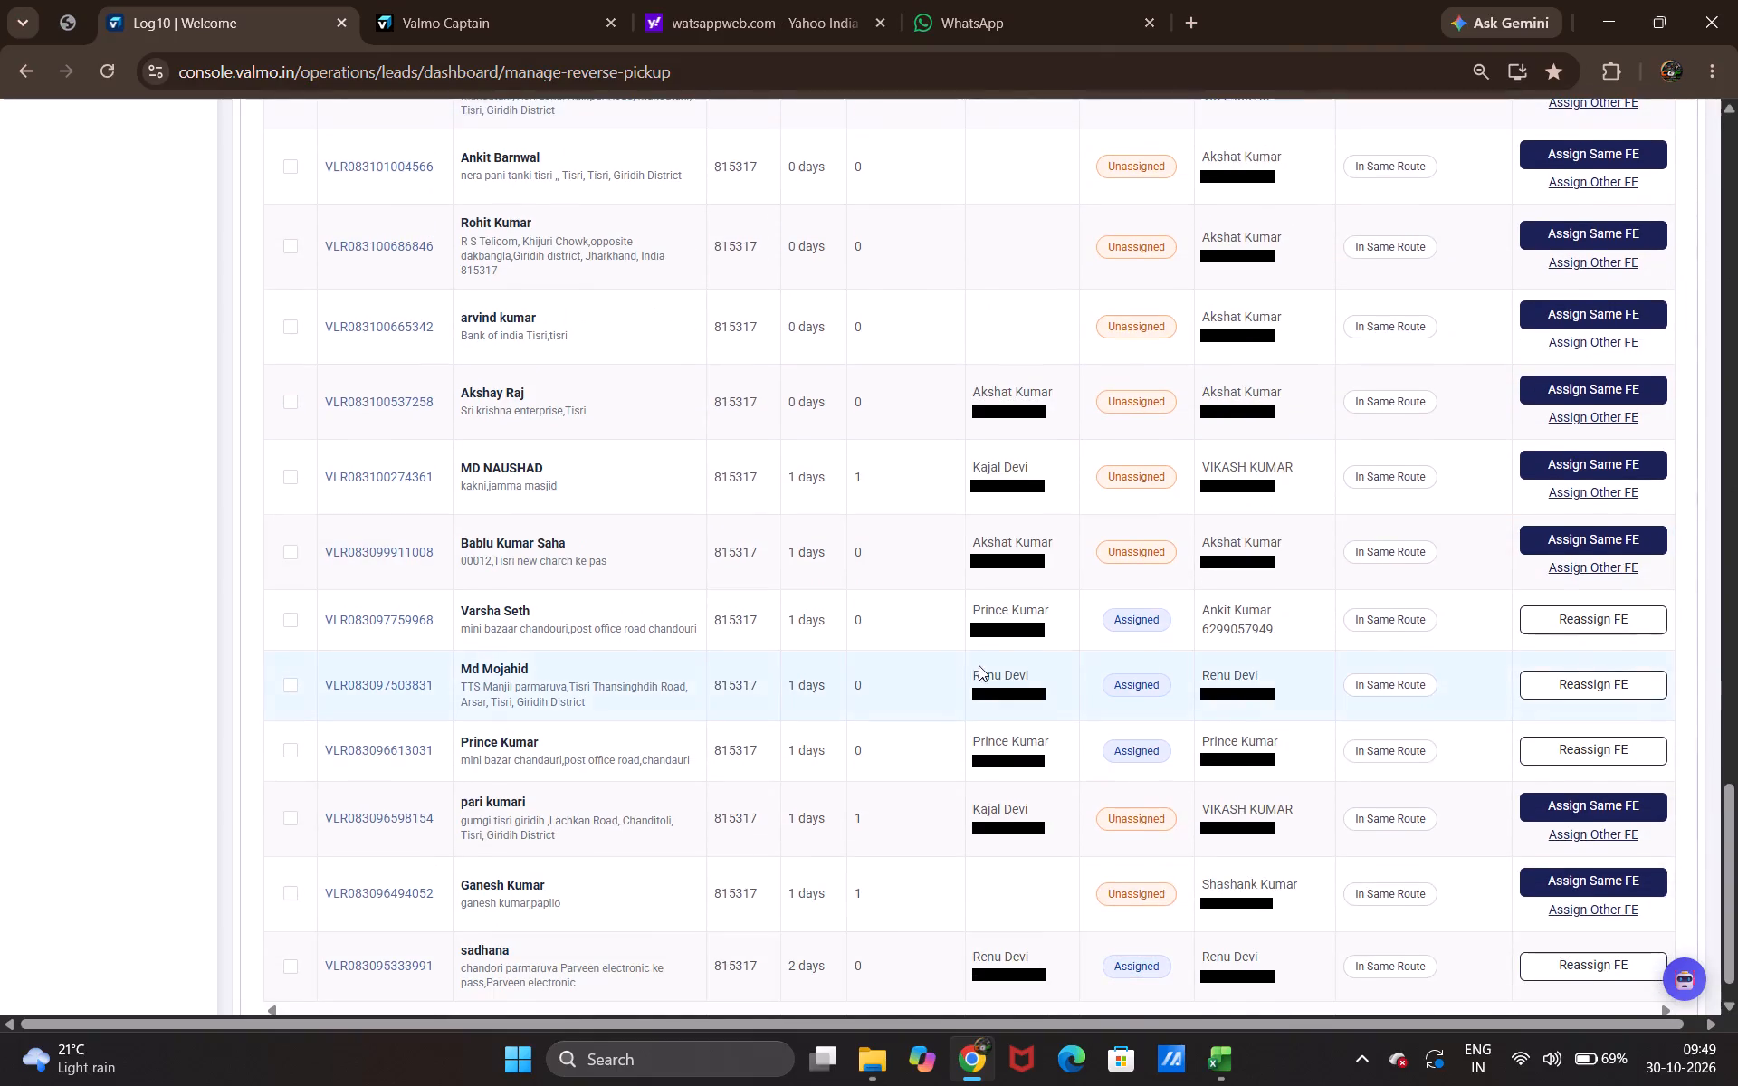
scroll(936, 665, "down", 6)
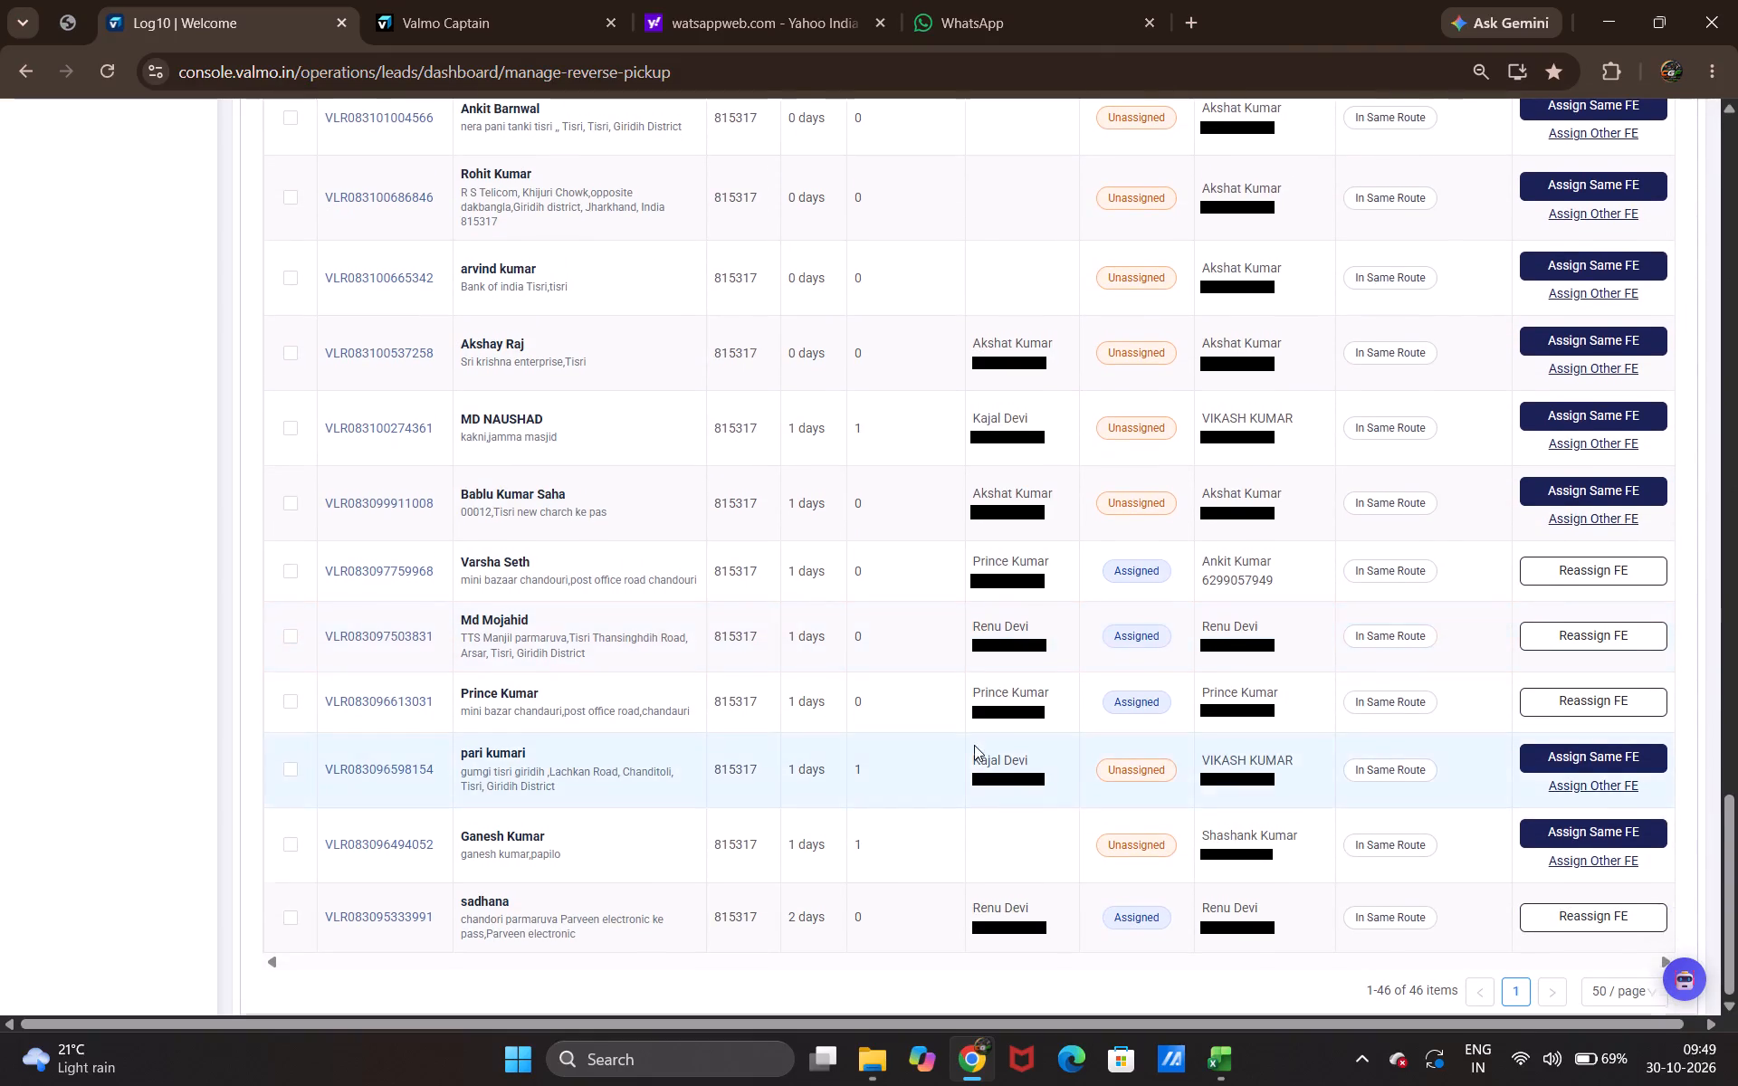
scroll(974, 745, "up", 6)
scroll(892, 771, "down", 7)
scroll(912, 921, "down", 4)
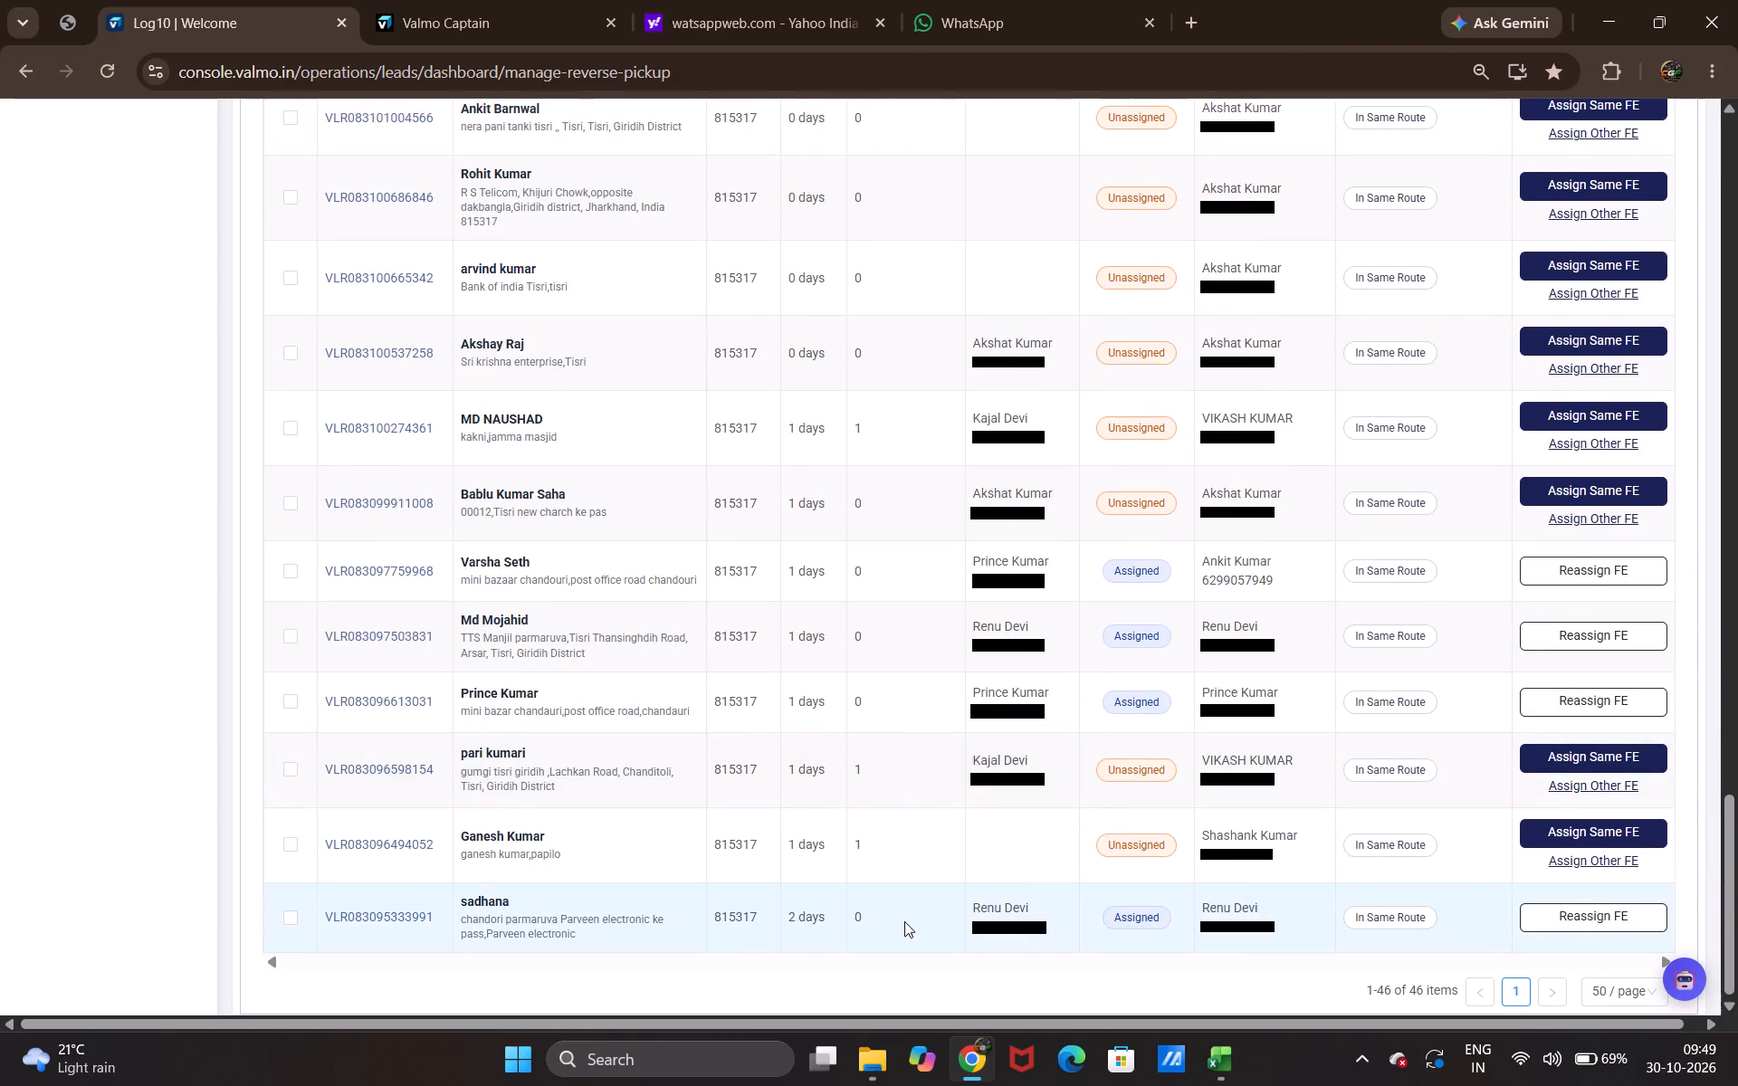
scroll(837, 875, "up", 5)
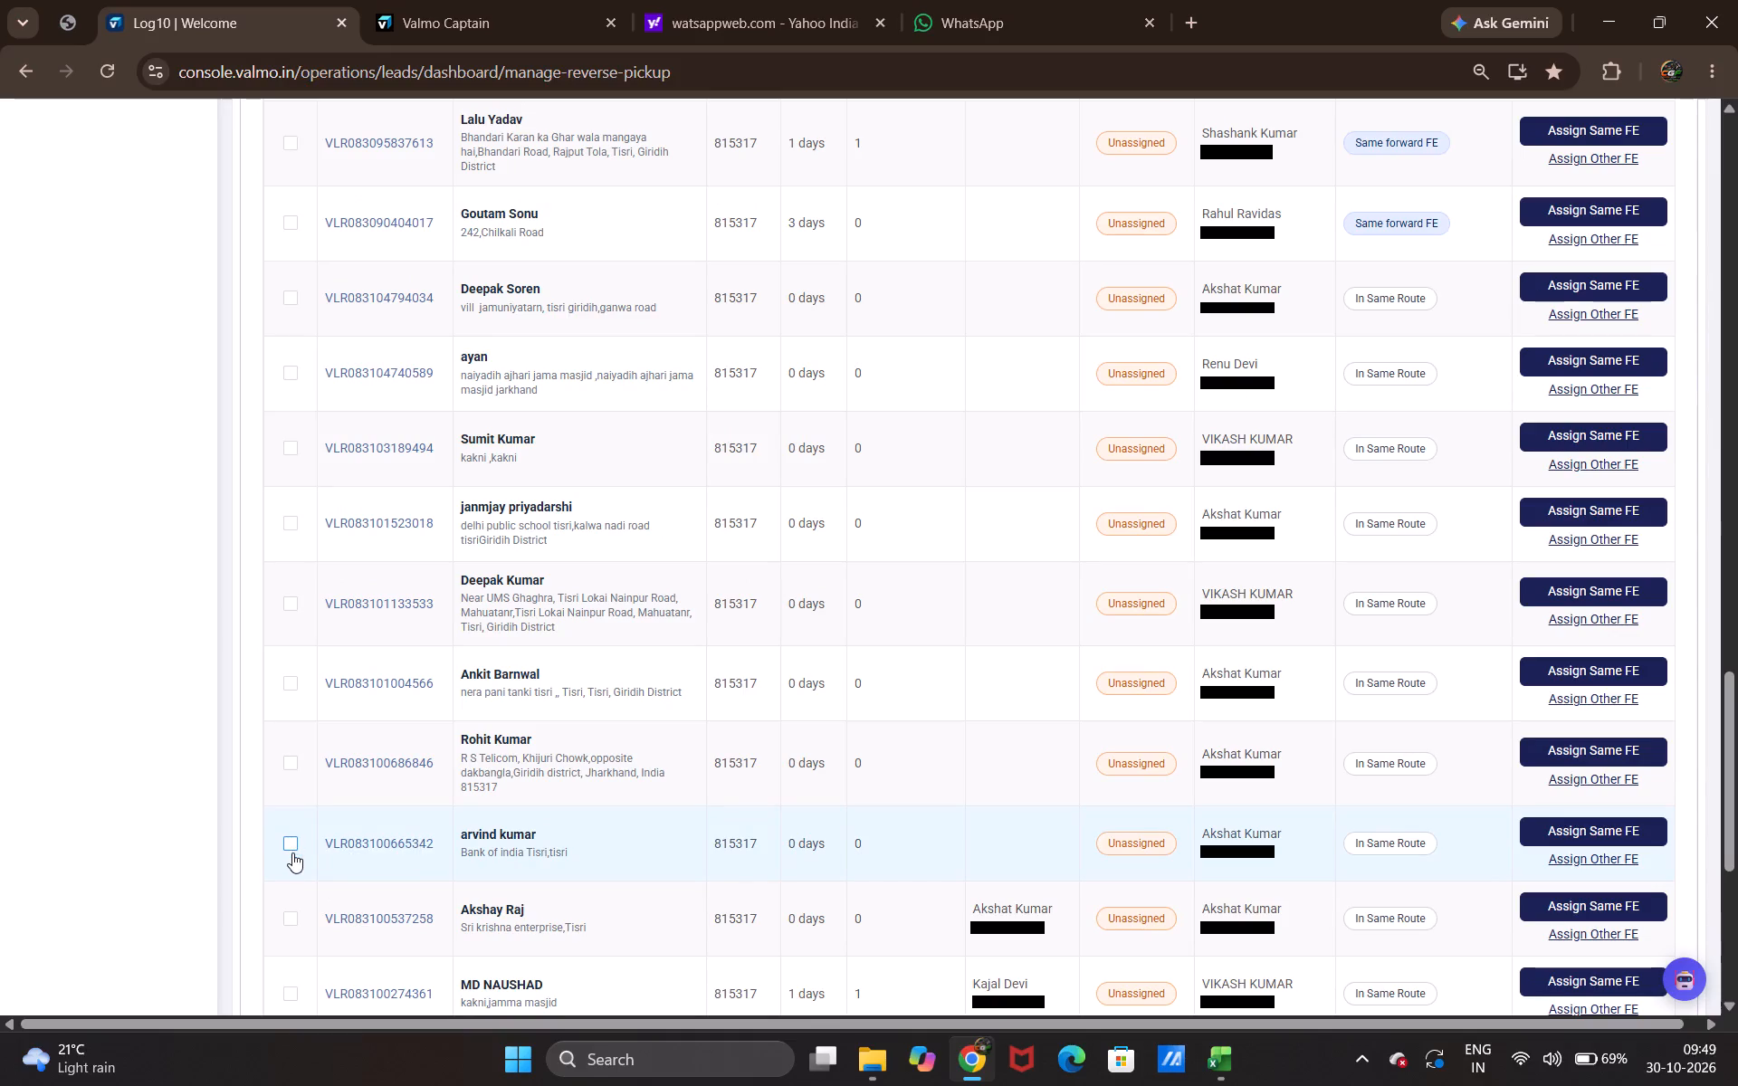
left_click(292, 845)
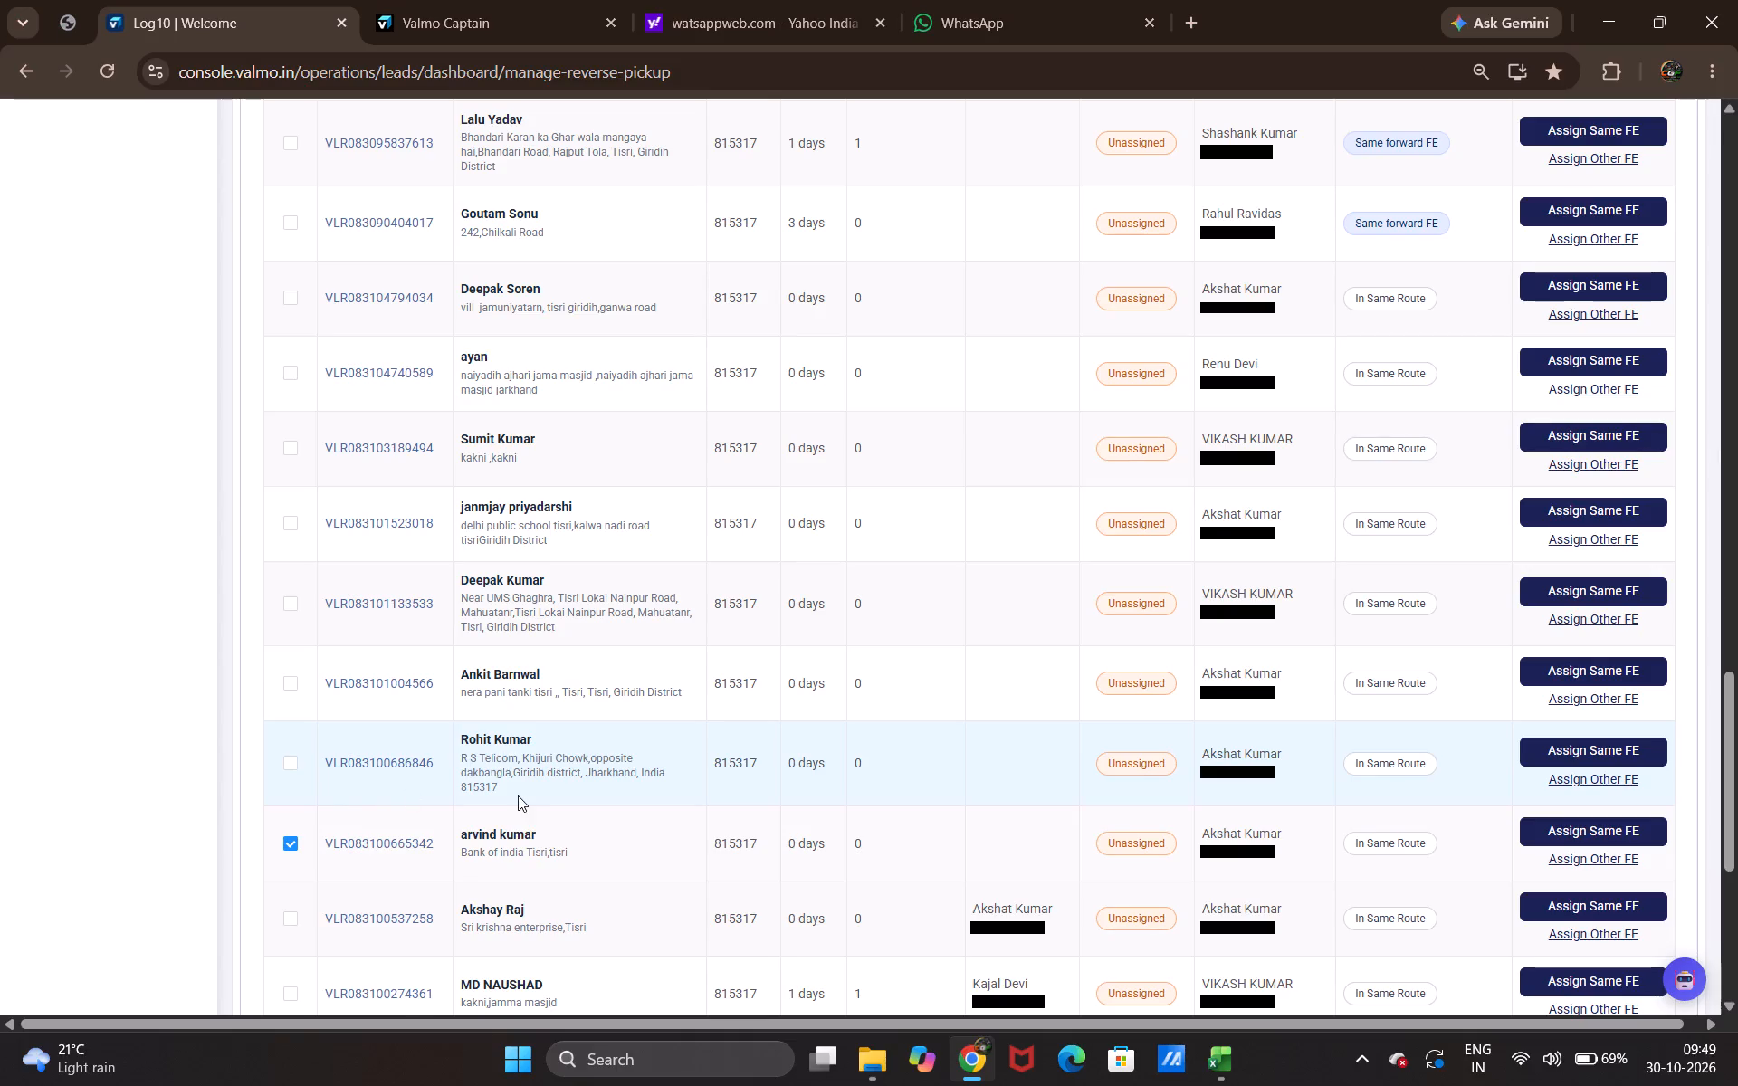
scroll(535, 781, "down", 1)
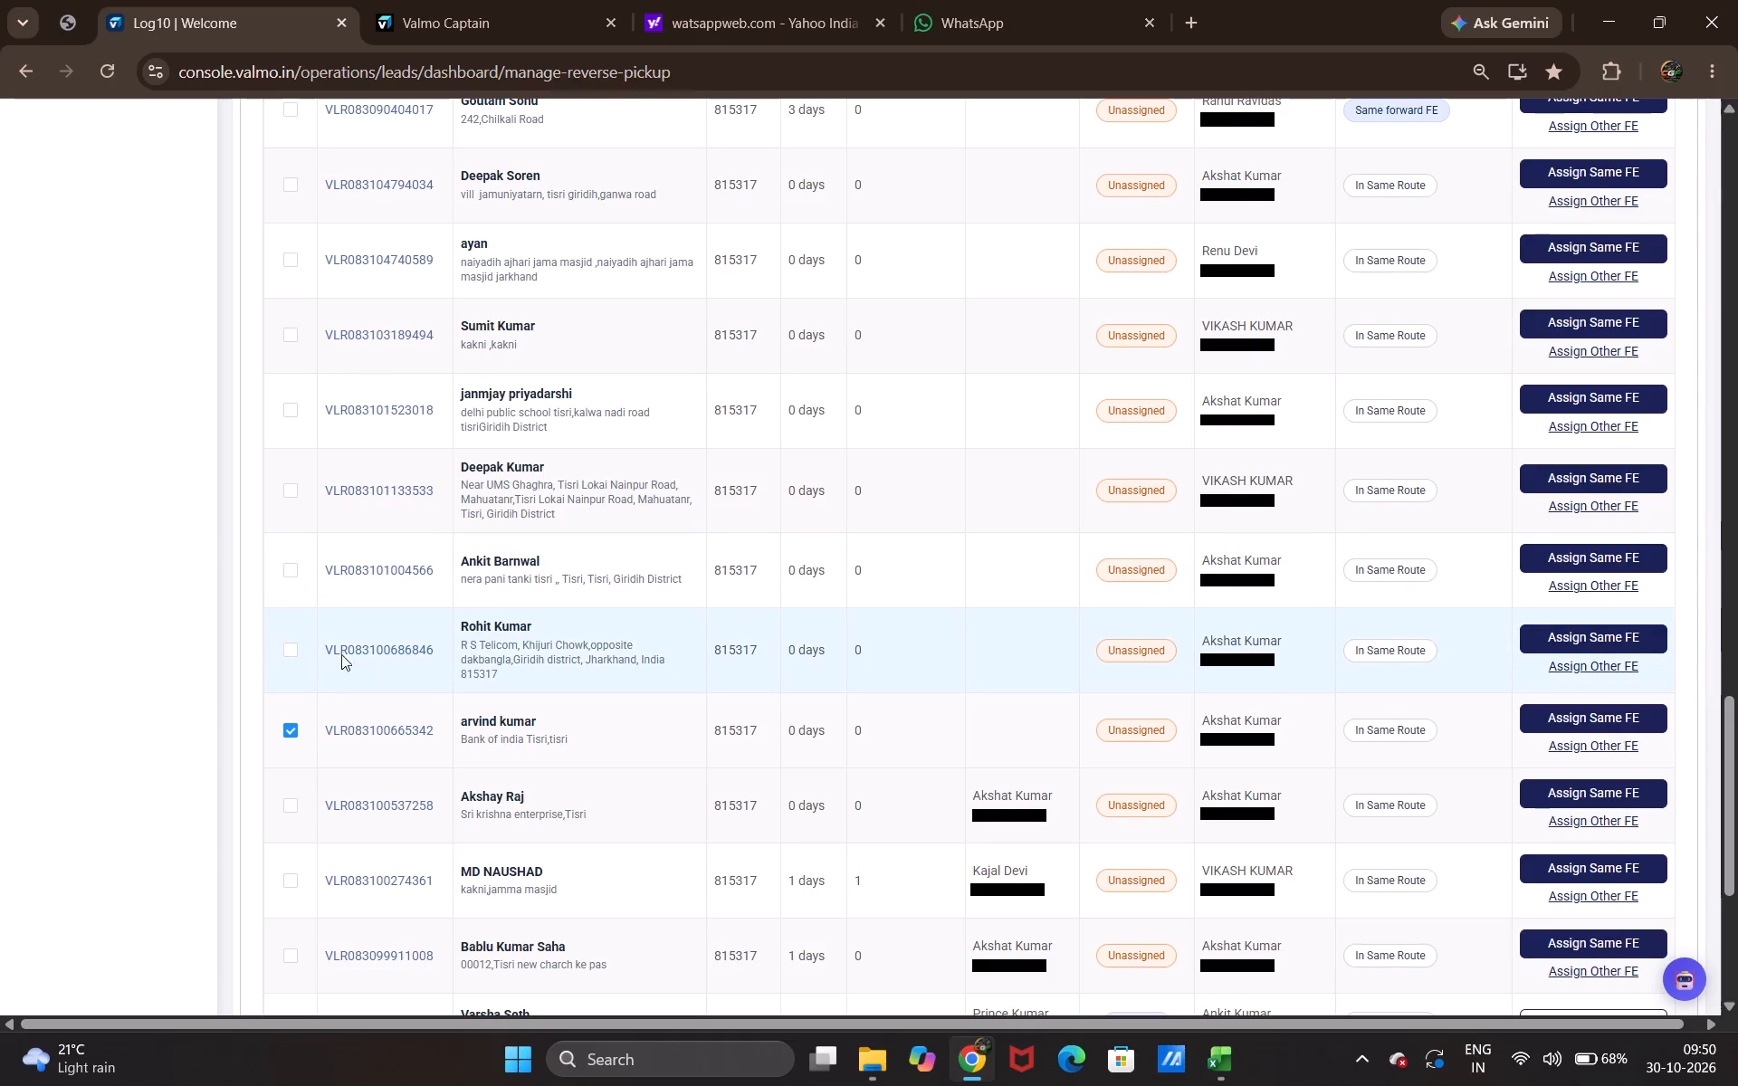
left_click(288, 649)
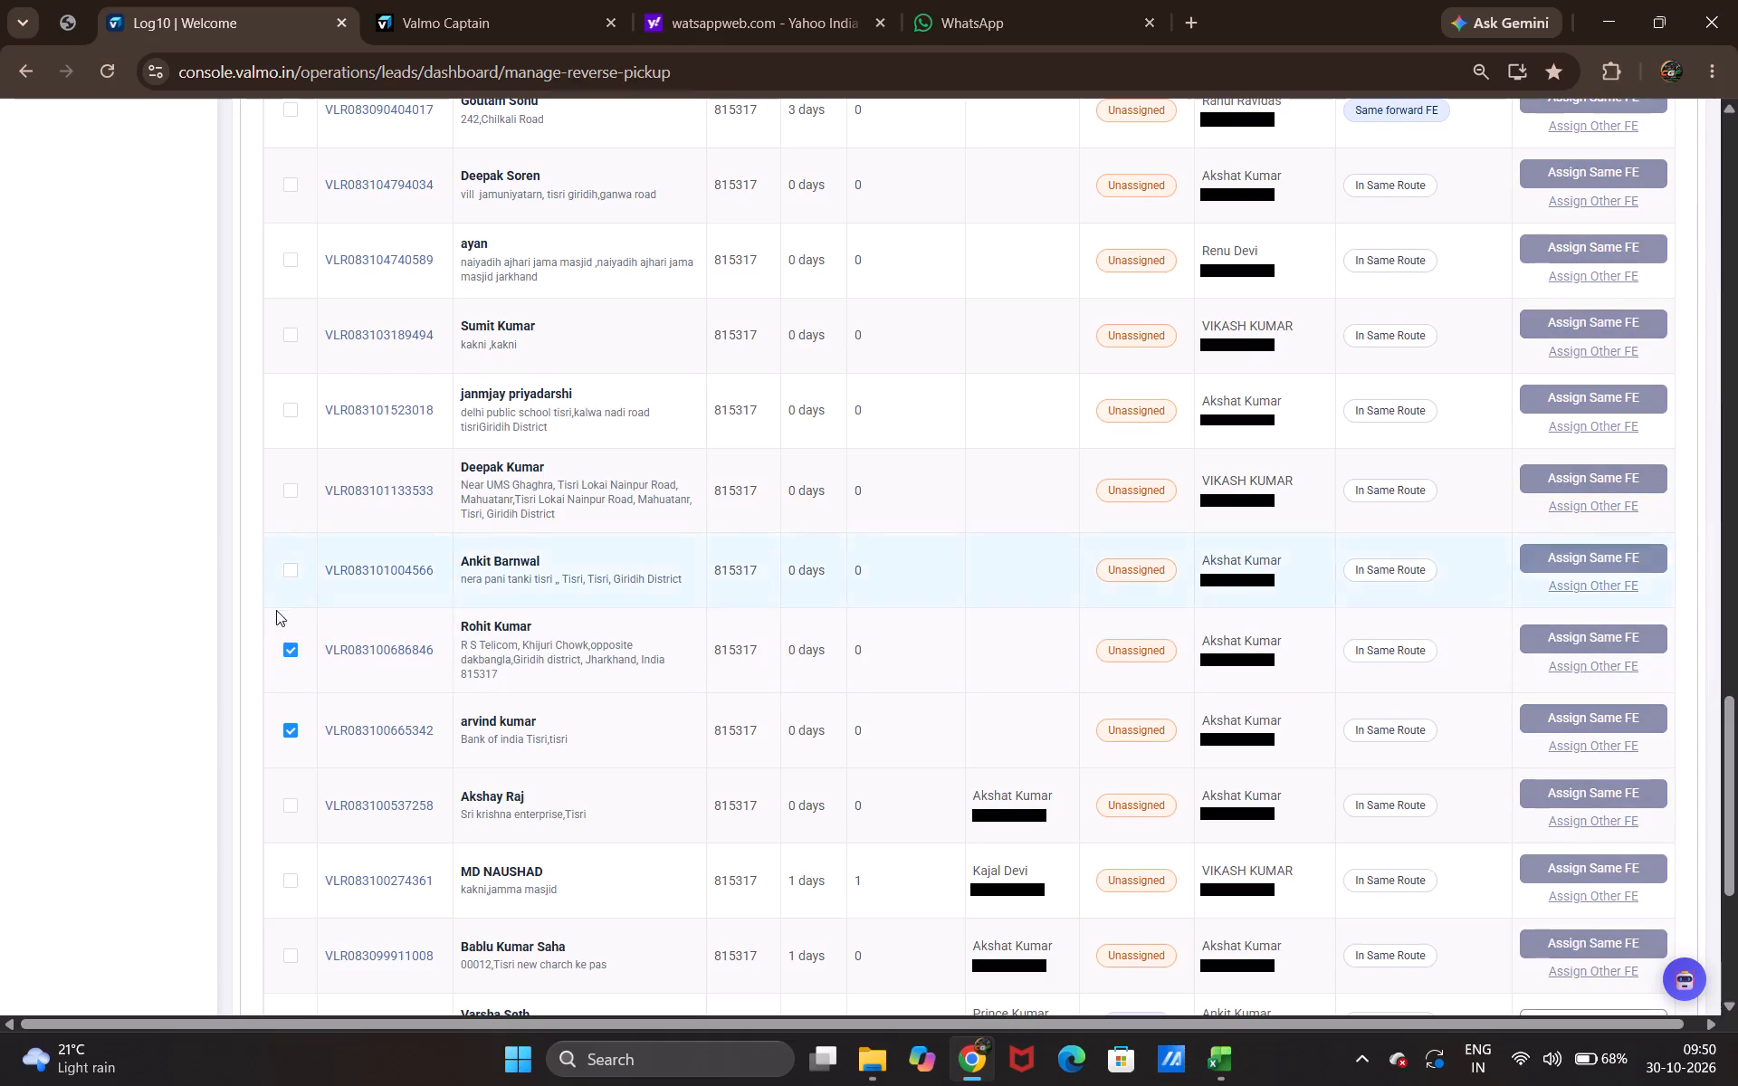
left_click(290, 650)
left_click(289, 565)
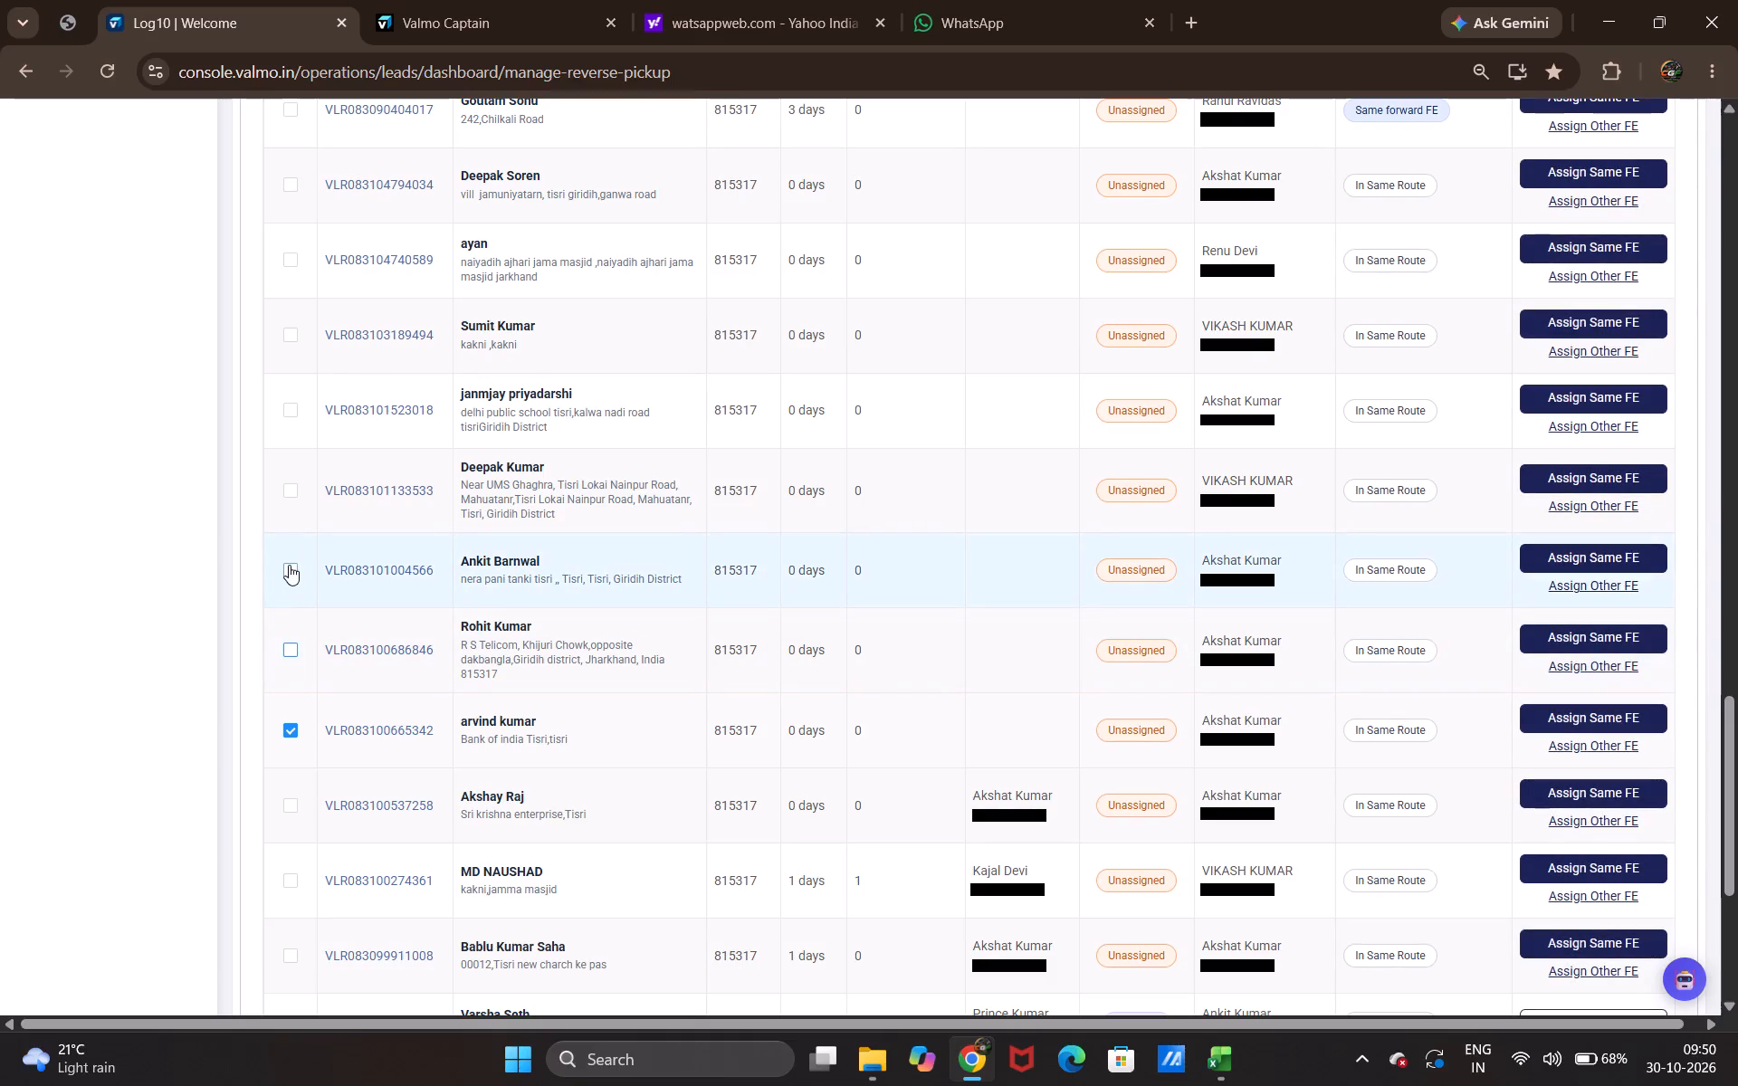
scroll(304, 554, "up", 2)
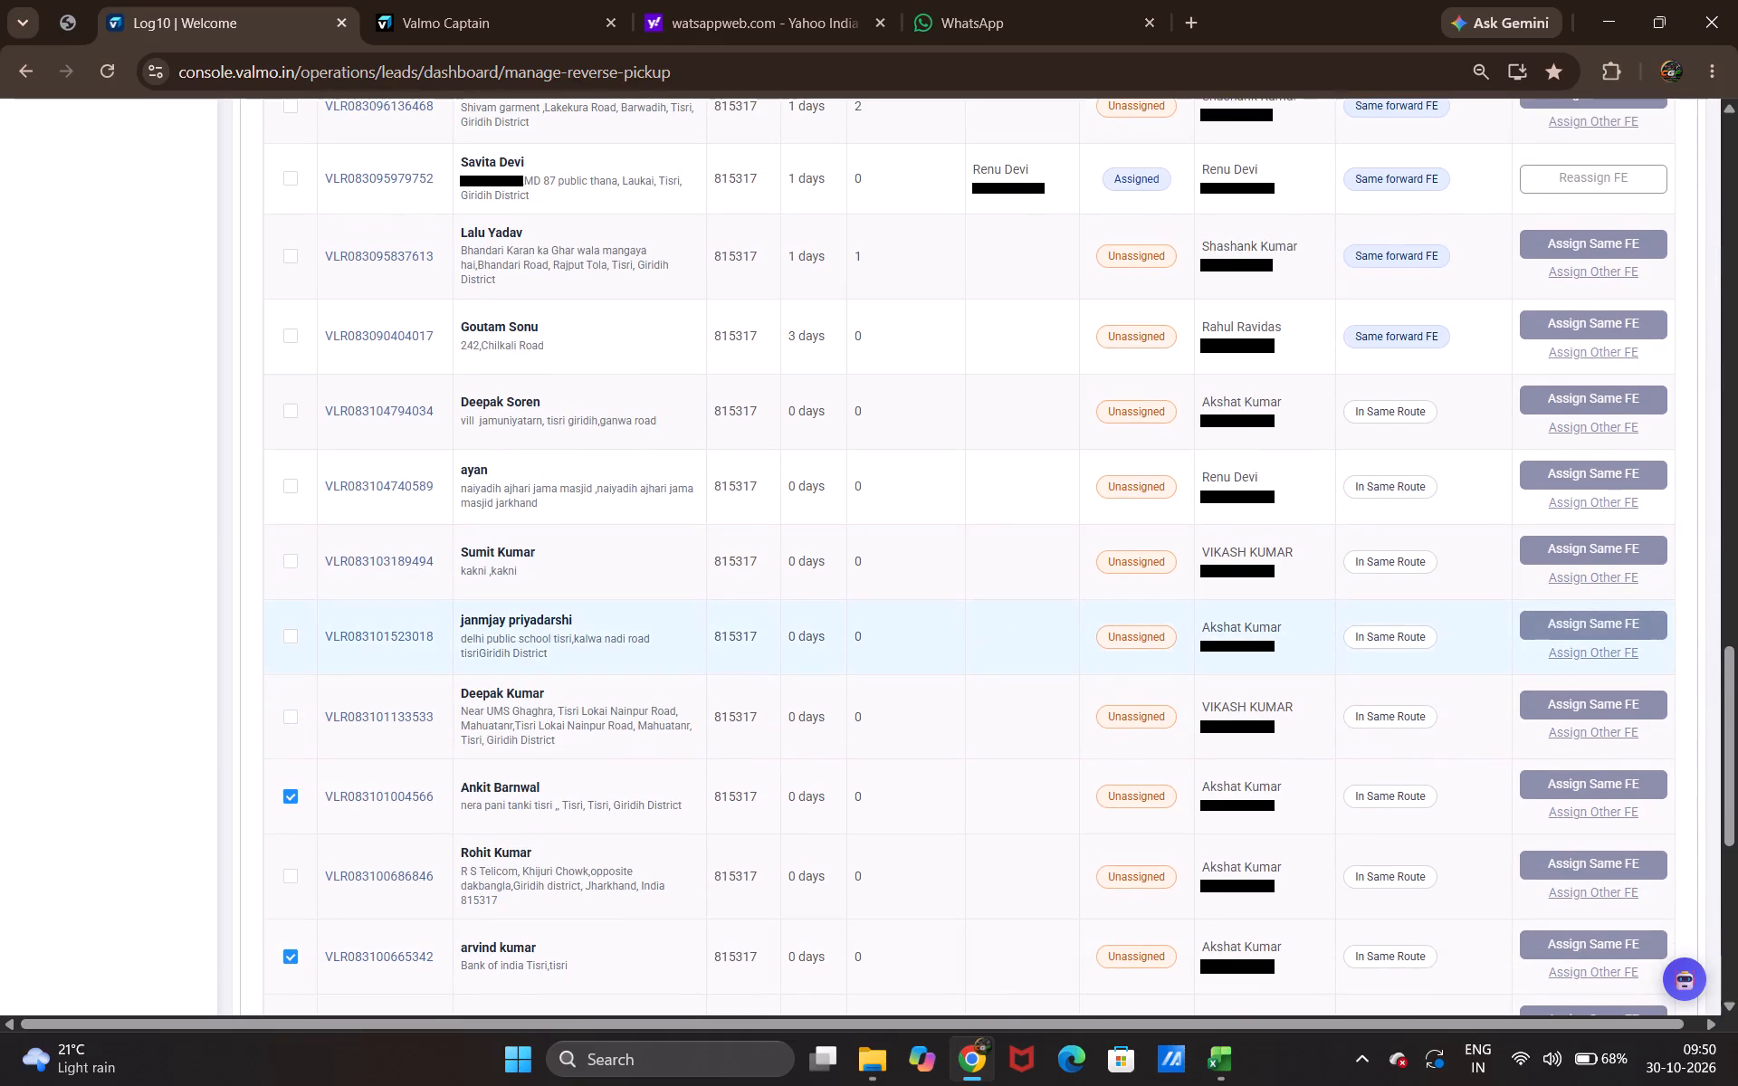
left_click(290, 633)
scroll(769, 609, "up", 1)
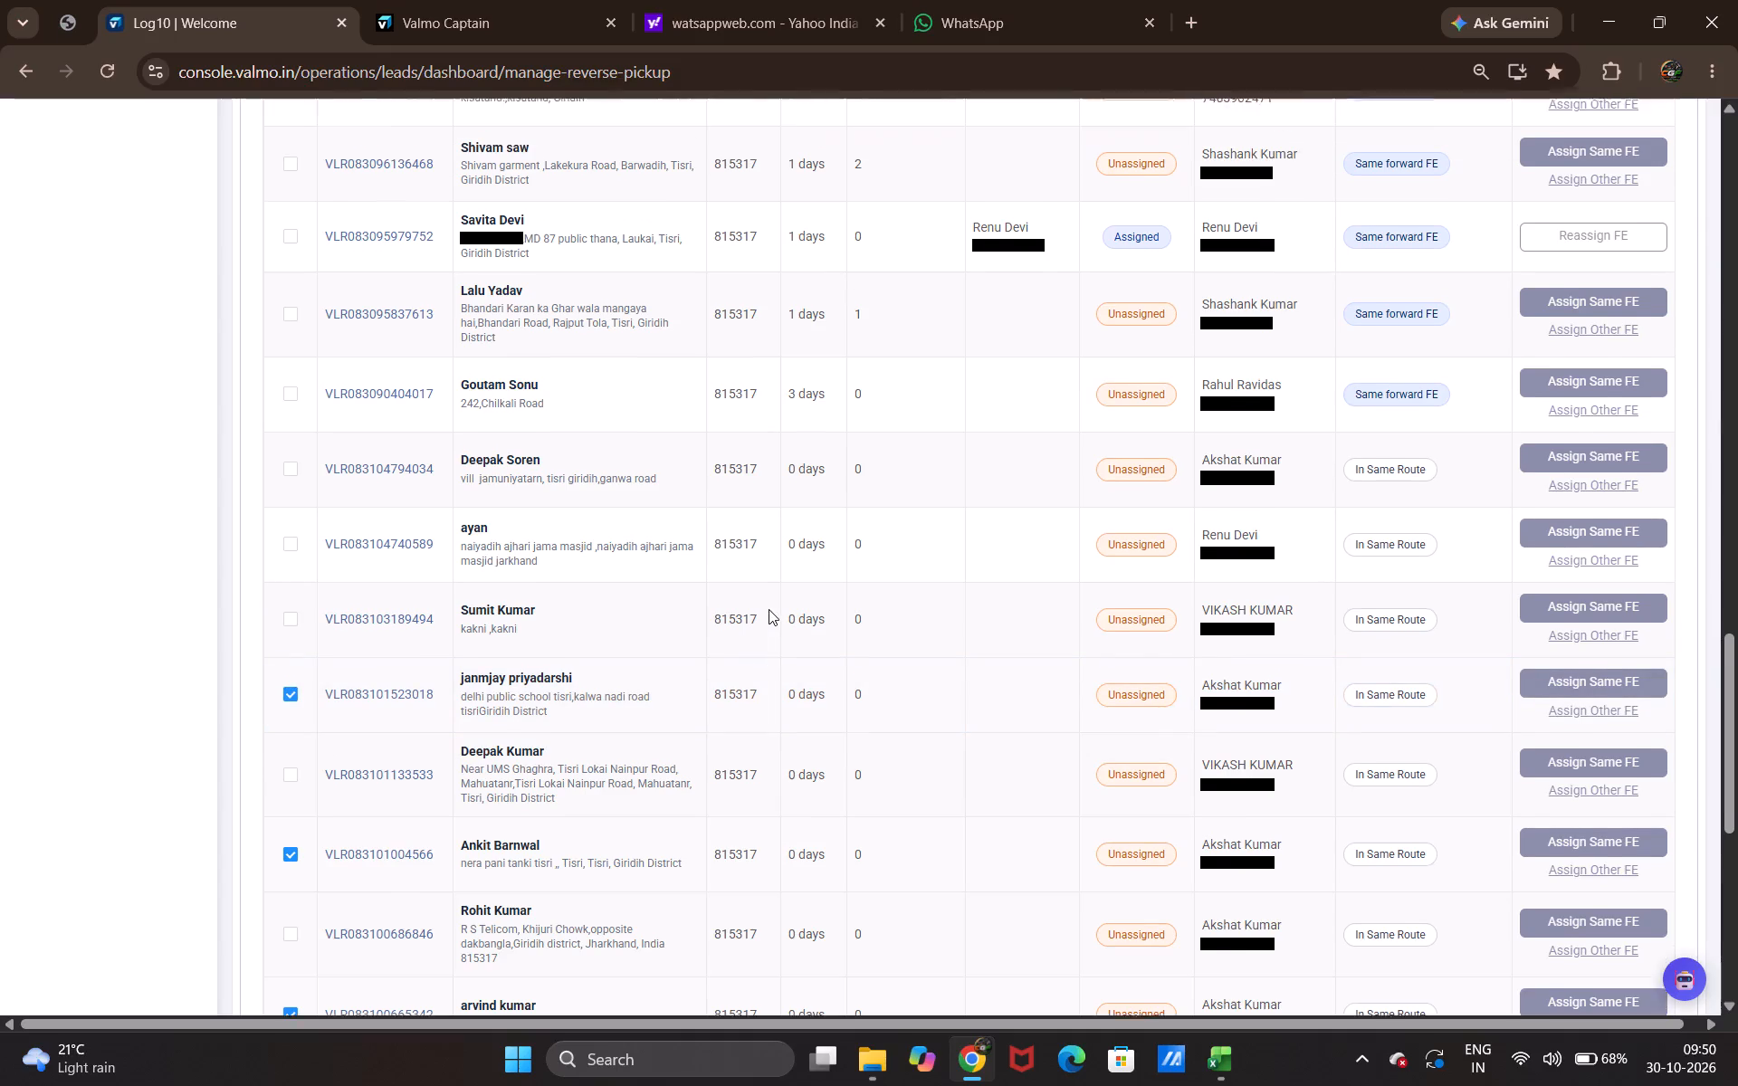
left_click(288, 522)
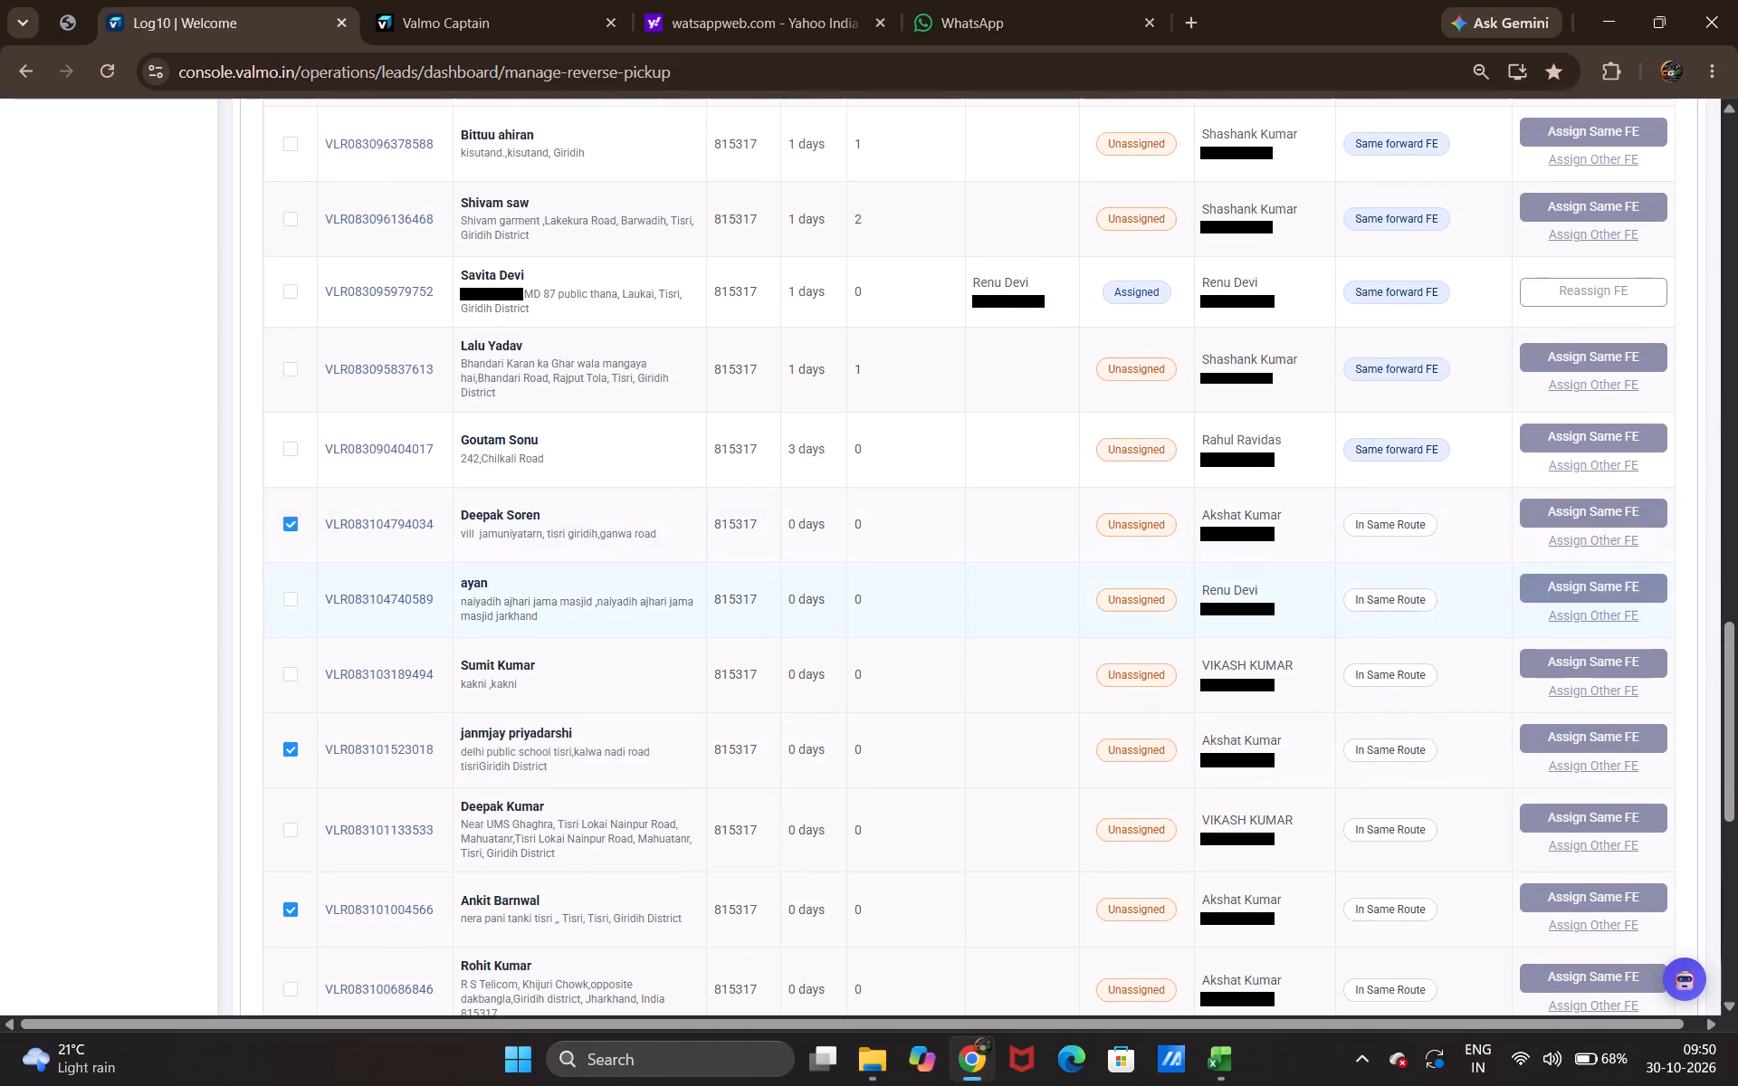
scroll(482, 592, "up", 2)
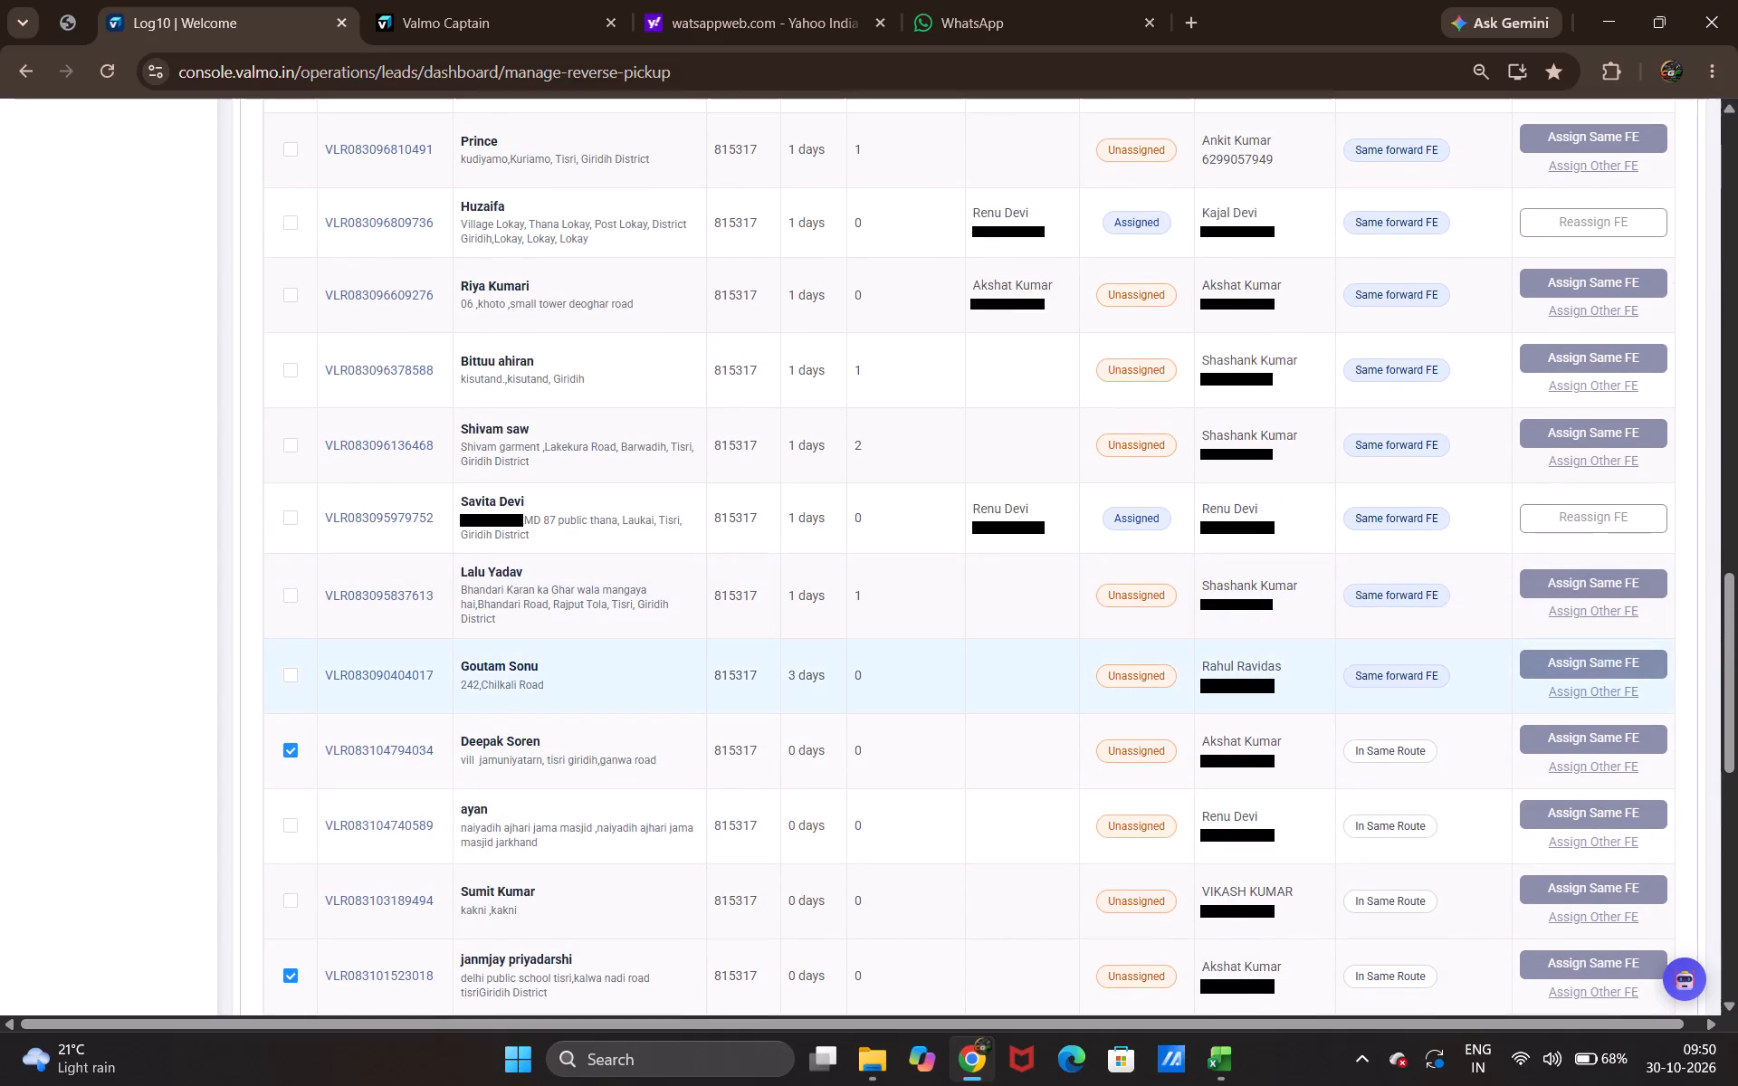
left_click(289, 670)
scroll(870, 683, "up", 3)
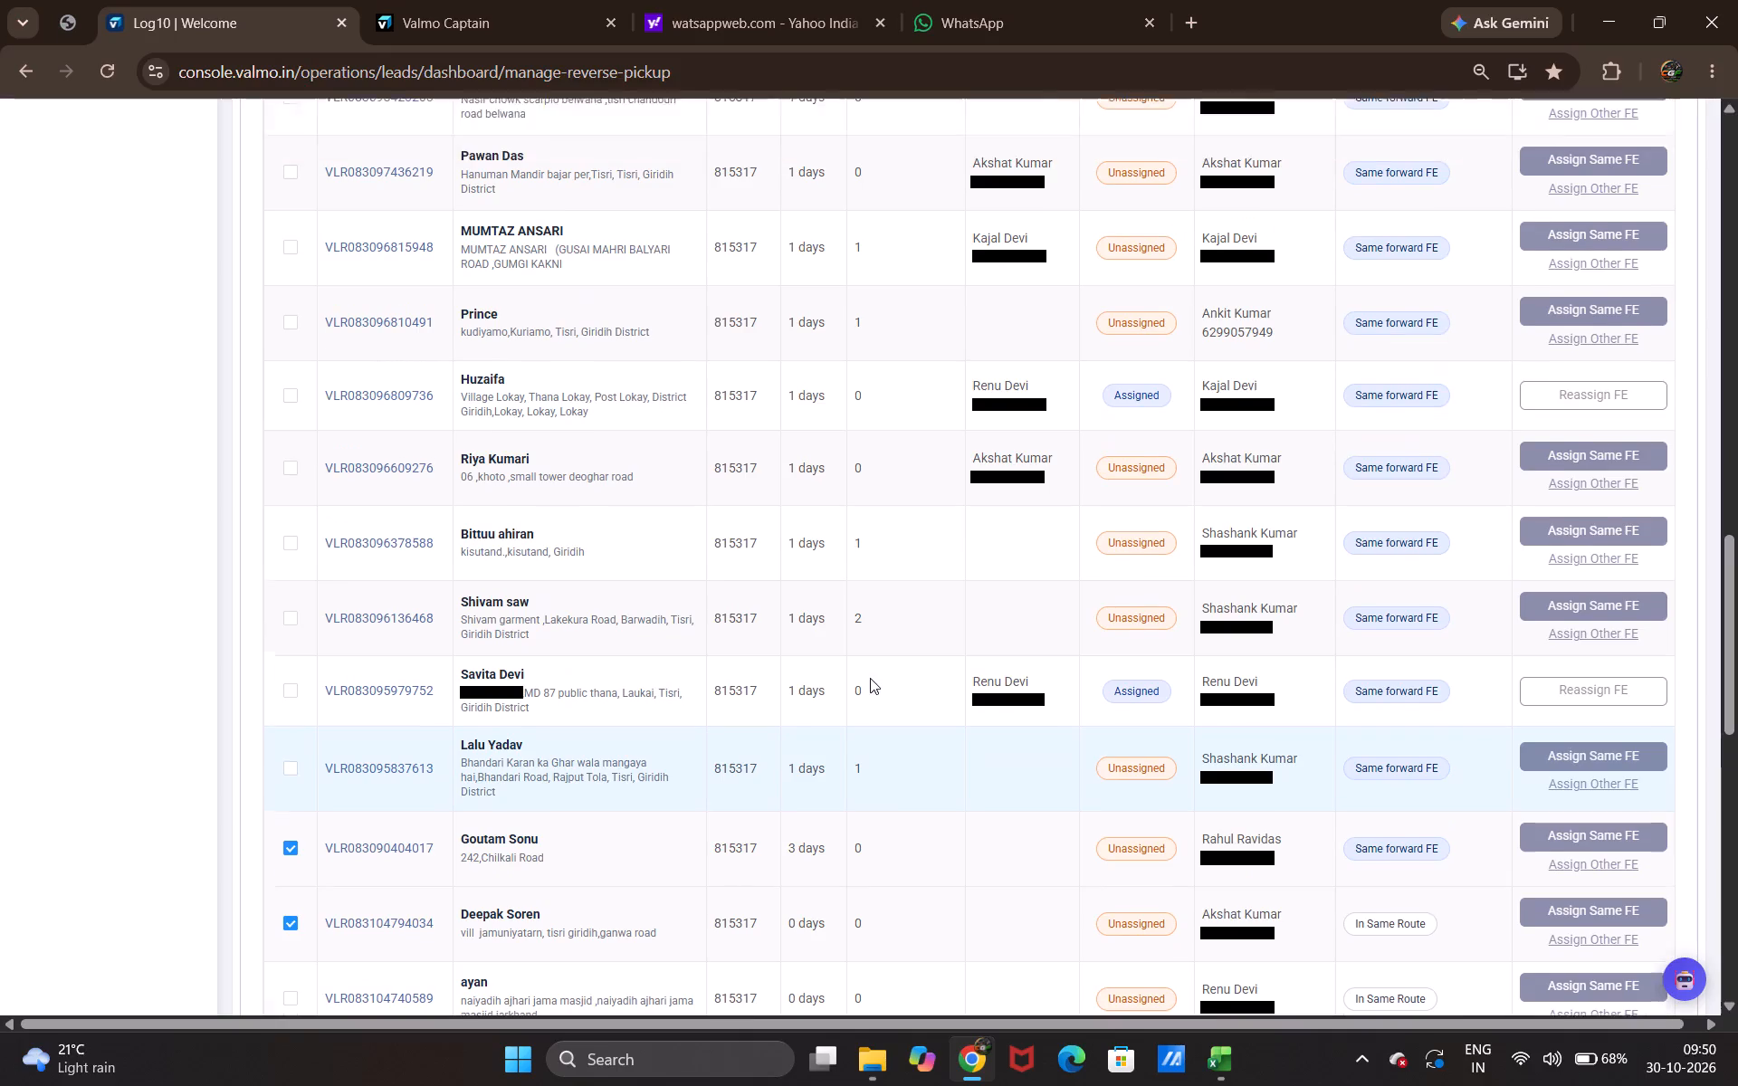
left_click(291, 637)
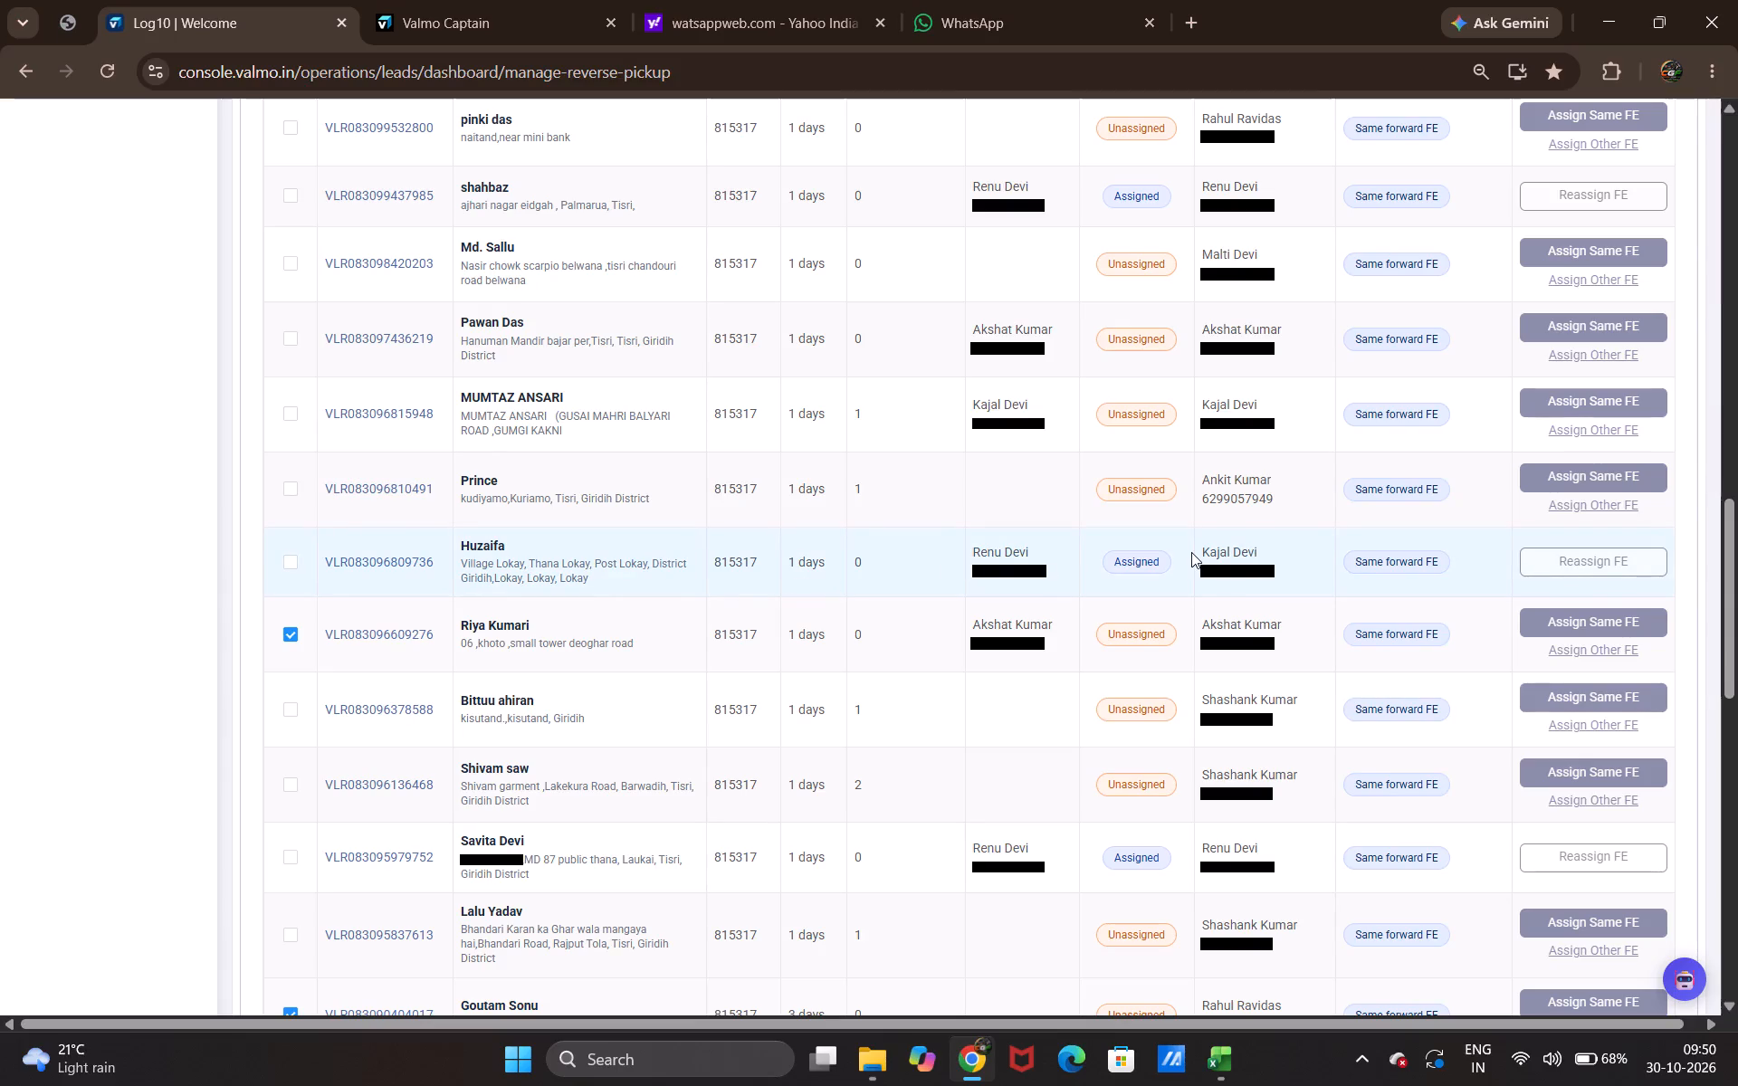
scroll(968, 546, "up", 2)
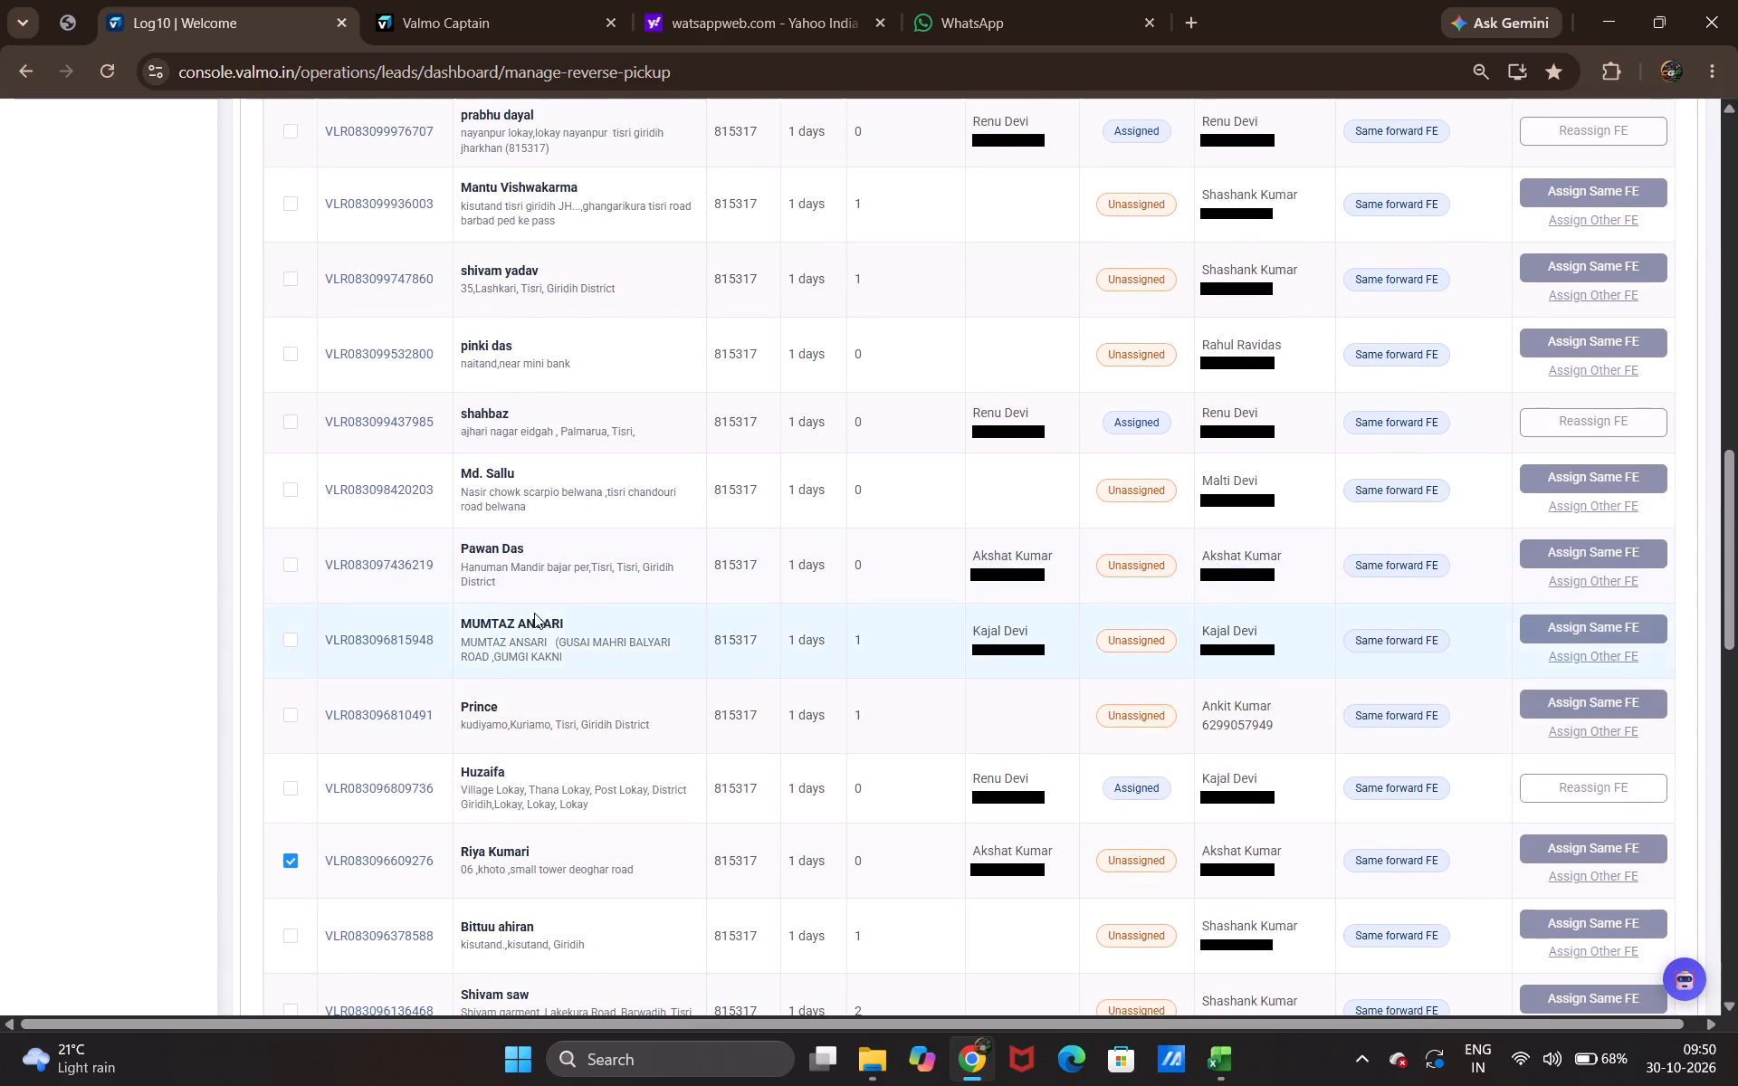
left_click(289, 564)
scroll(602, 598, "up", 1)
scroll(966, 619, "up", 3)
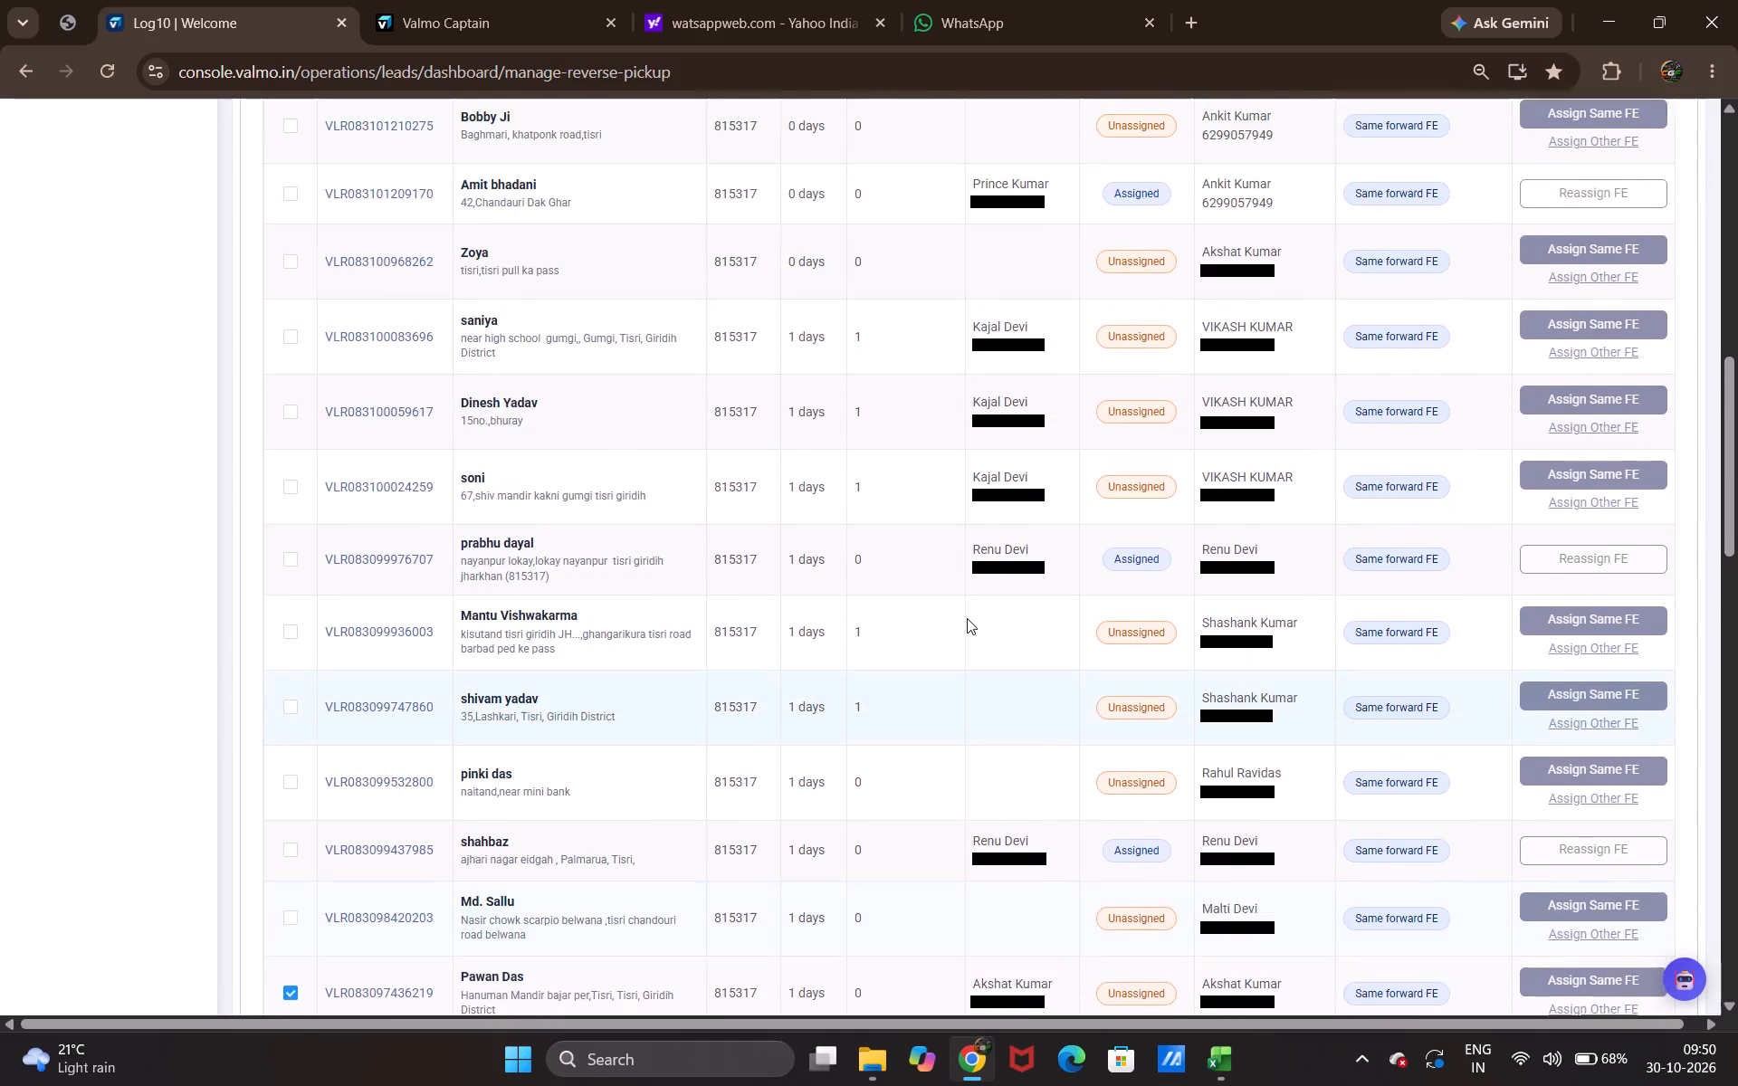
scroll(967, 618, "up", 2)
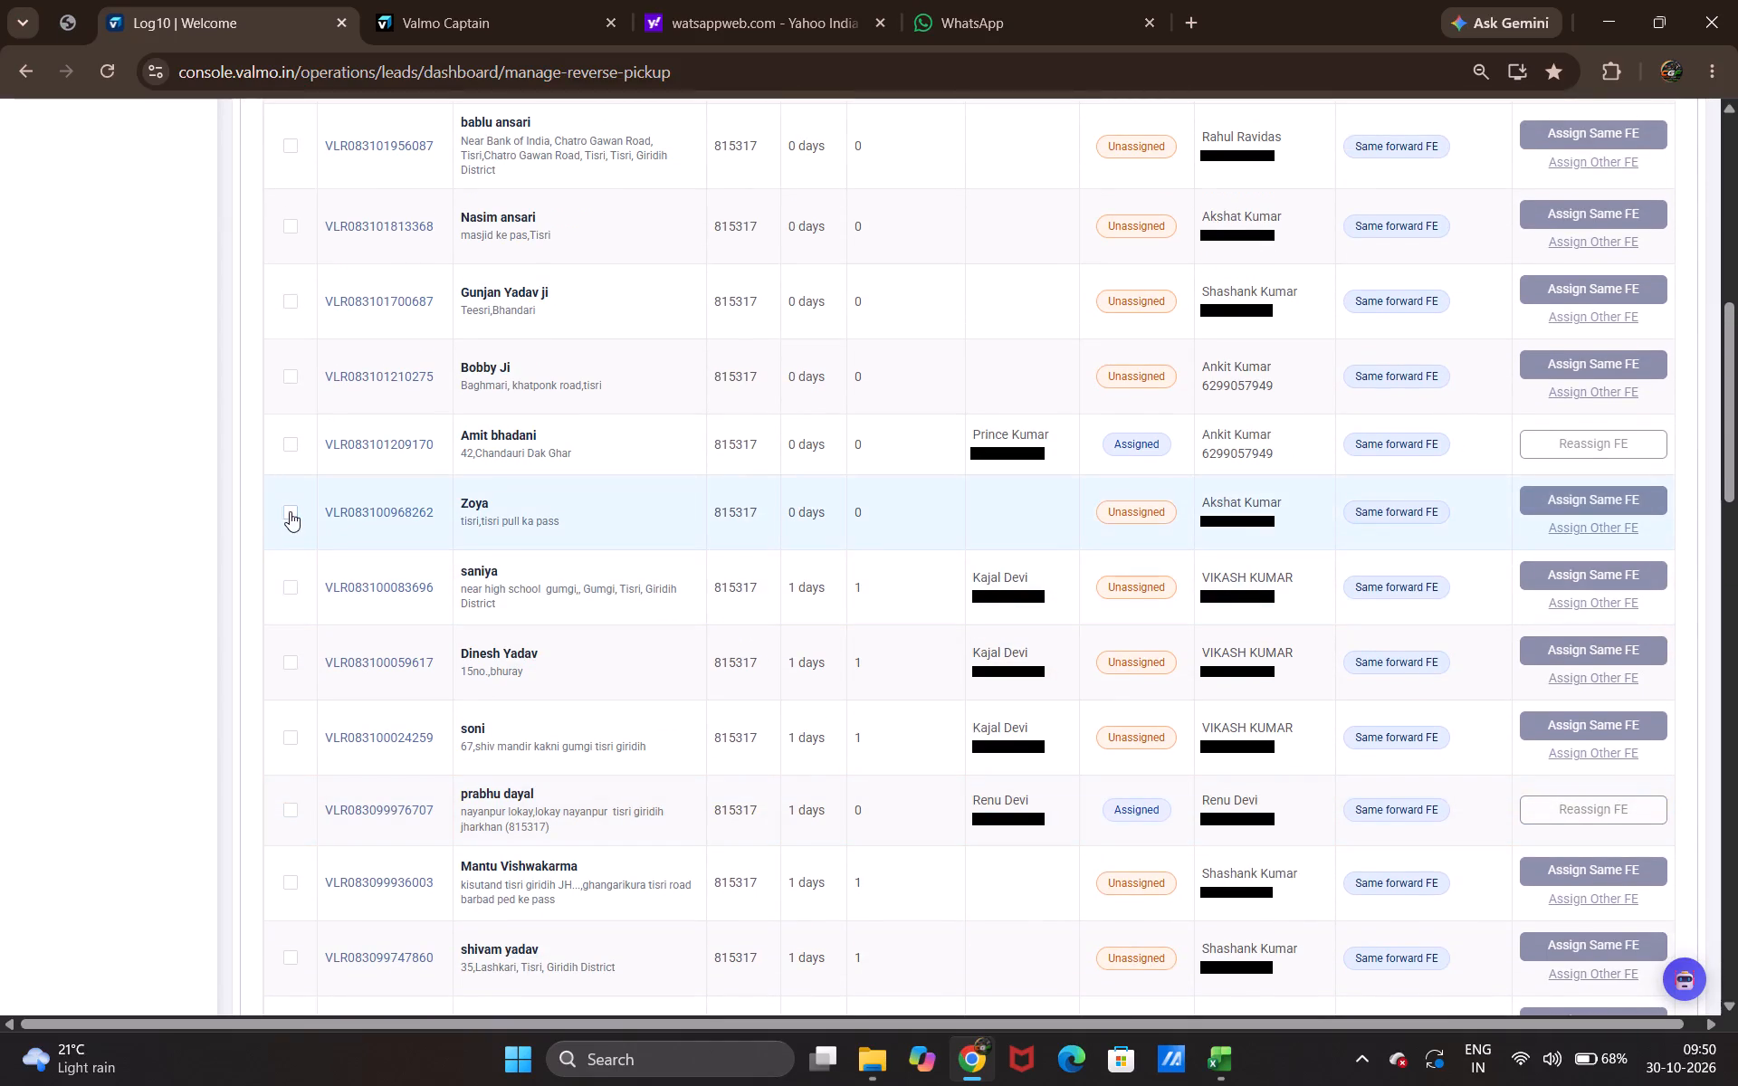
left_click(290, 511)
scroll(691, 590, "up", 2)
scroll(1067, 649, "up", 1)
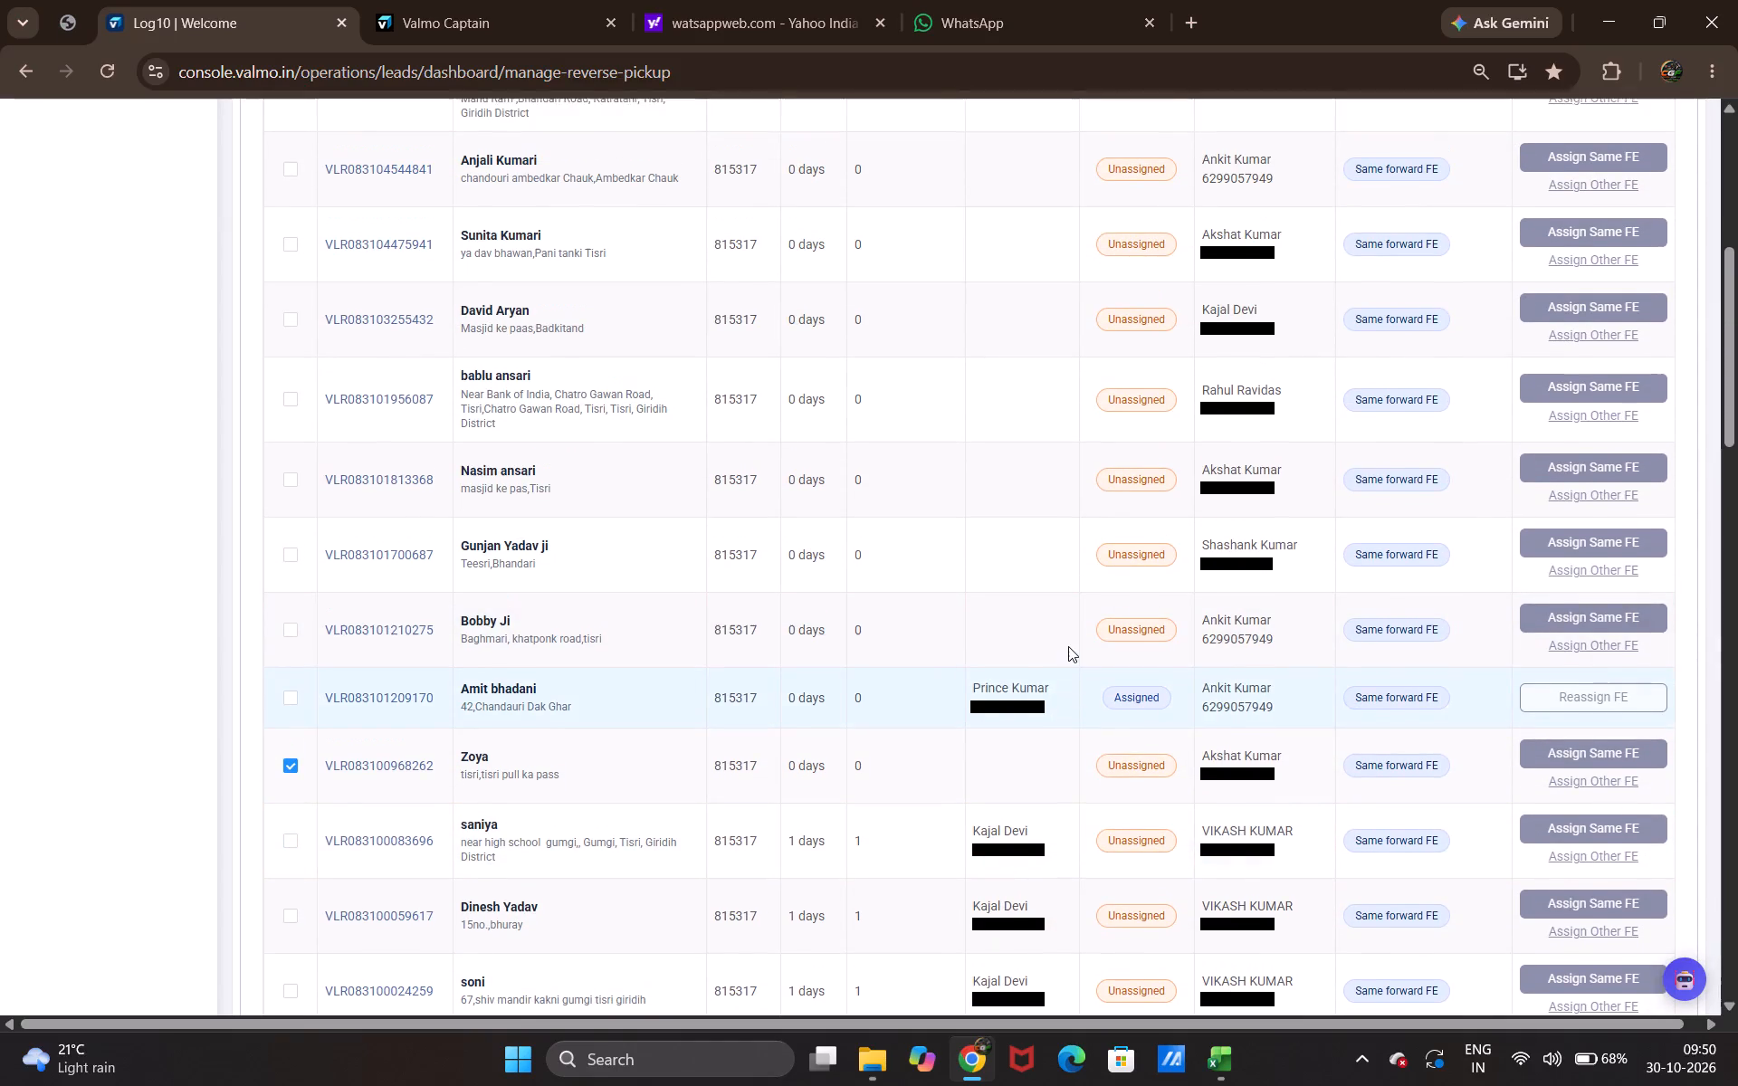
left_click(292, 566)
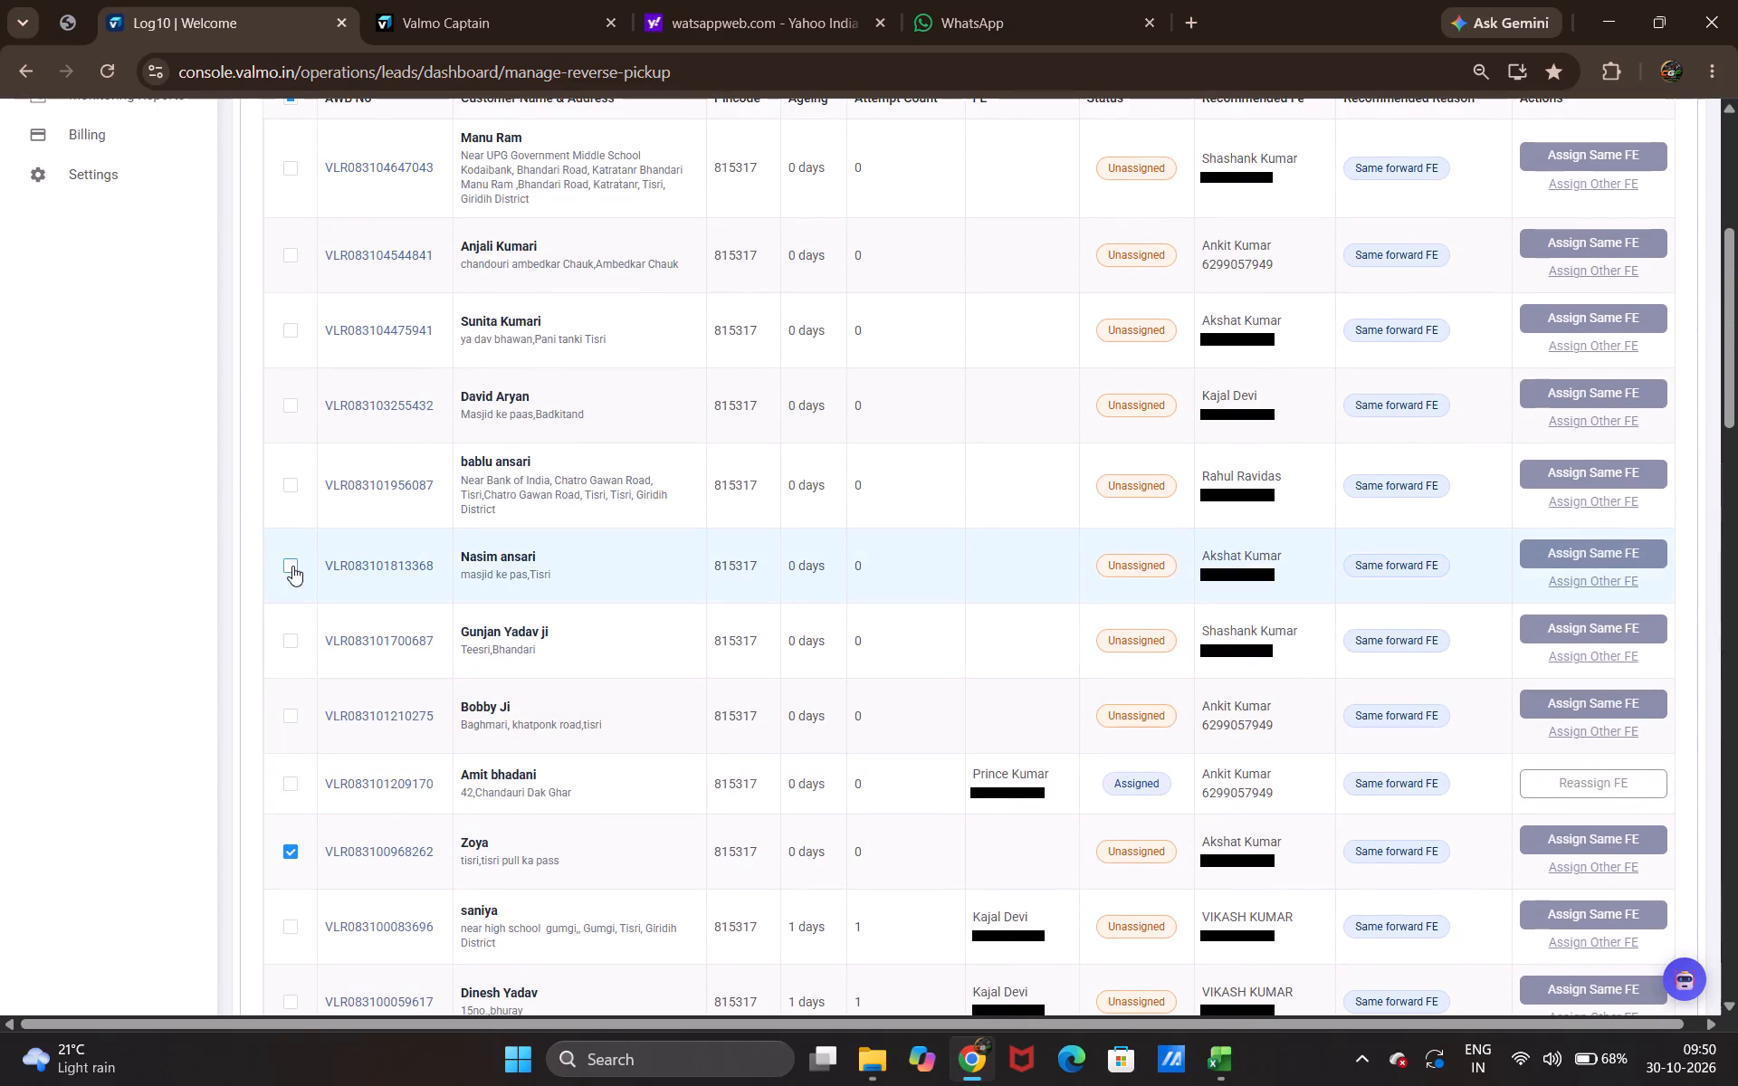
scroll(635, 605, "up", 2)
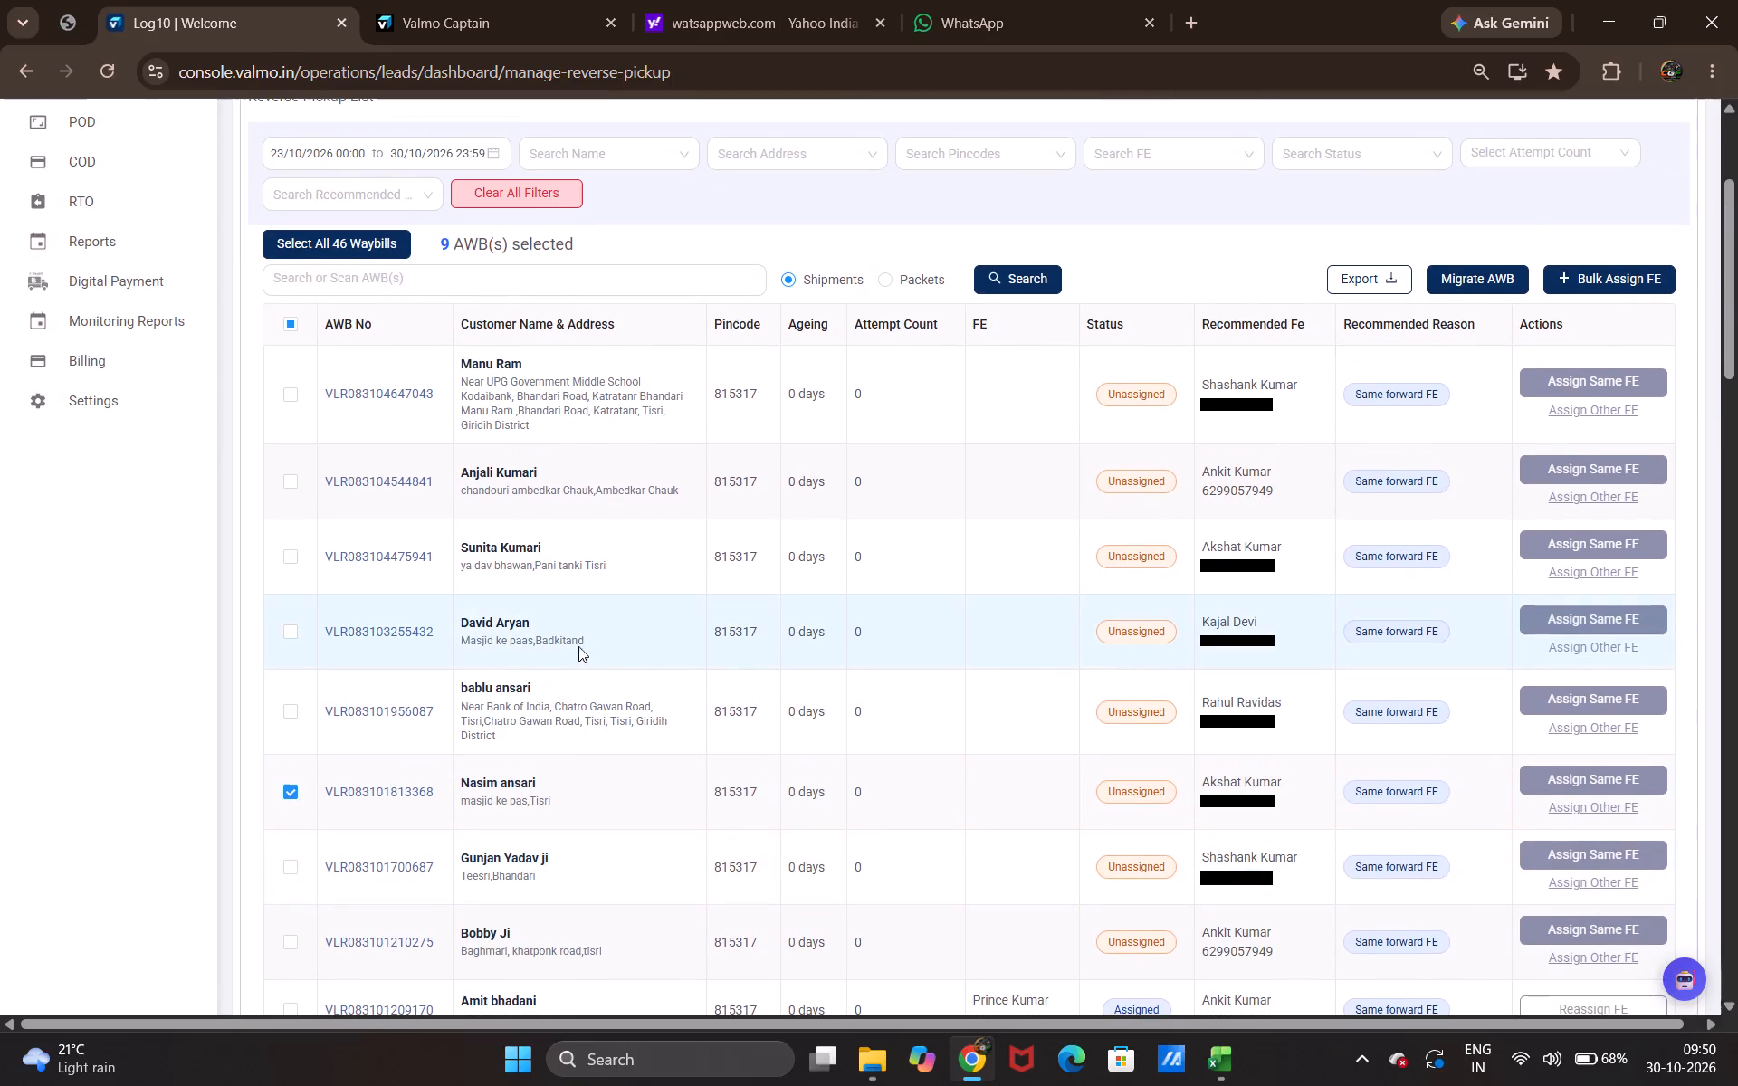
left_click(291, 557)
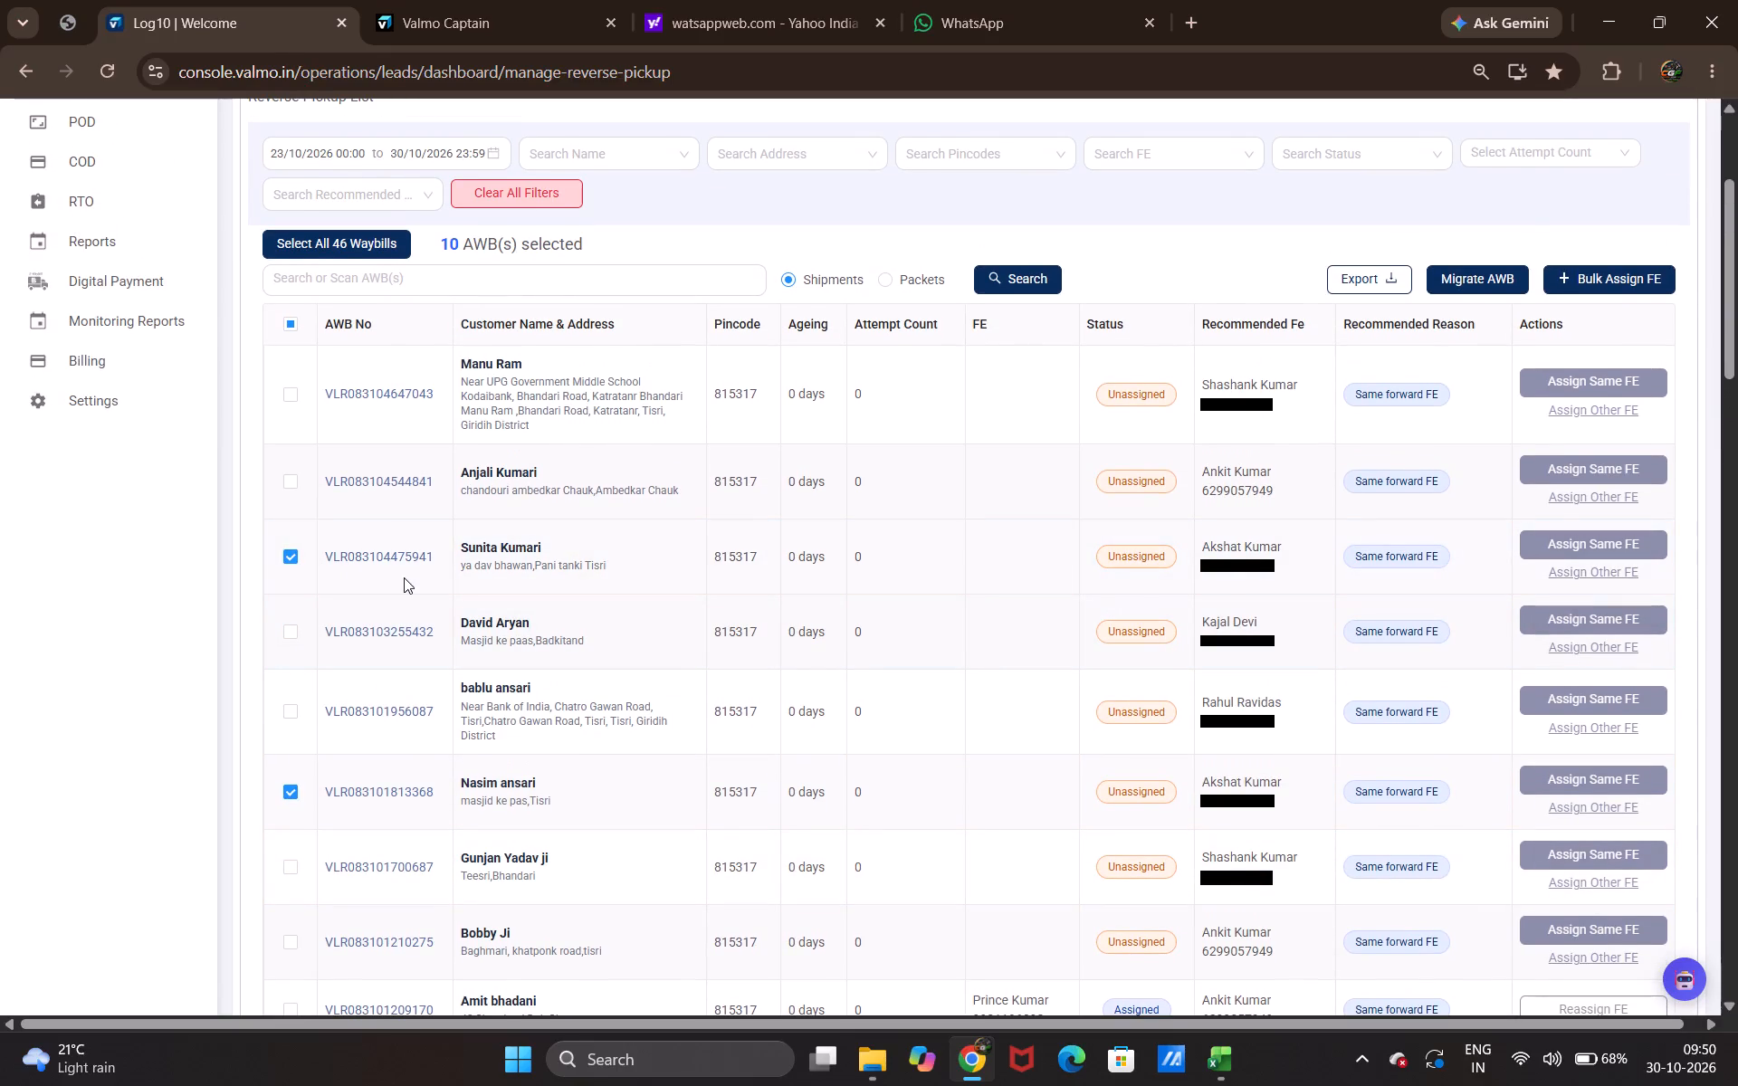
Look through the field executives available for bulk assignment of the ten selected waybills, leaving the assignment dialog without choosing one.
scroll(482, 547, "up", 1)
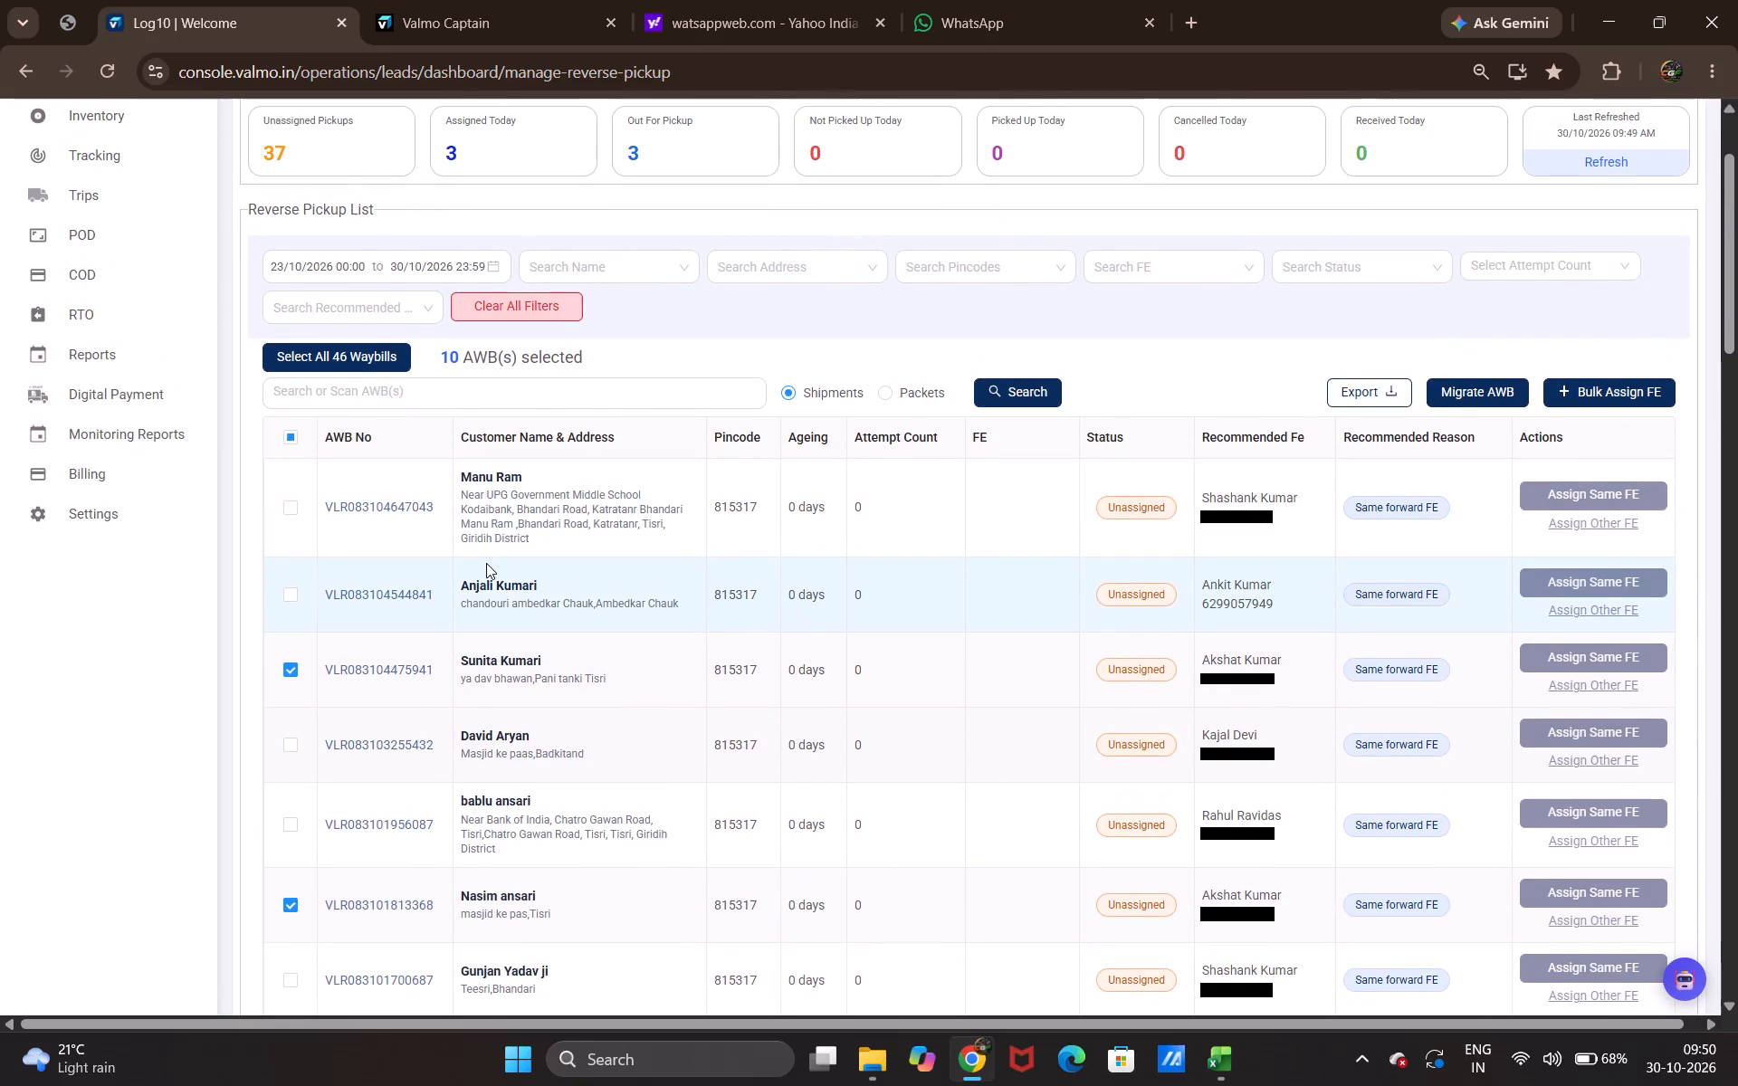
scroll(805, 581, "up", 1)
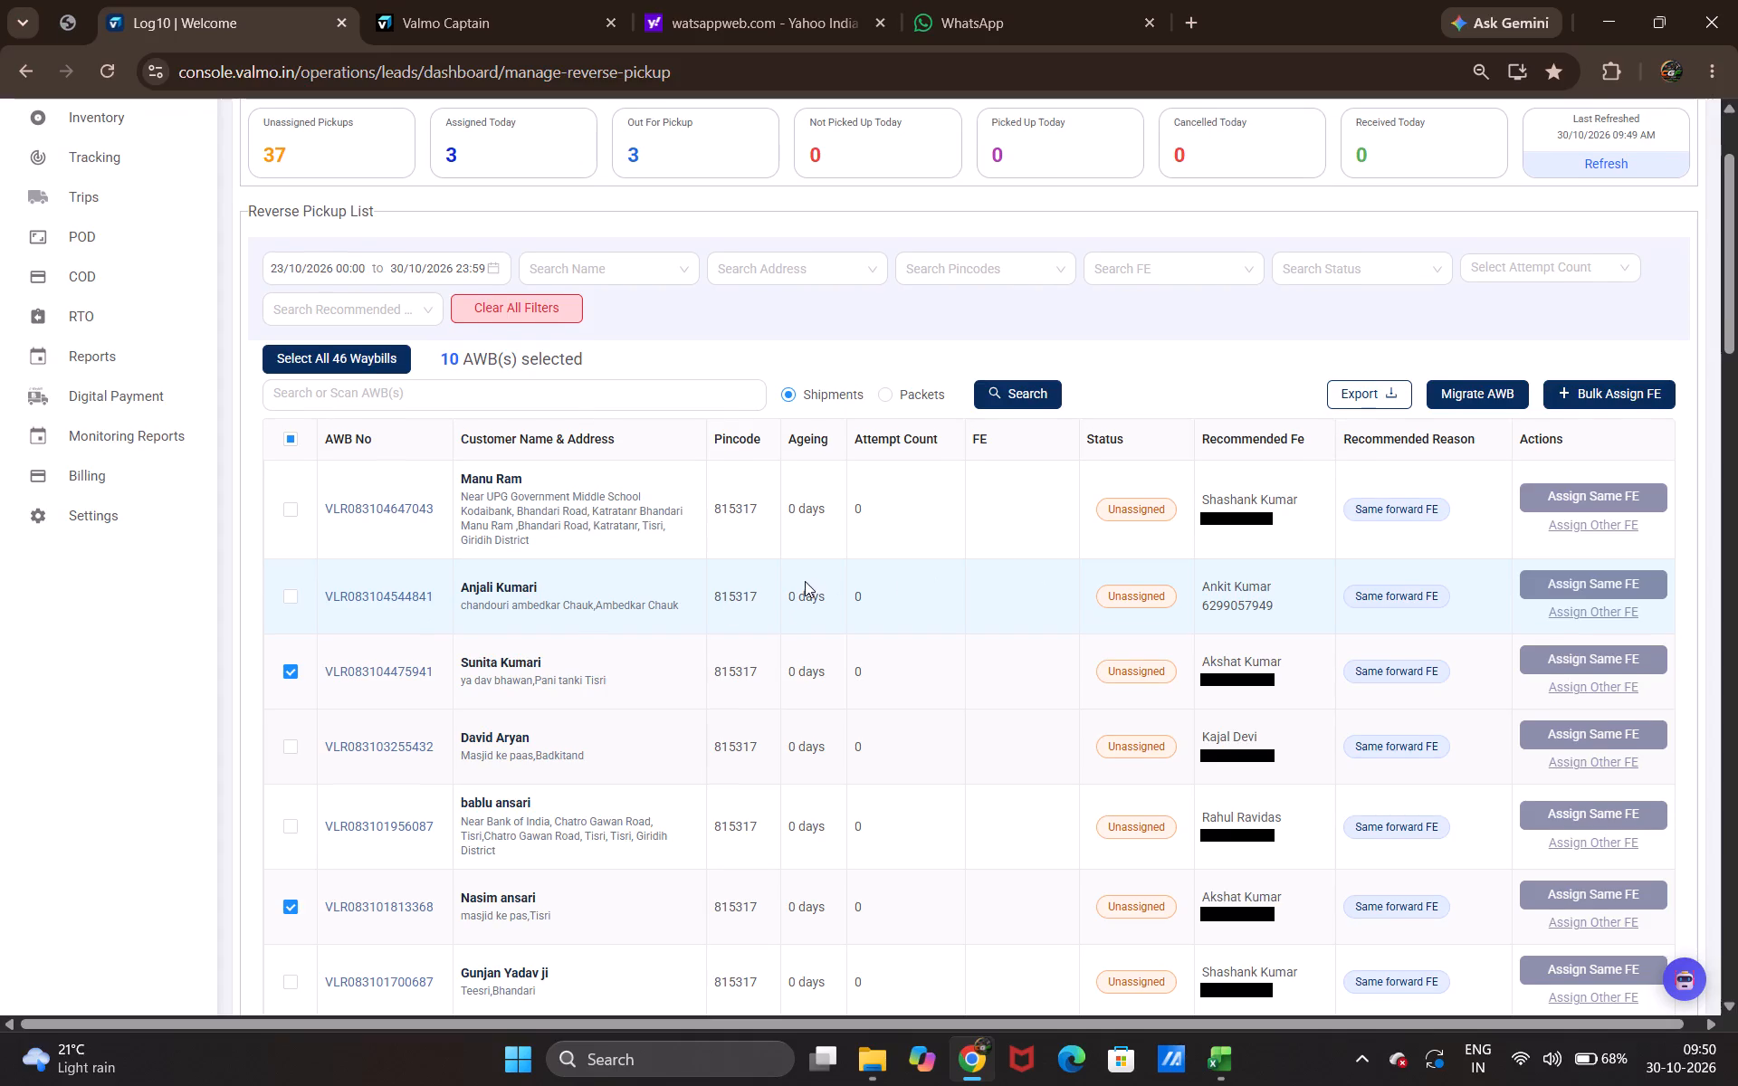
scroll(805, 581, "up", 2)
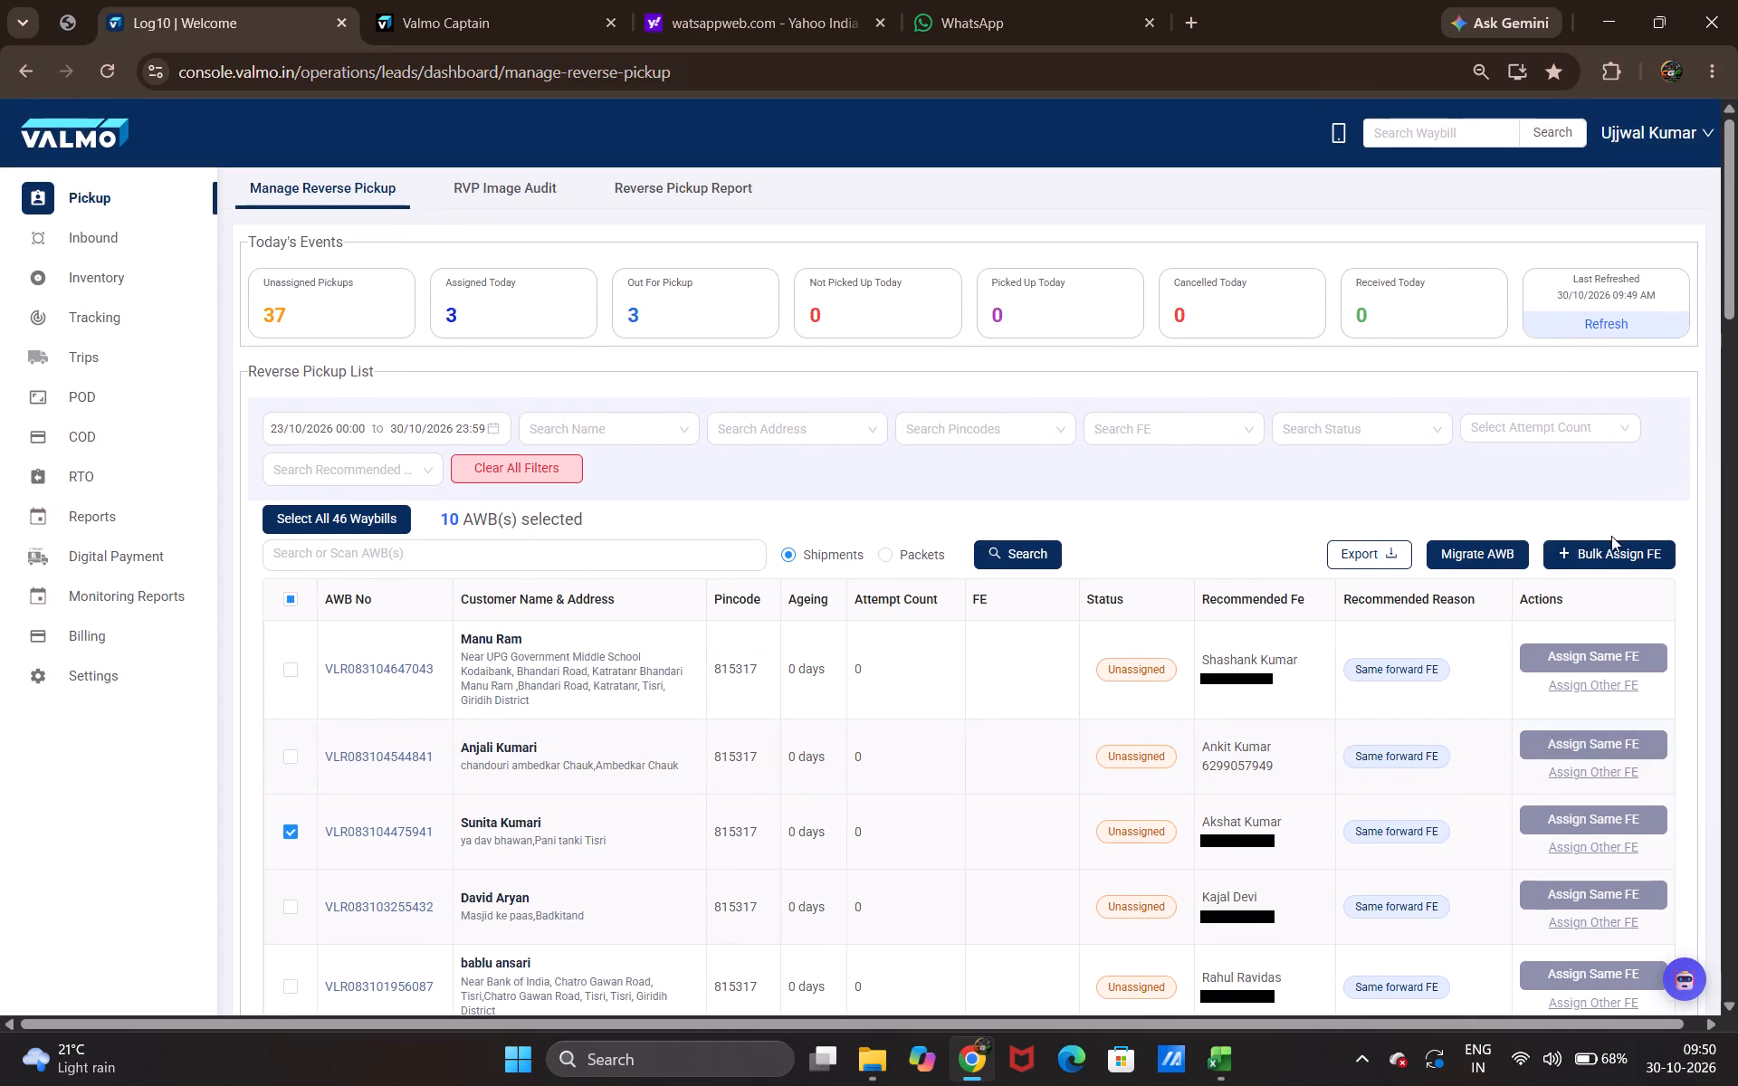
left_click(1605, 546)
left_click(740, 446)
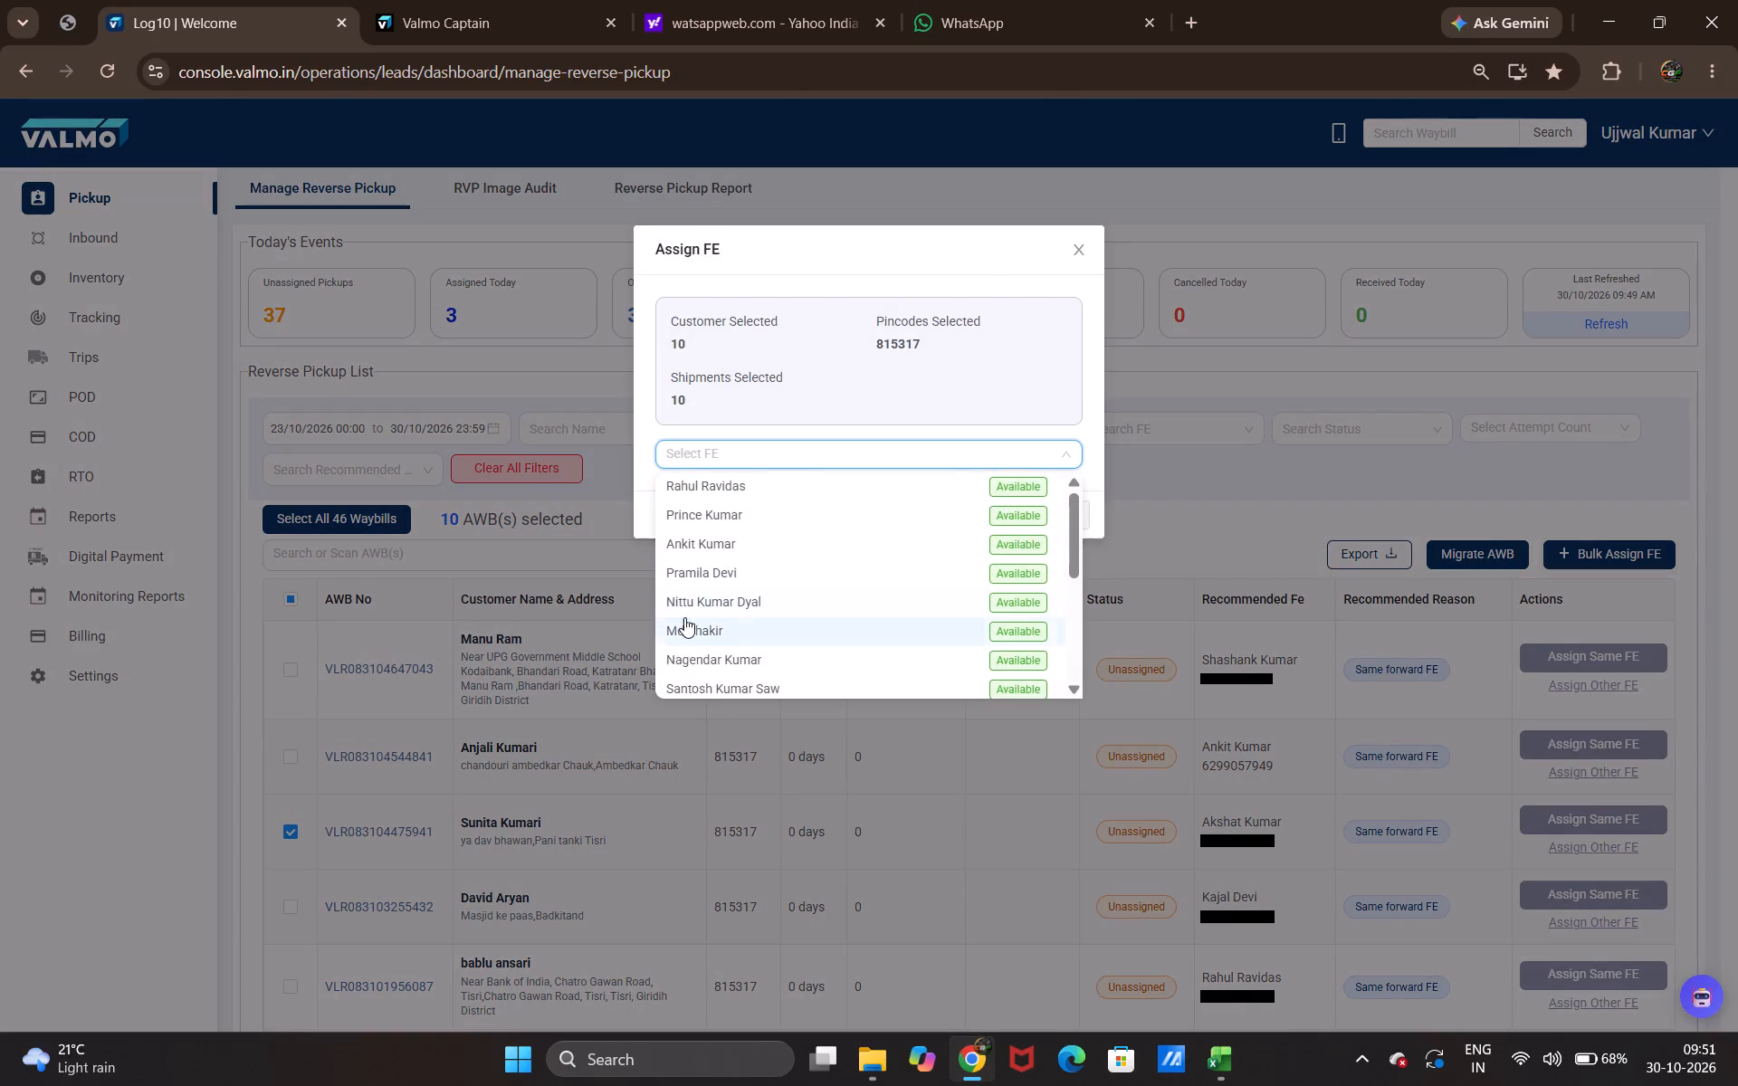
scroll(688, 617, "down", 13)
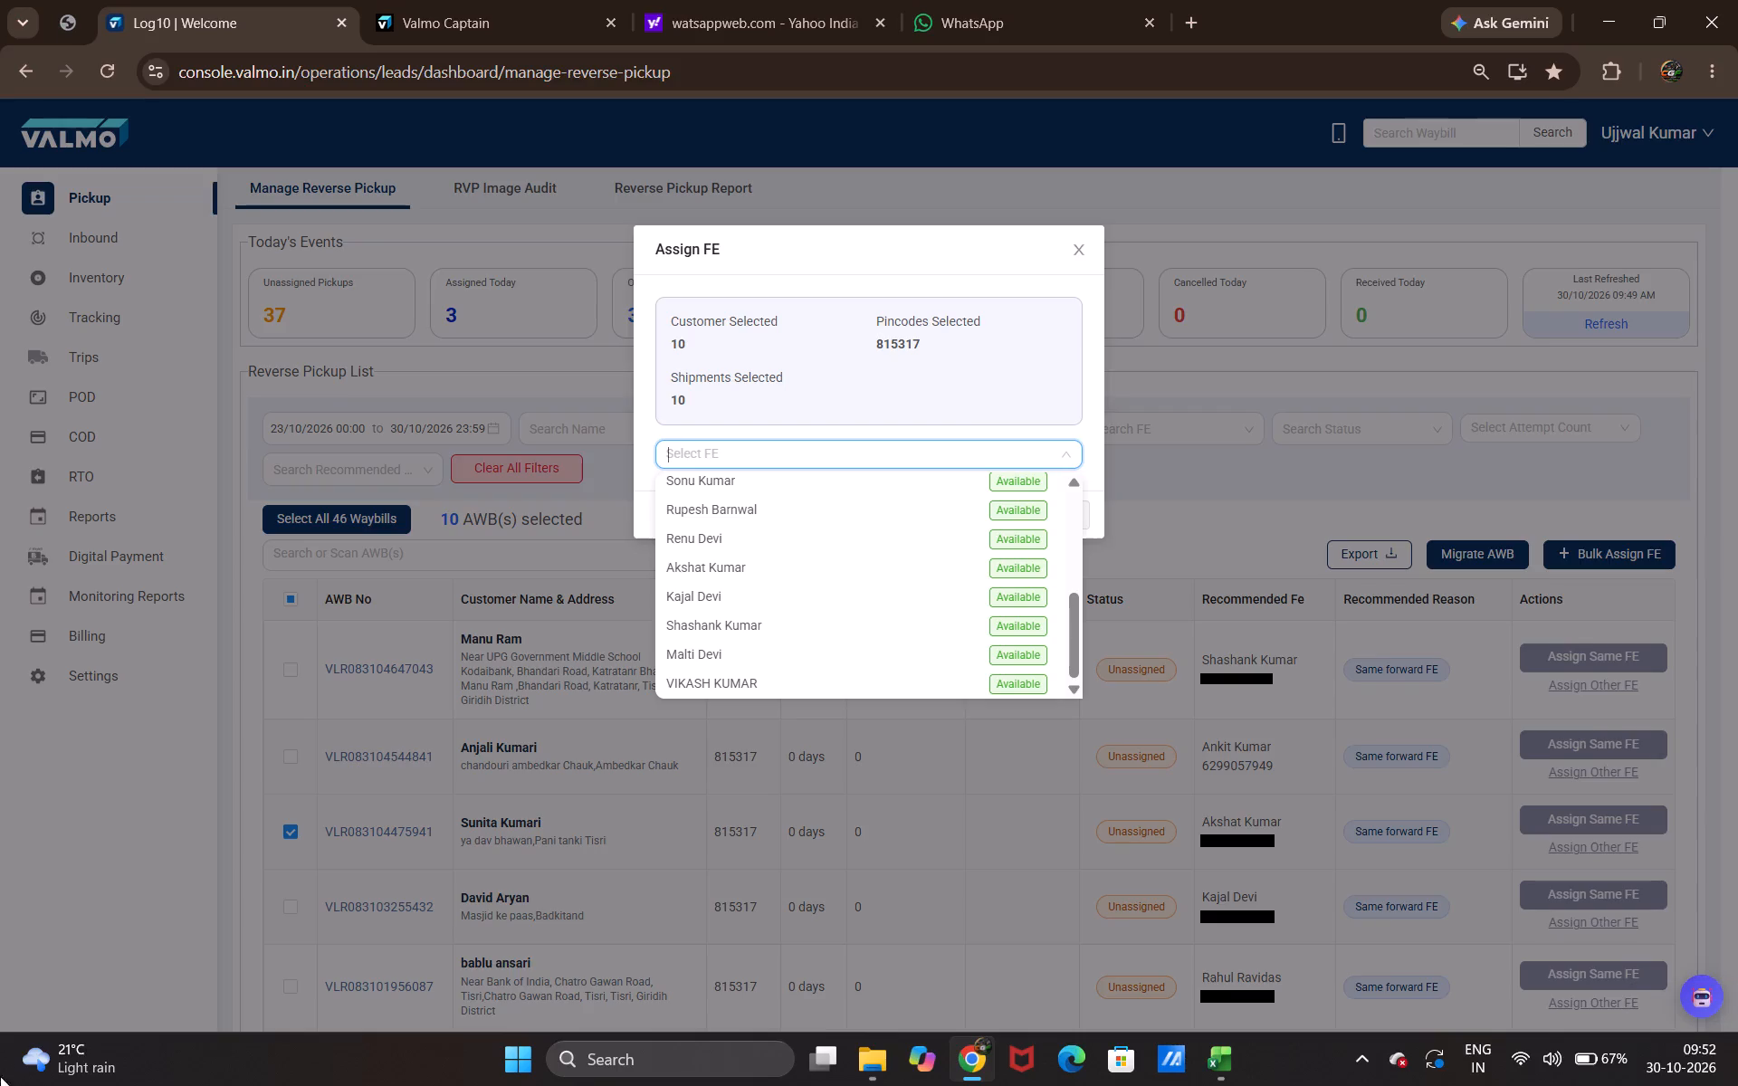
scroll(750, 581, "down", 12)
scroll(748, 618, "up", 18)
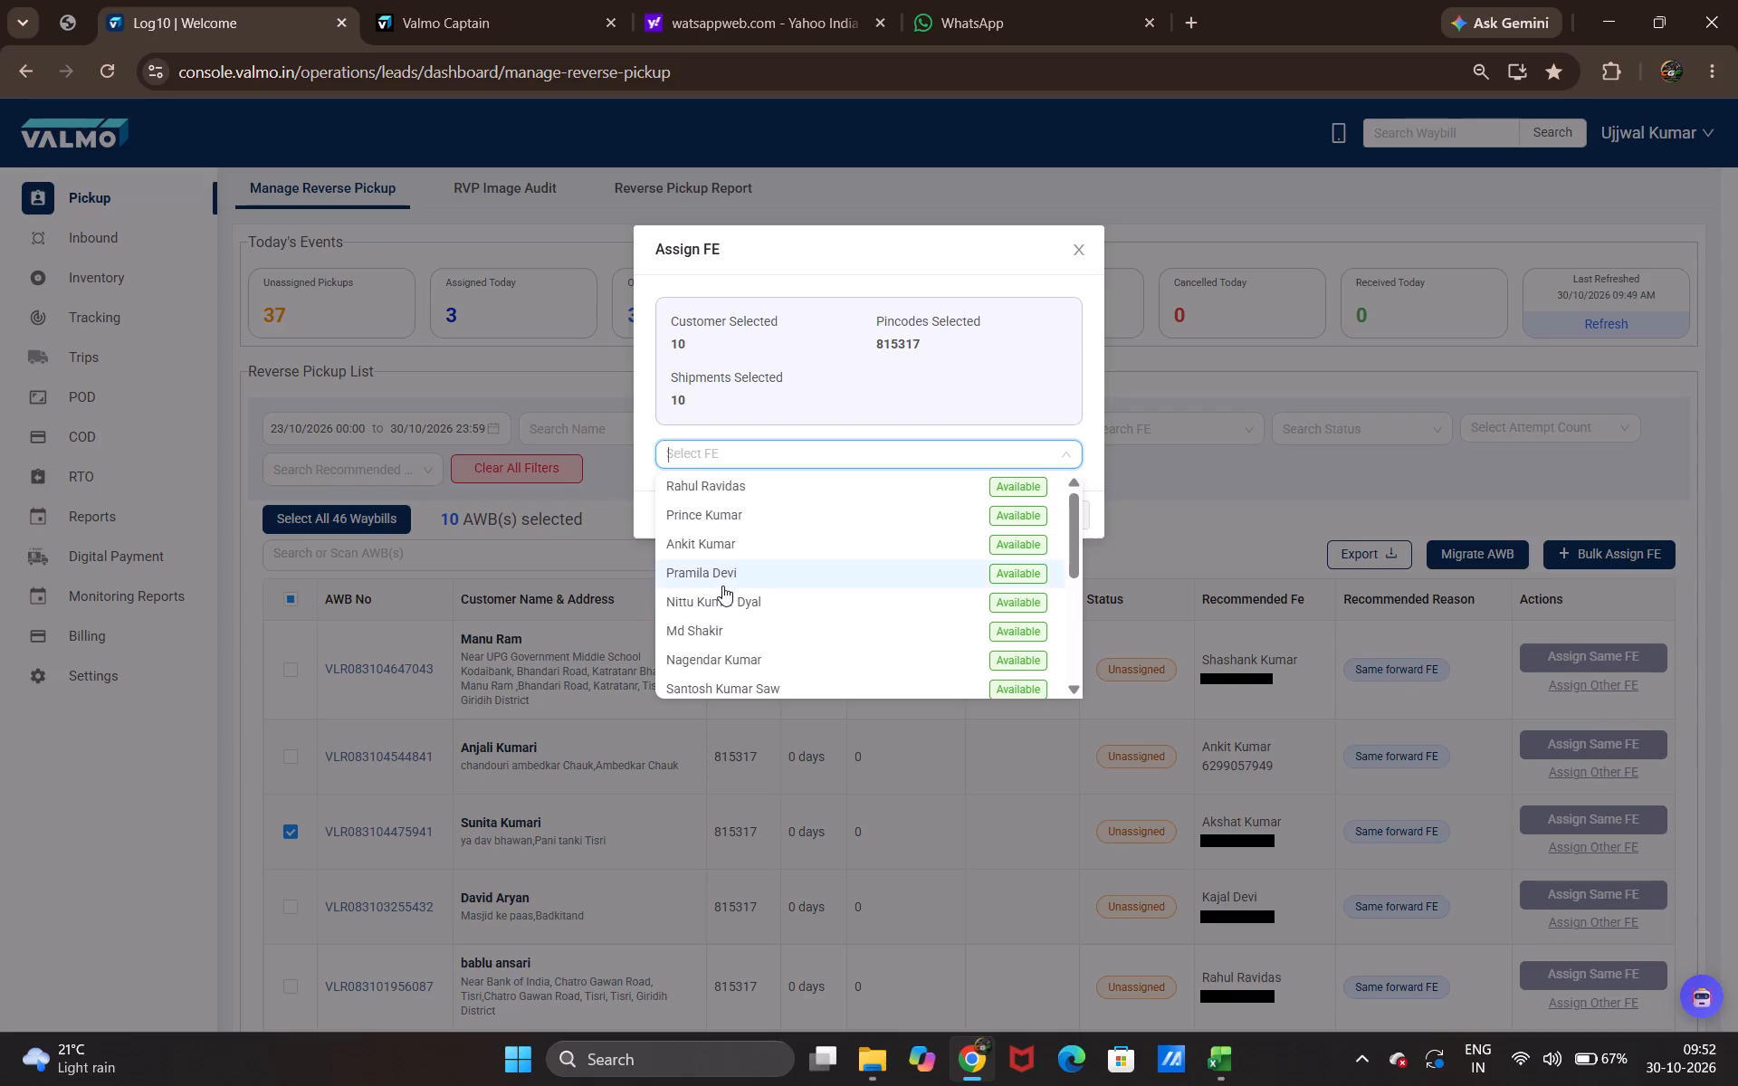
scroll(789, 566, "down", 6)
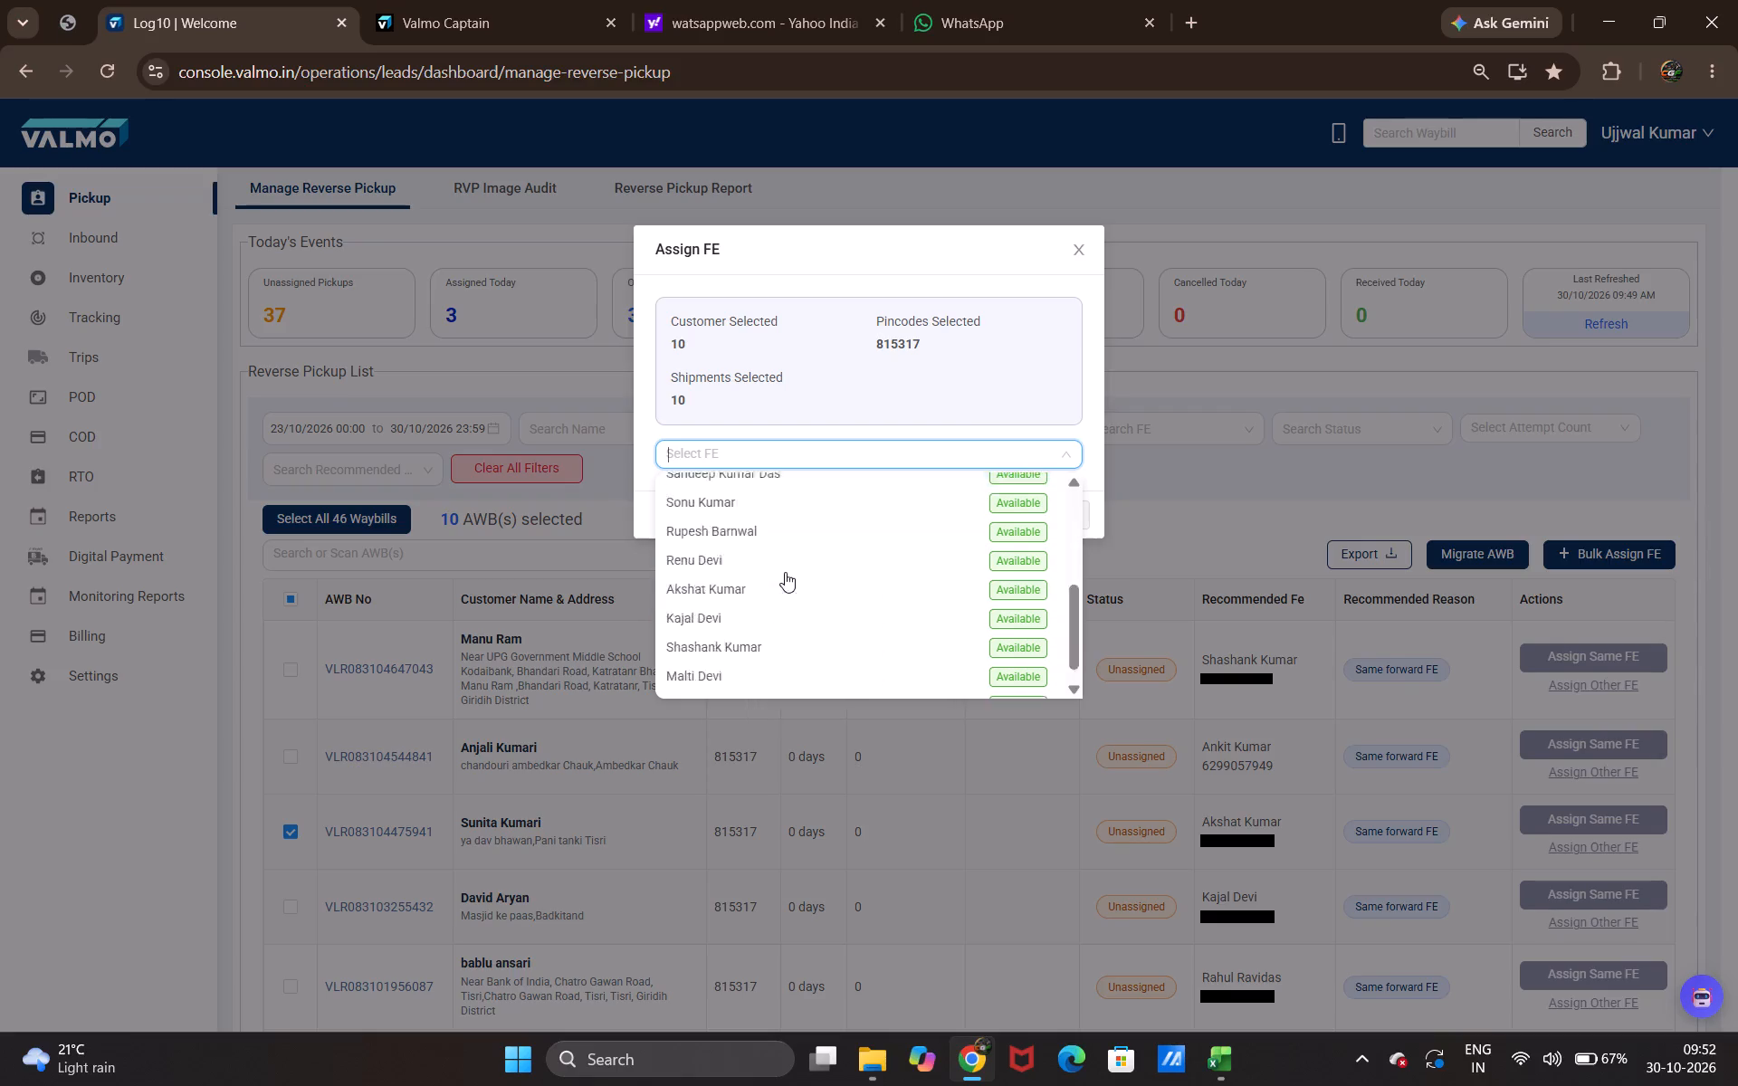
scroll(734, 580, "down", 5)
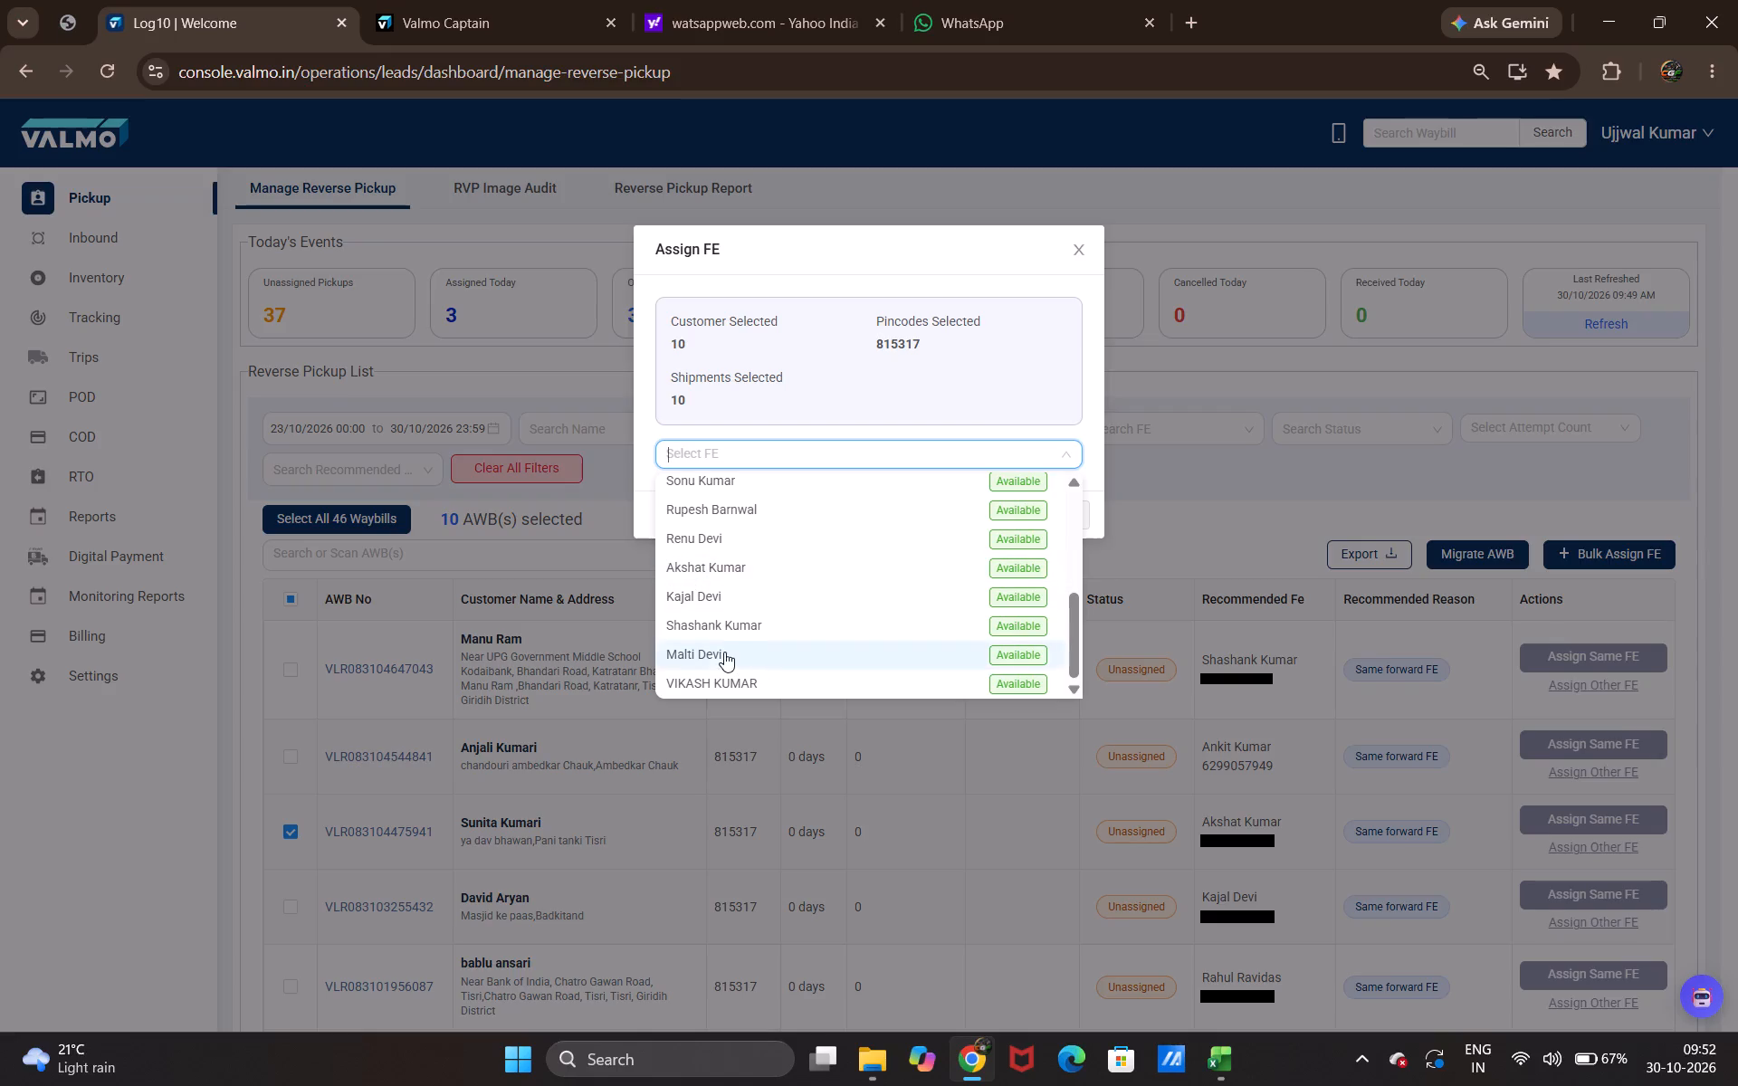
scroll(724, 645, "up", 14)
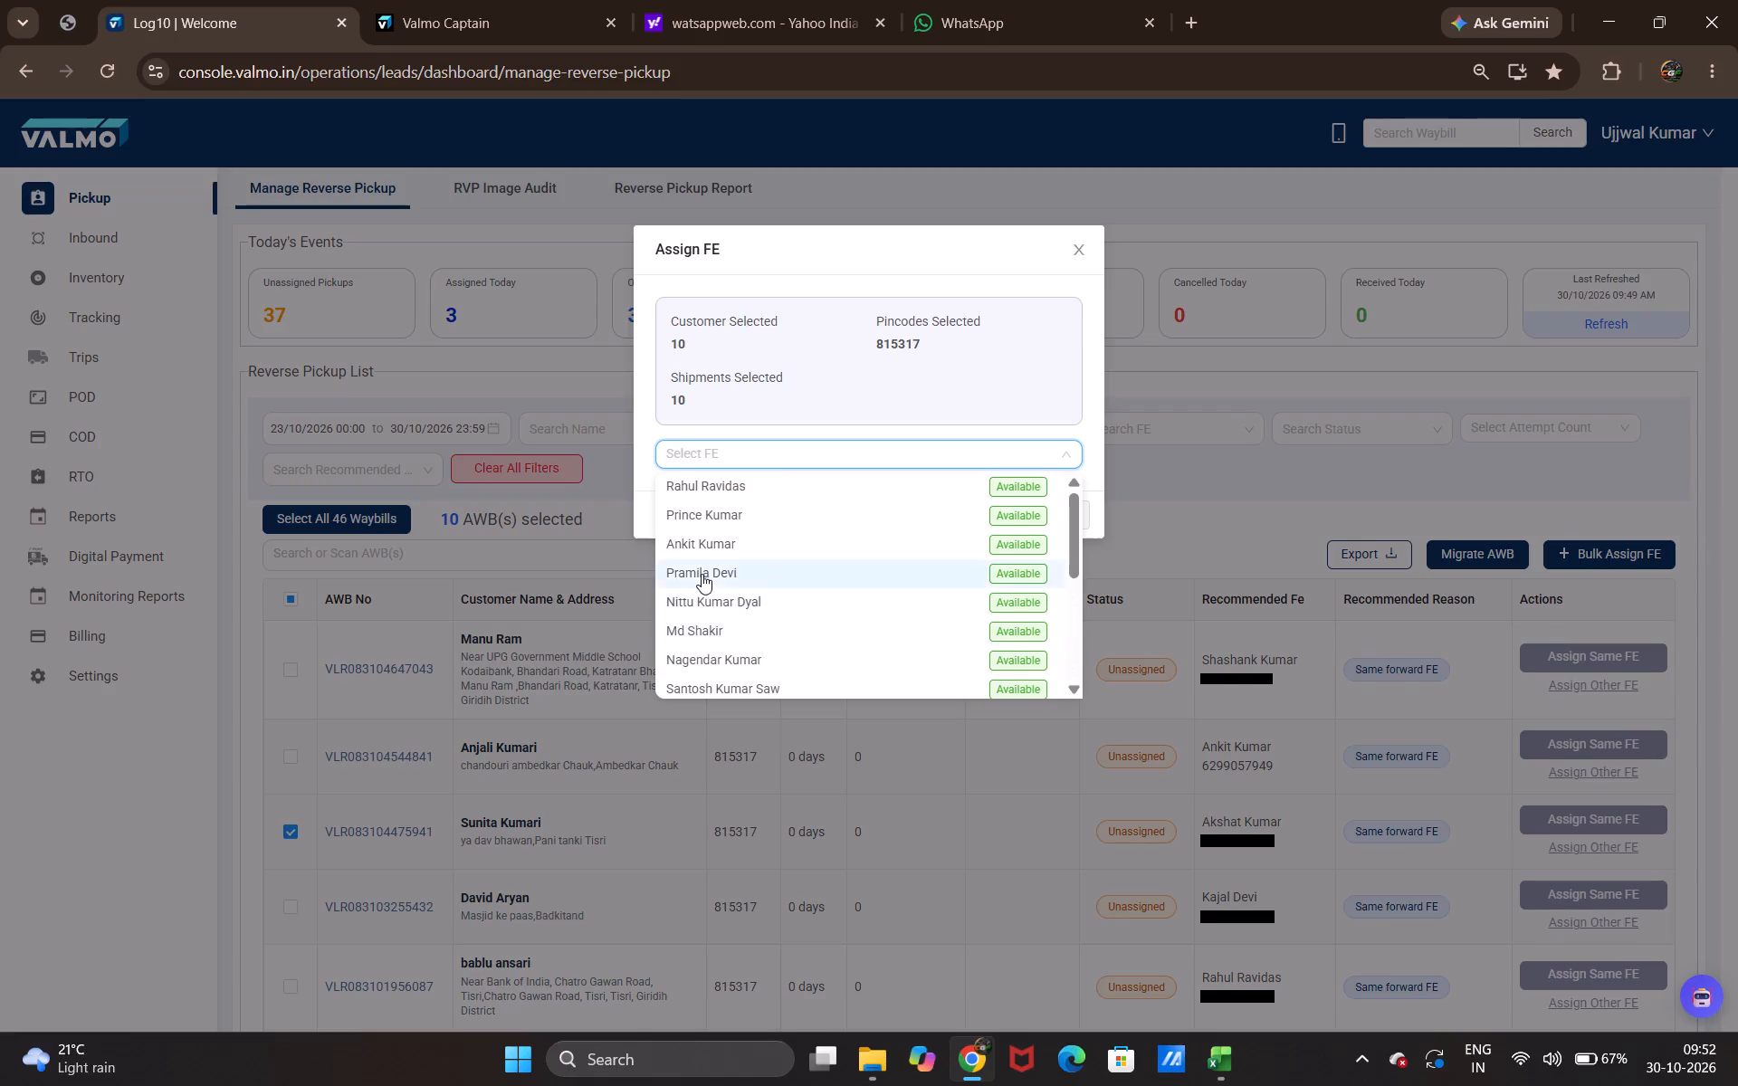
scroll(702, 574, "down", 14)
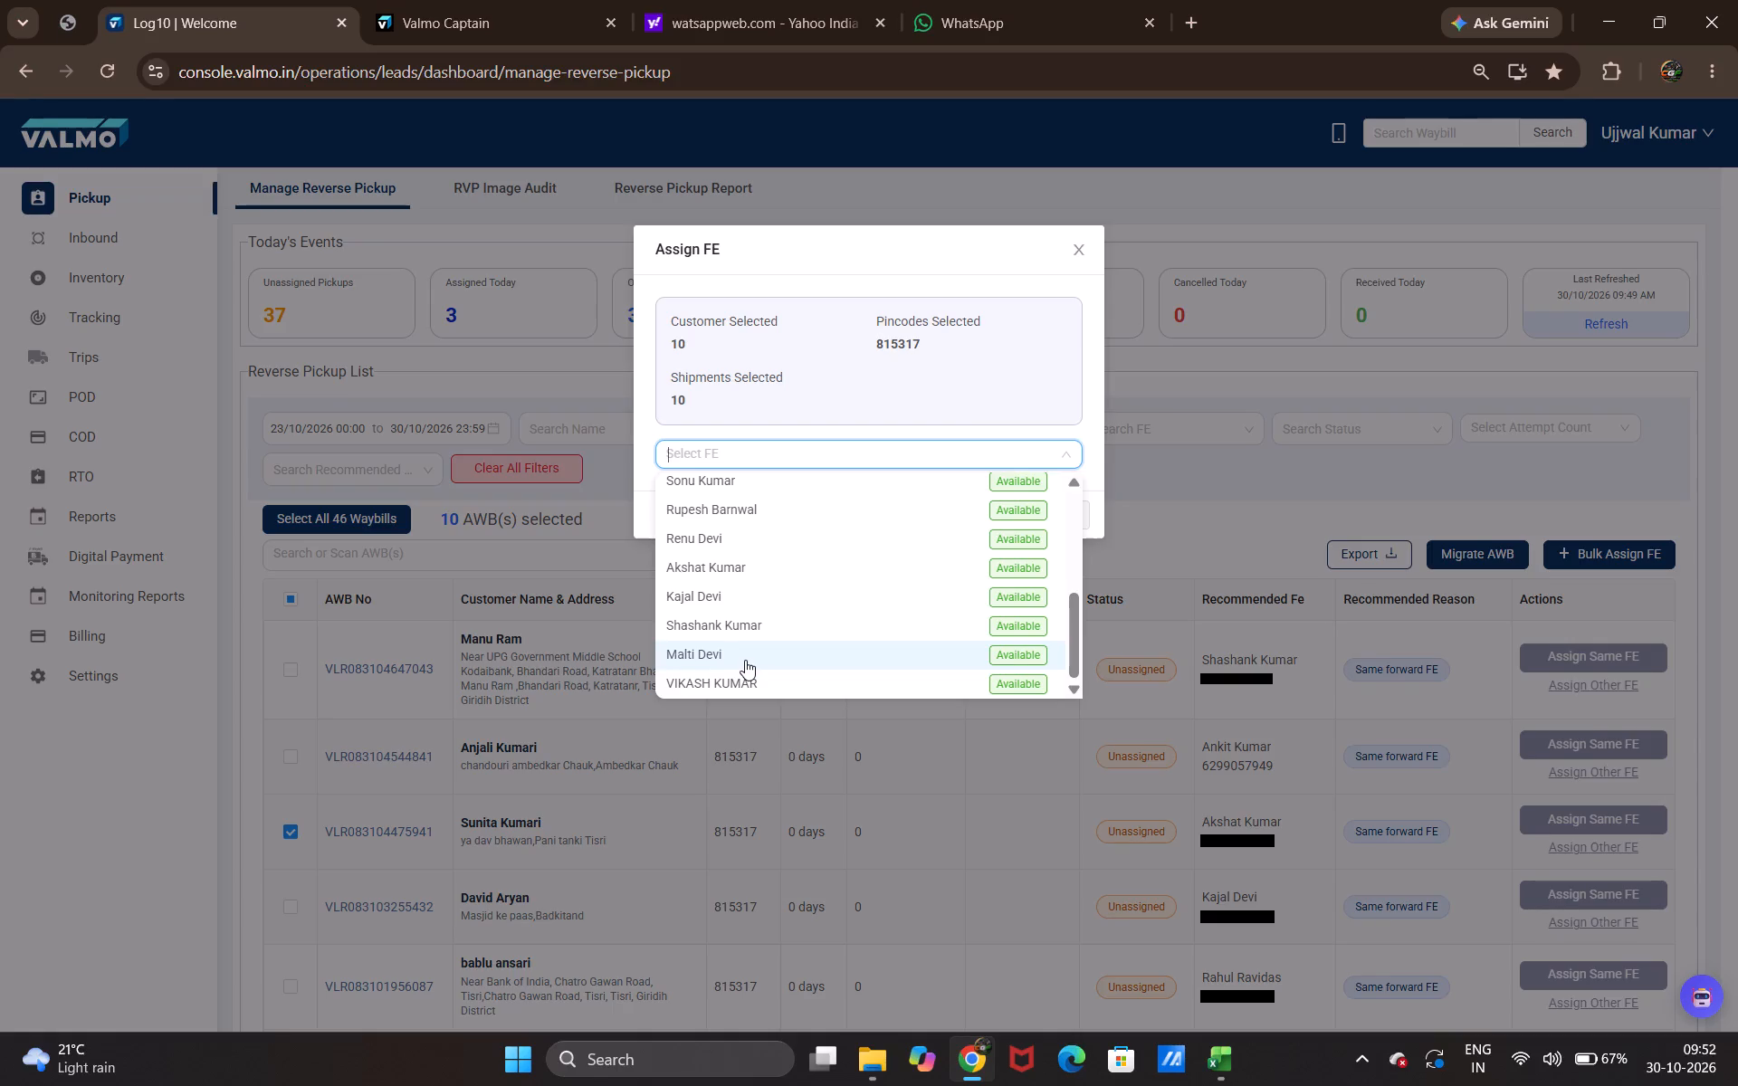
left_click(465, 747)
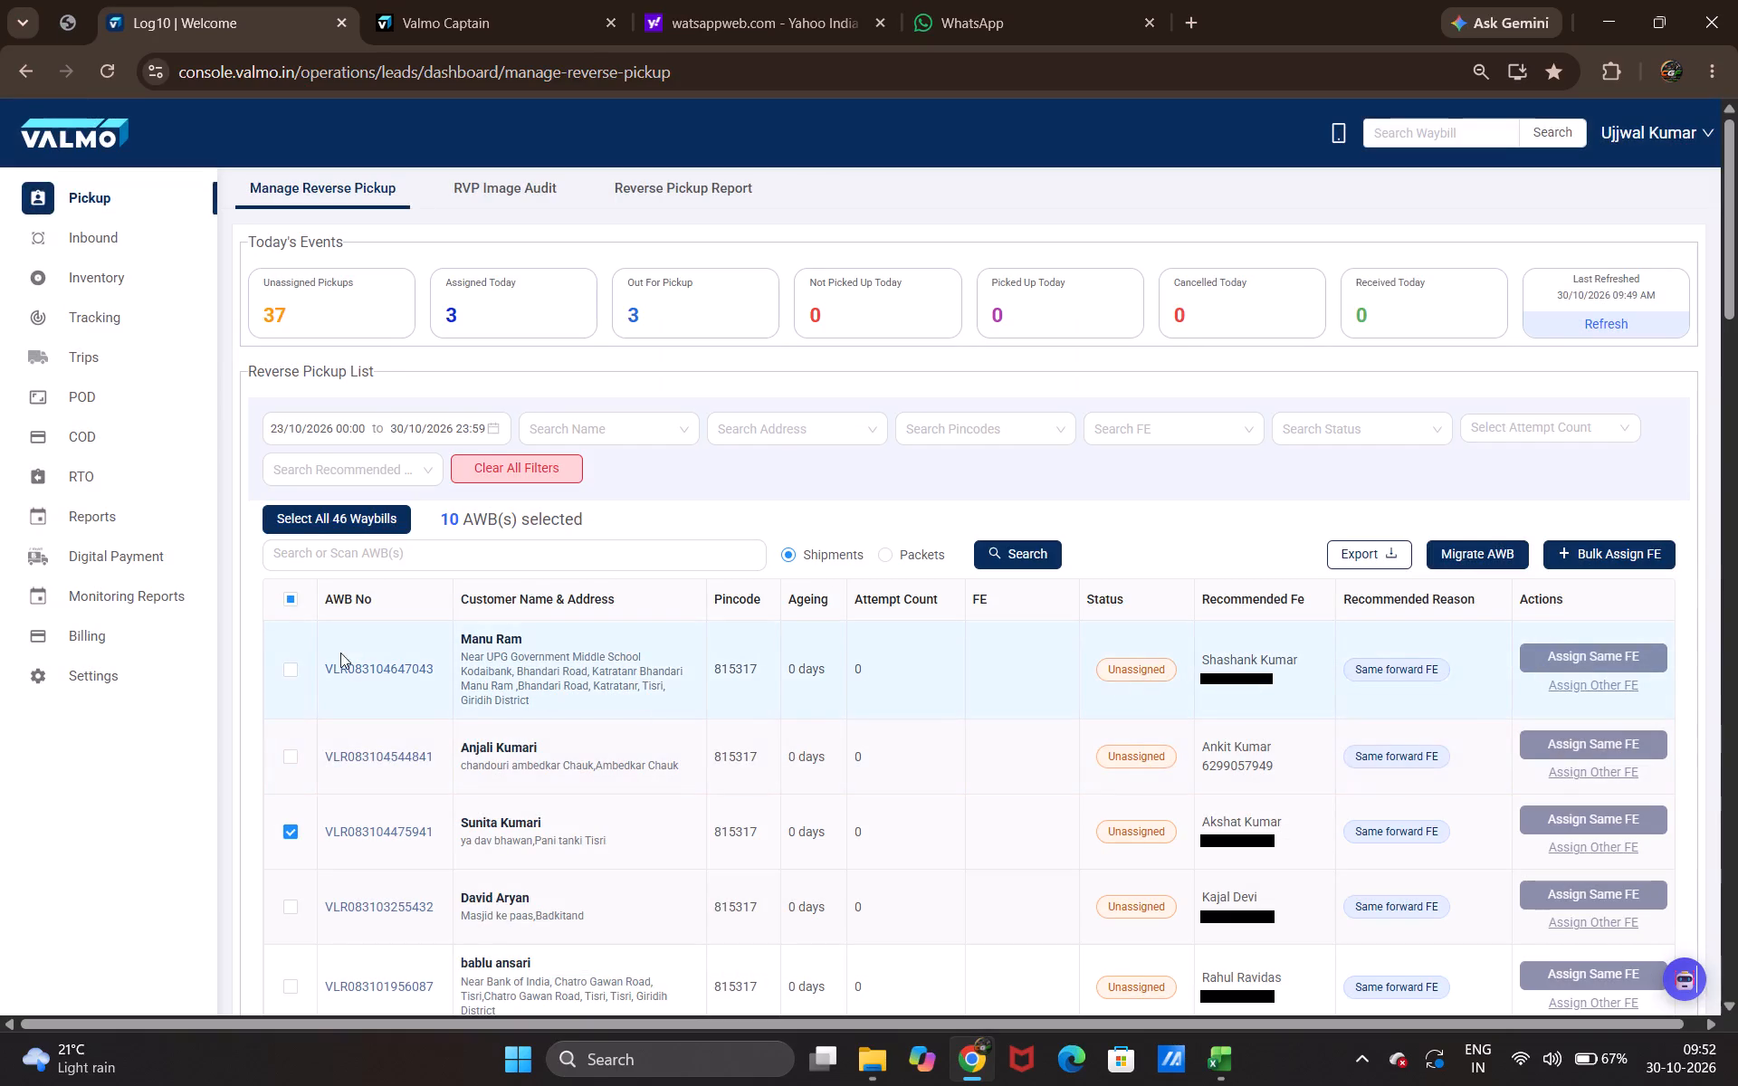
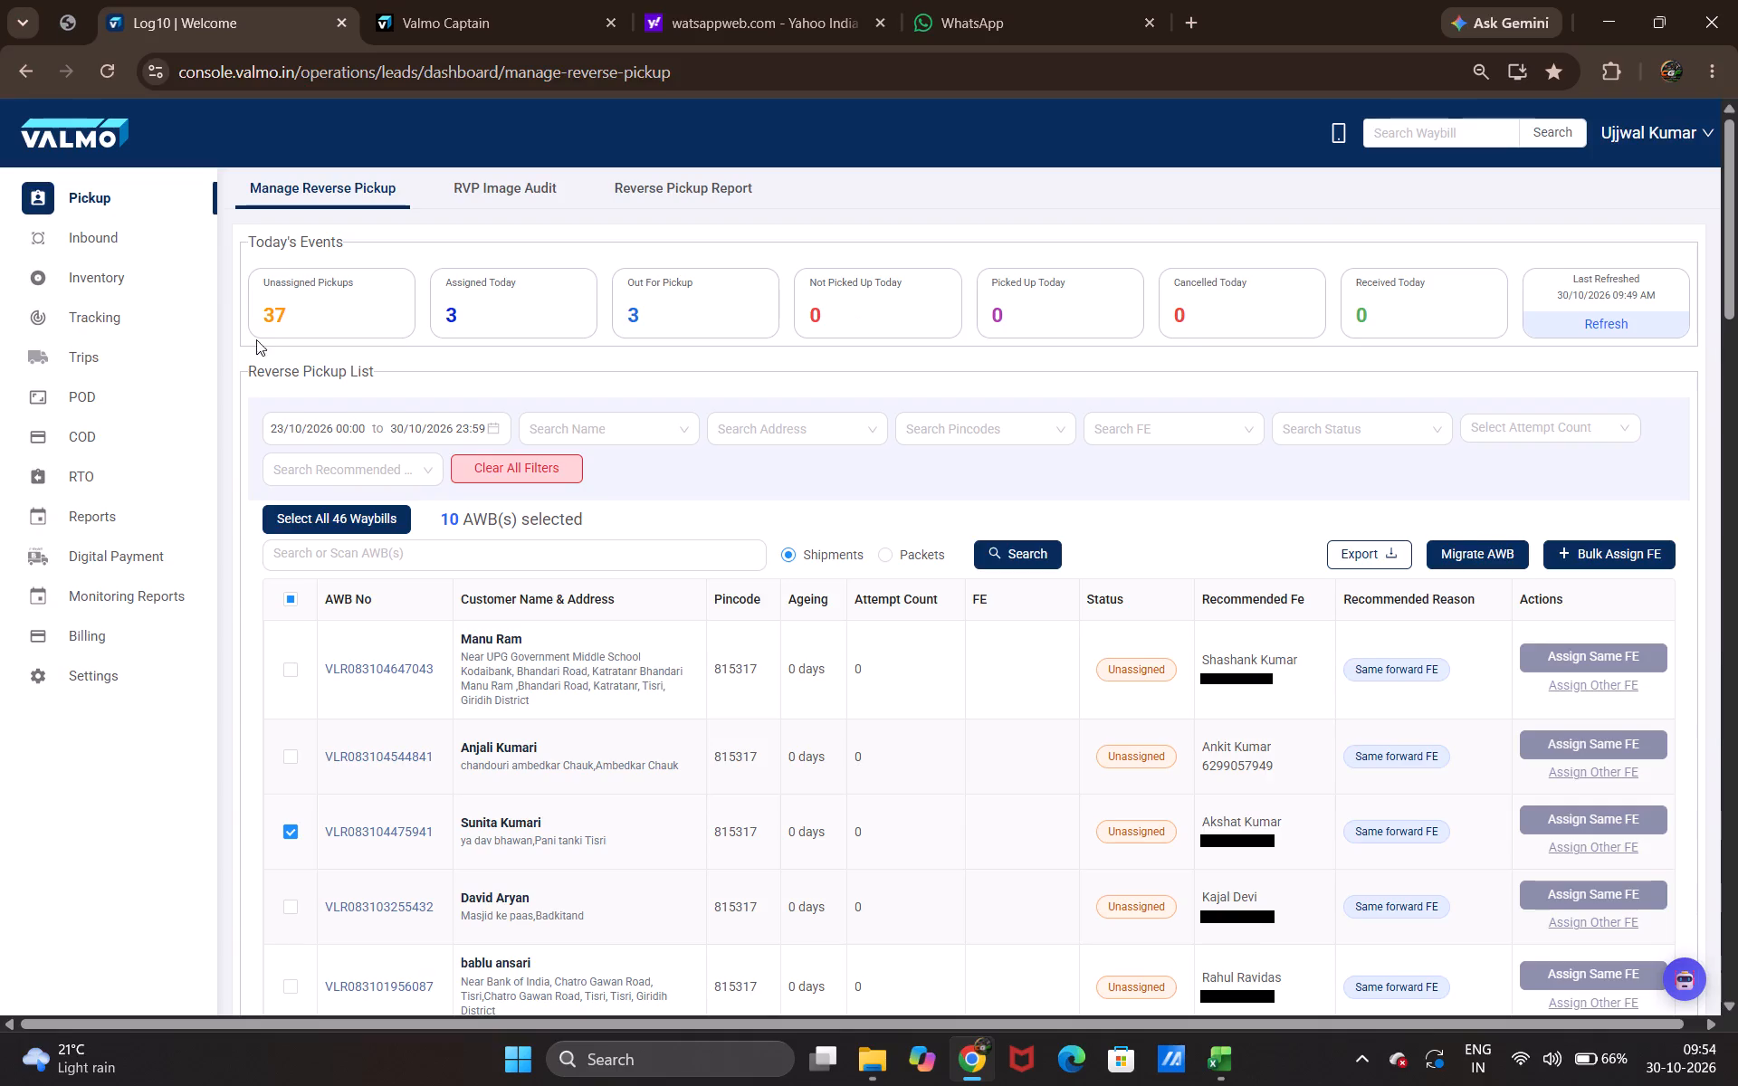
Check the field executive's DRS closure entry under POD, leaving the cash collection dialog without entering an amount.
left_click(79, 396)
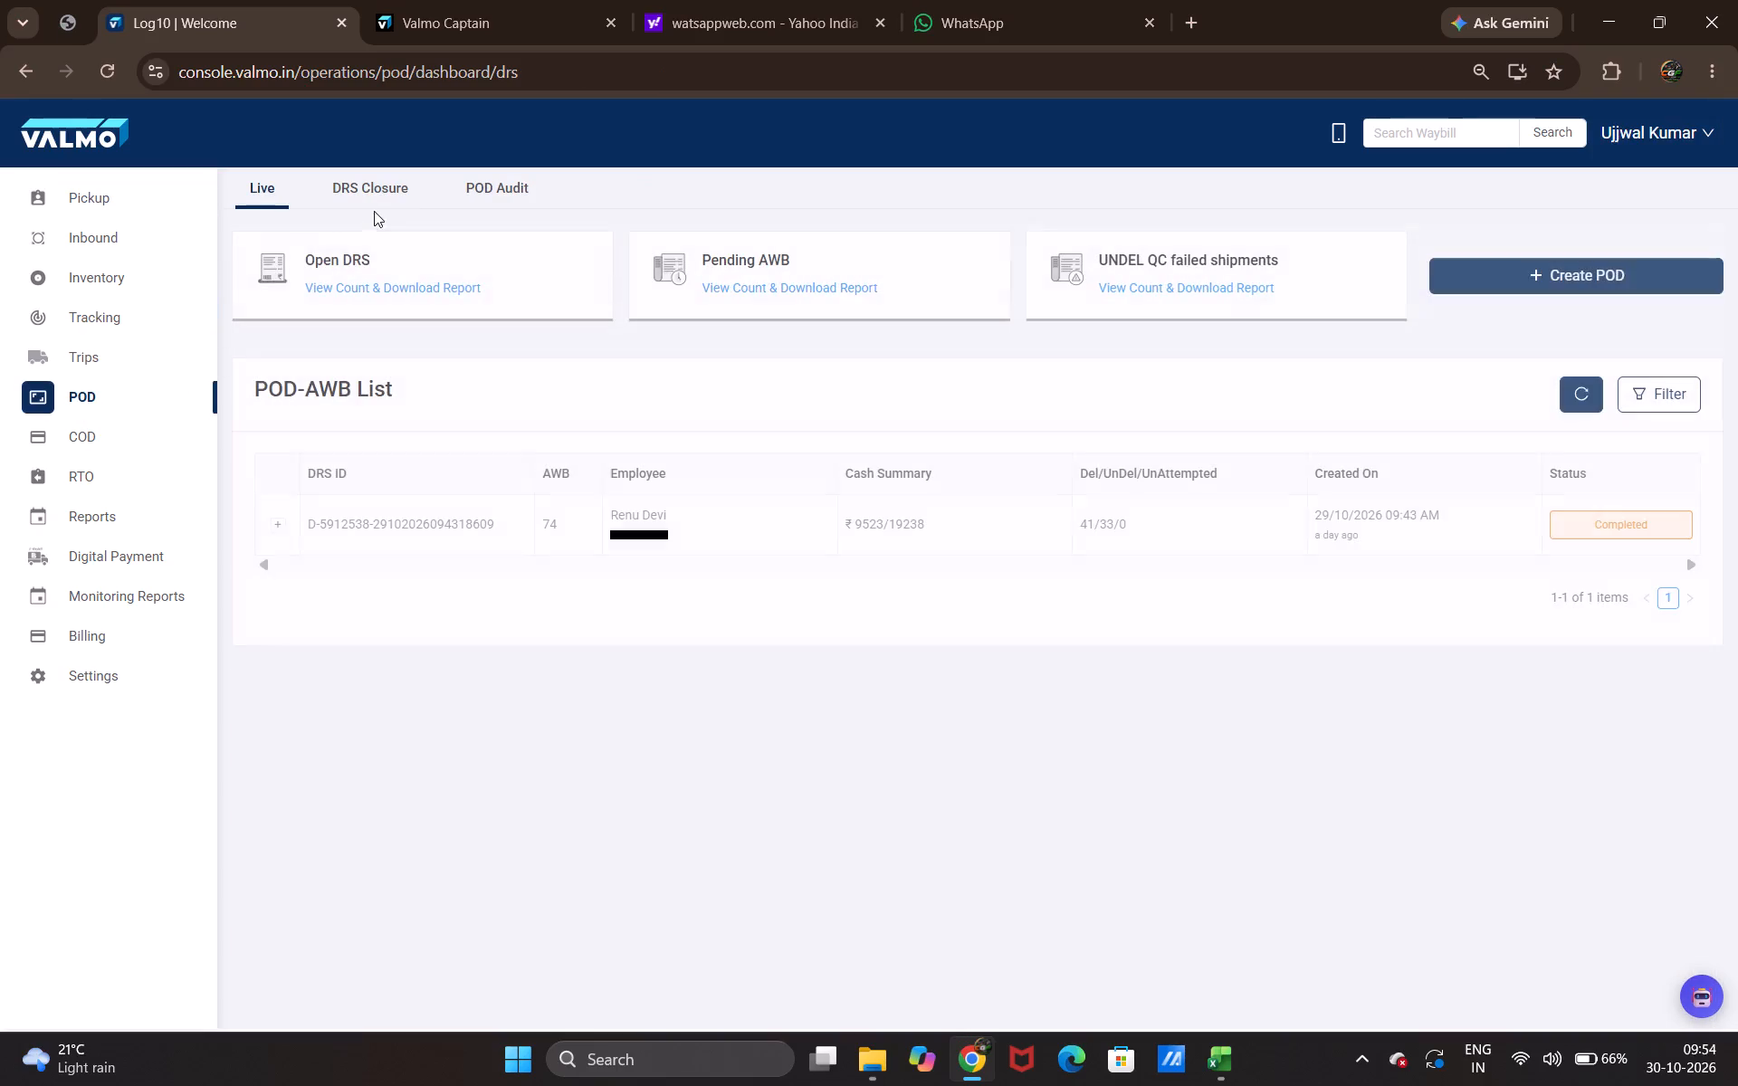
left_click(368, 184)
left_click(309, 266)
left_click(312, 324)
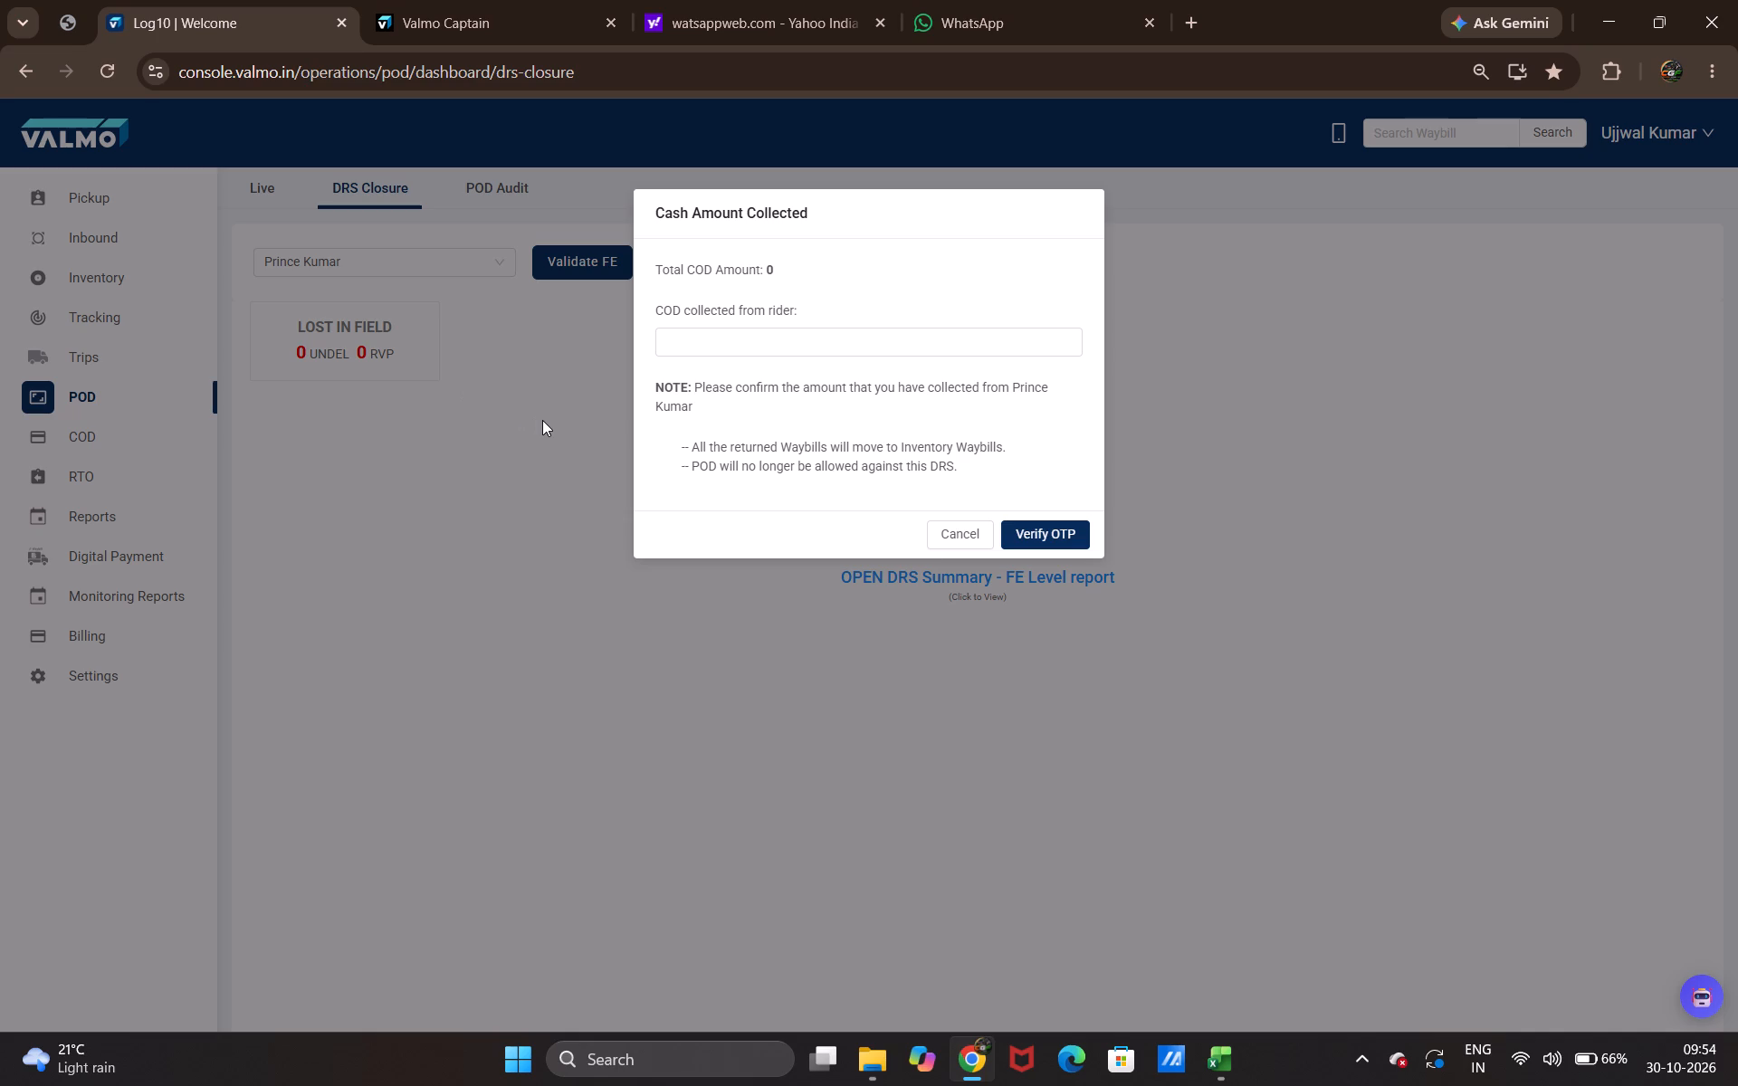
left_click(708, 345)
left_click(956, 539)
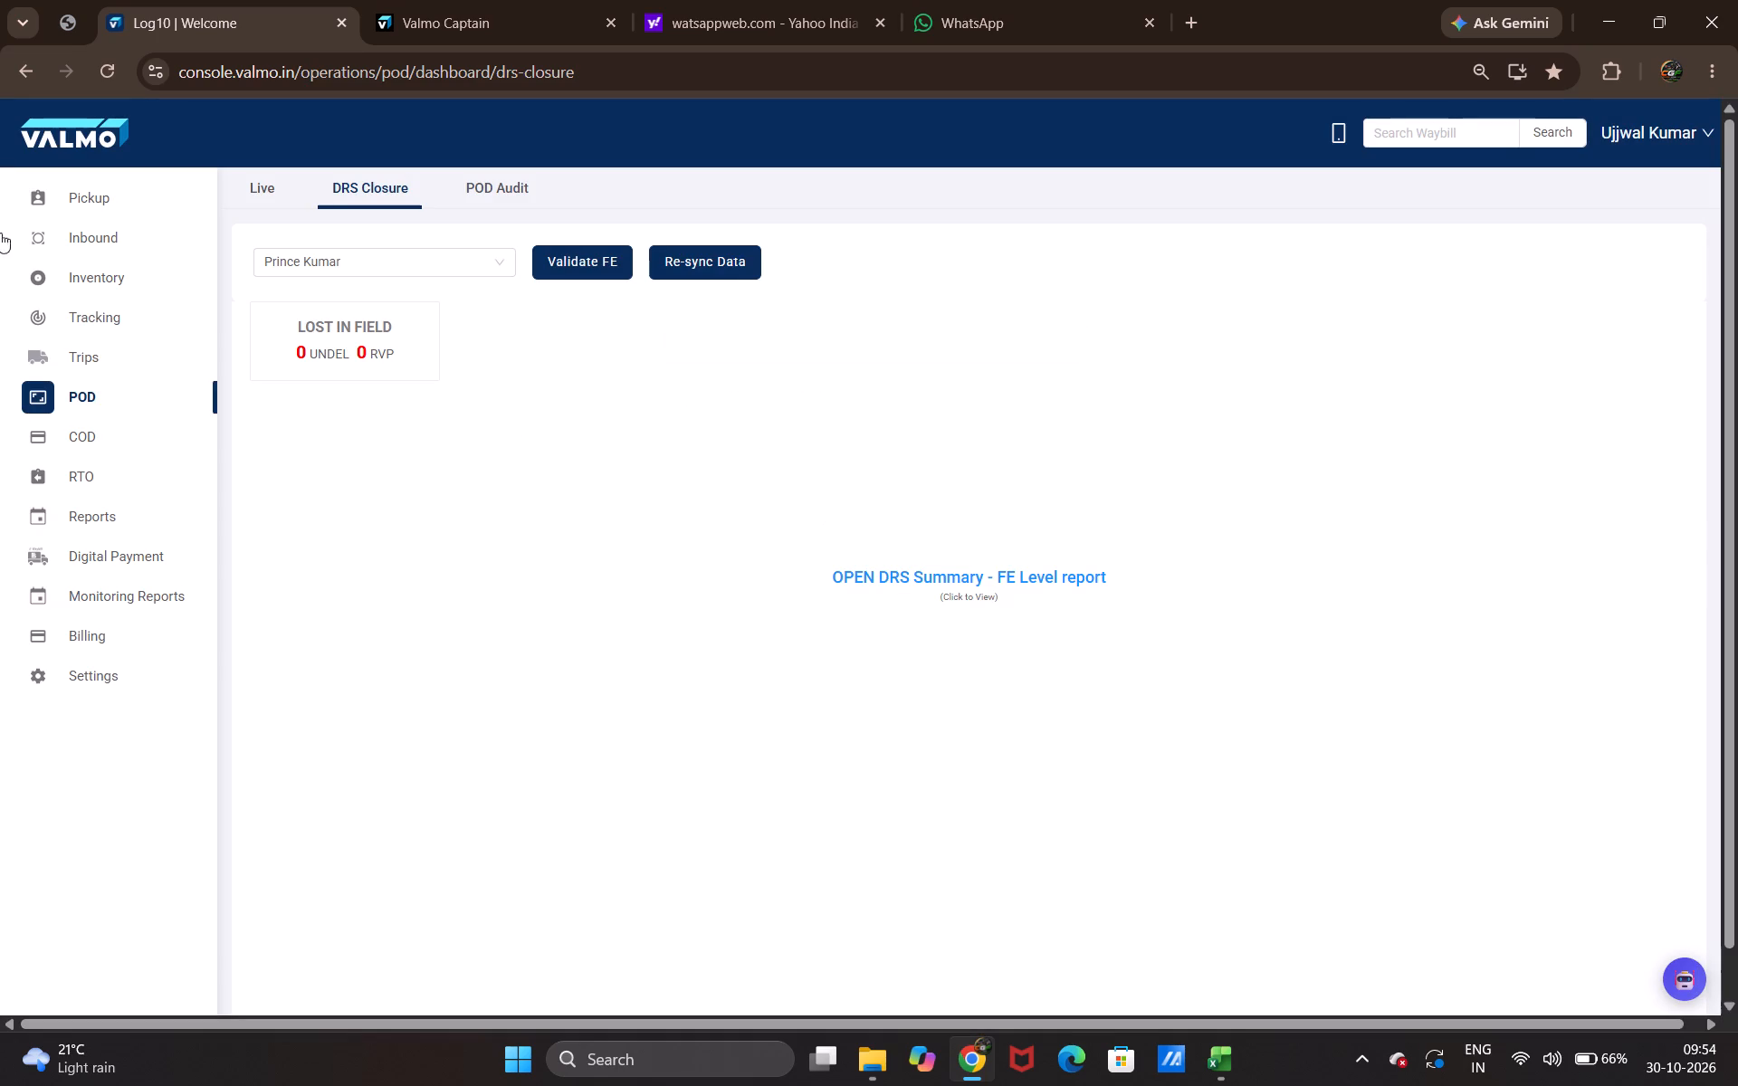
Create a new inventory DRS for the same field executive checked in DRS closure.
left_click(90, 278)
left_click(363, 186)
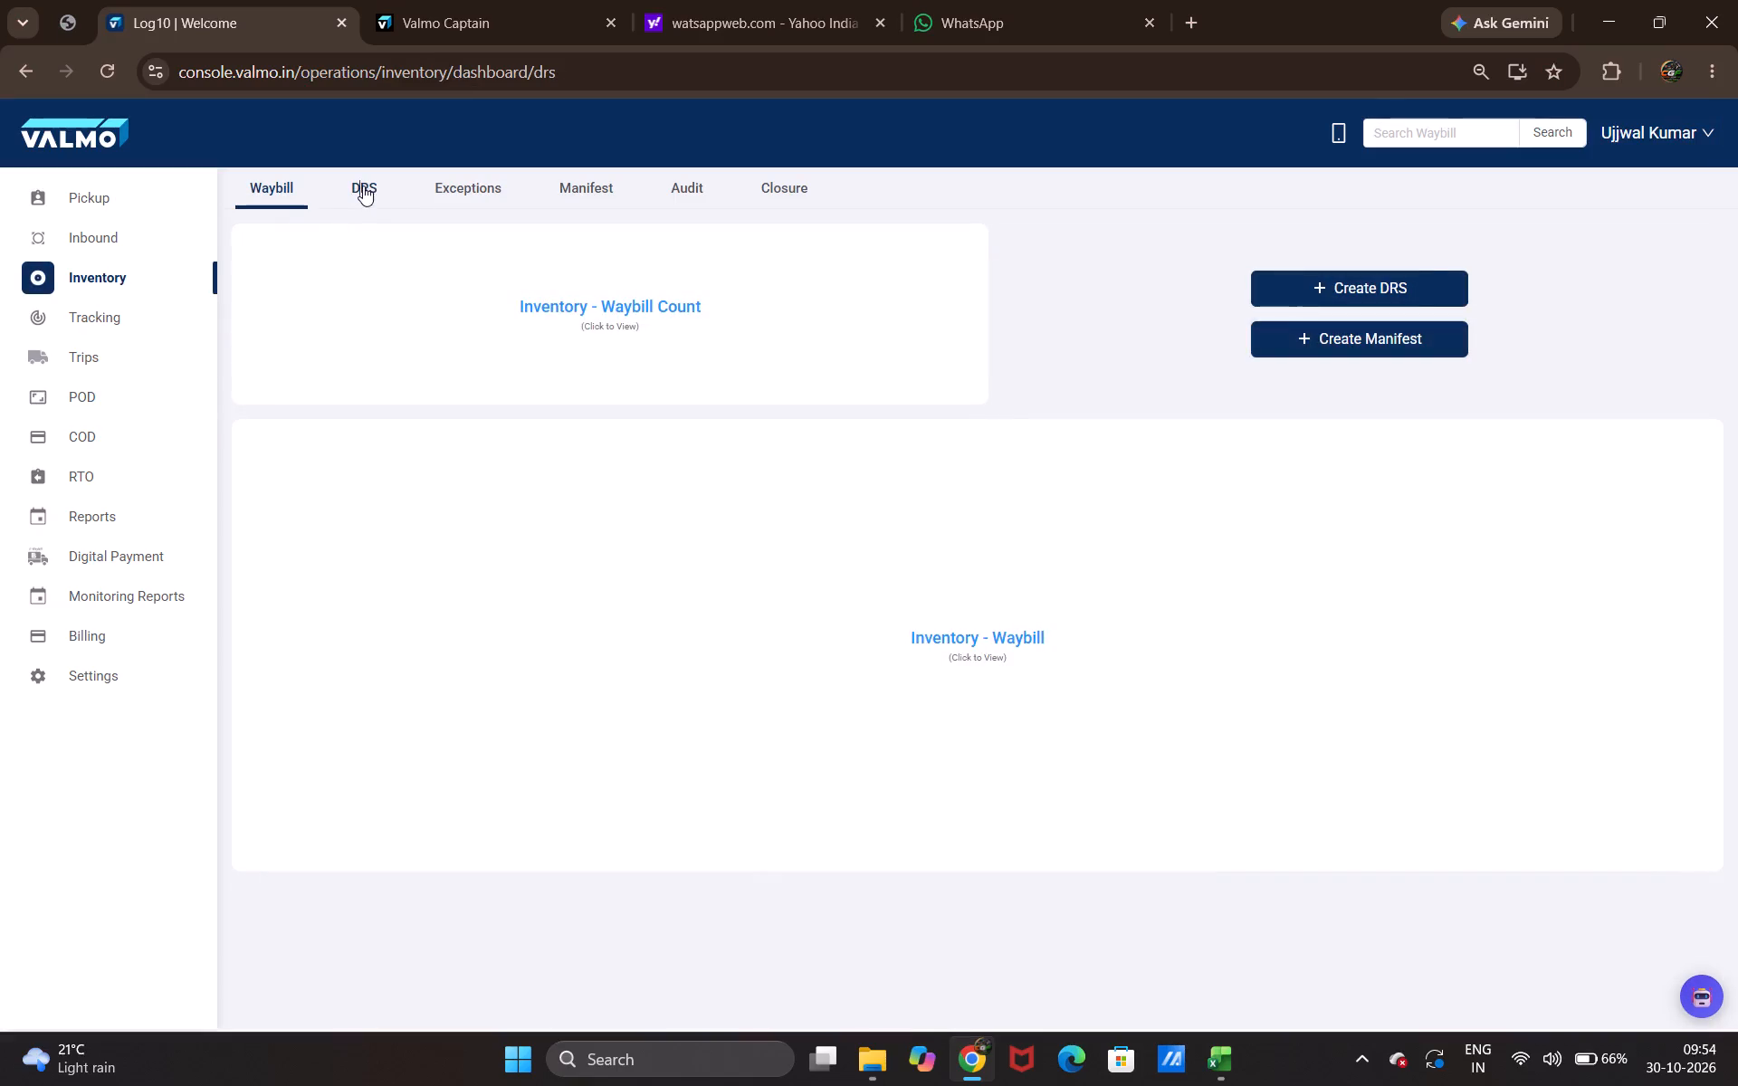
left_click(1455, 275)
left_click(613, 350)
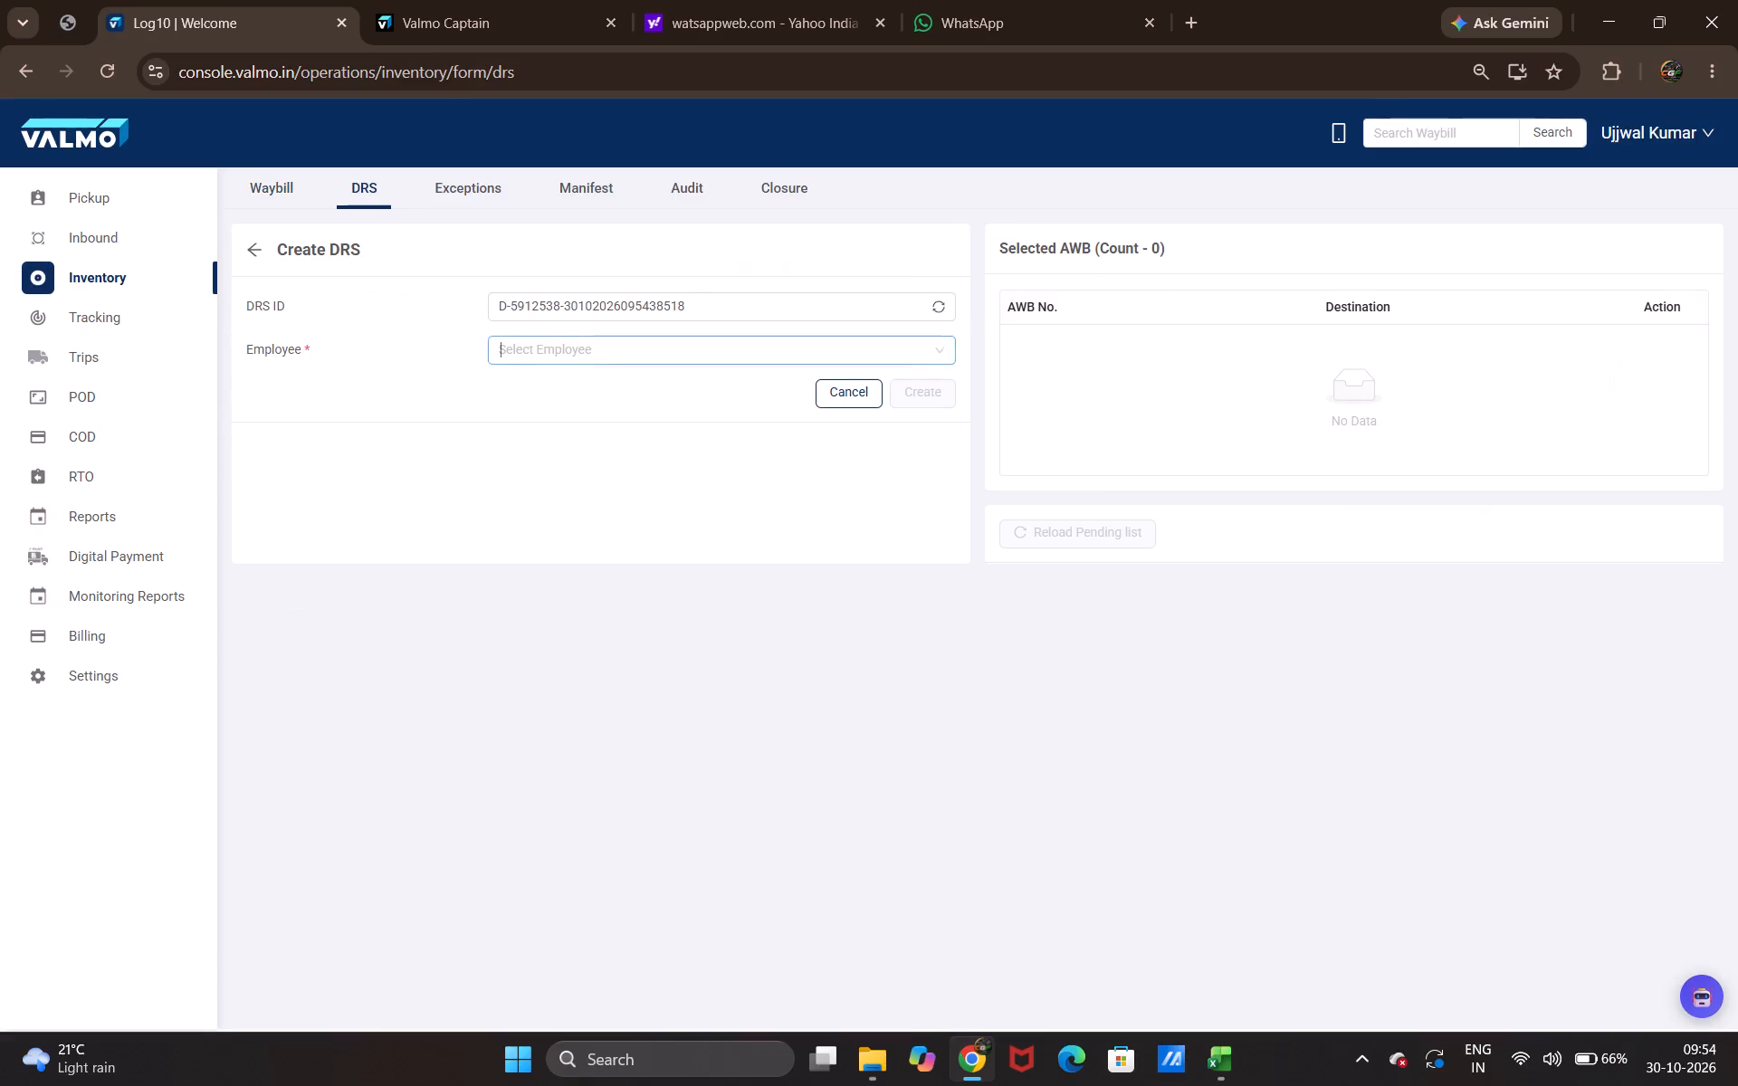
left_click(539, 419)
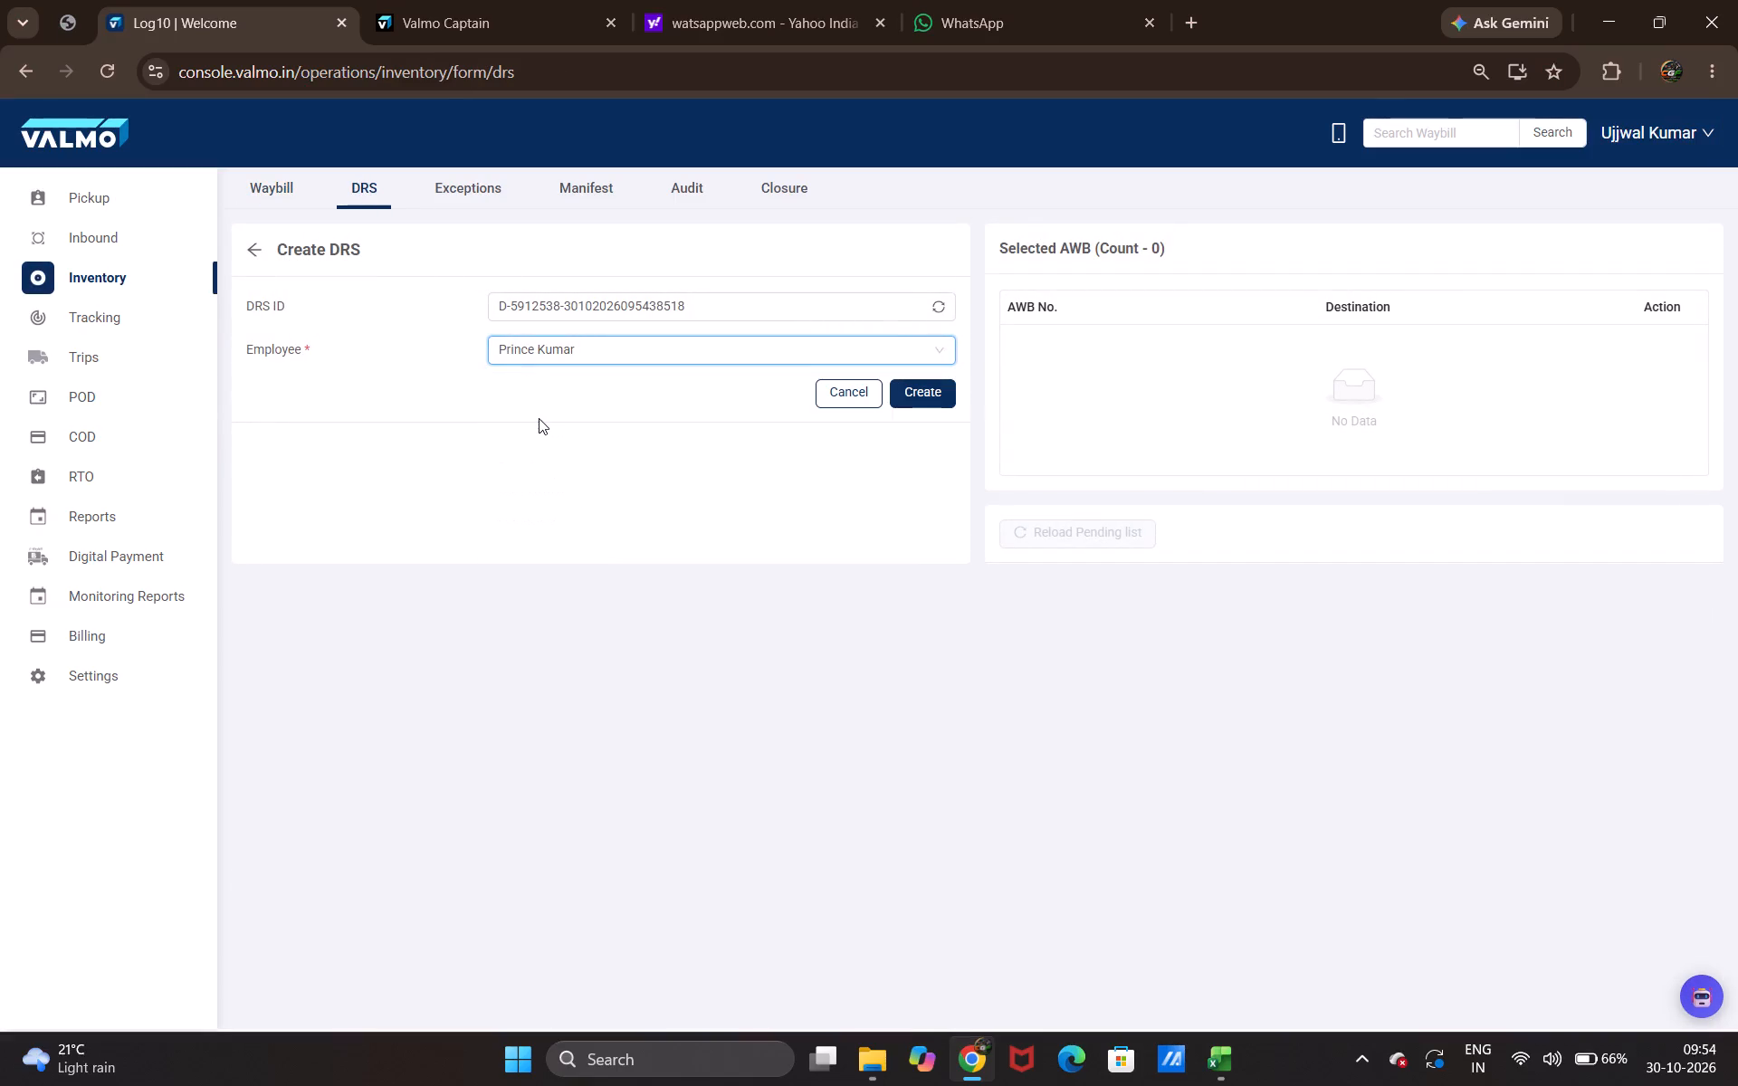
left_click(929, 388)
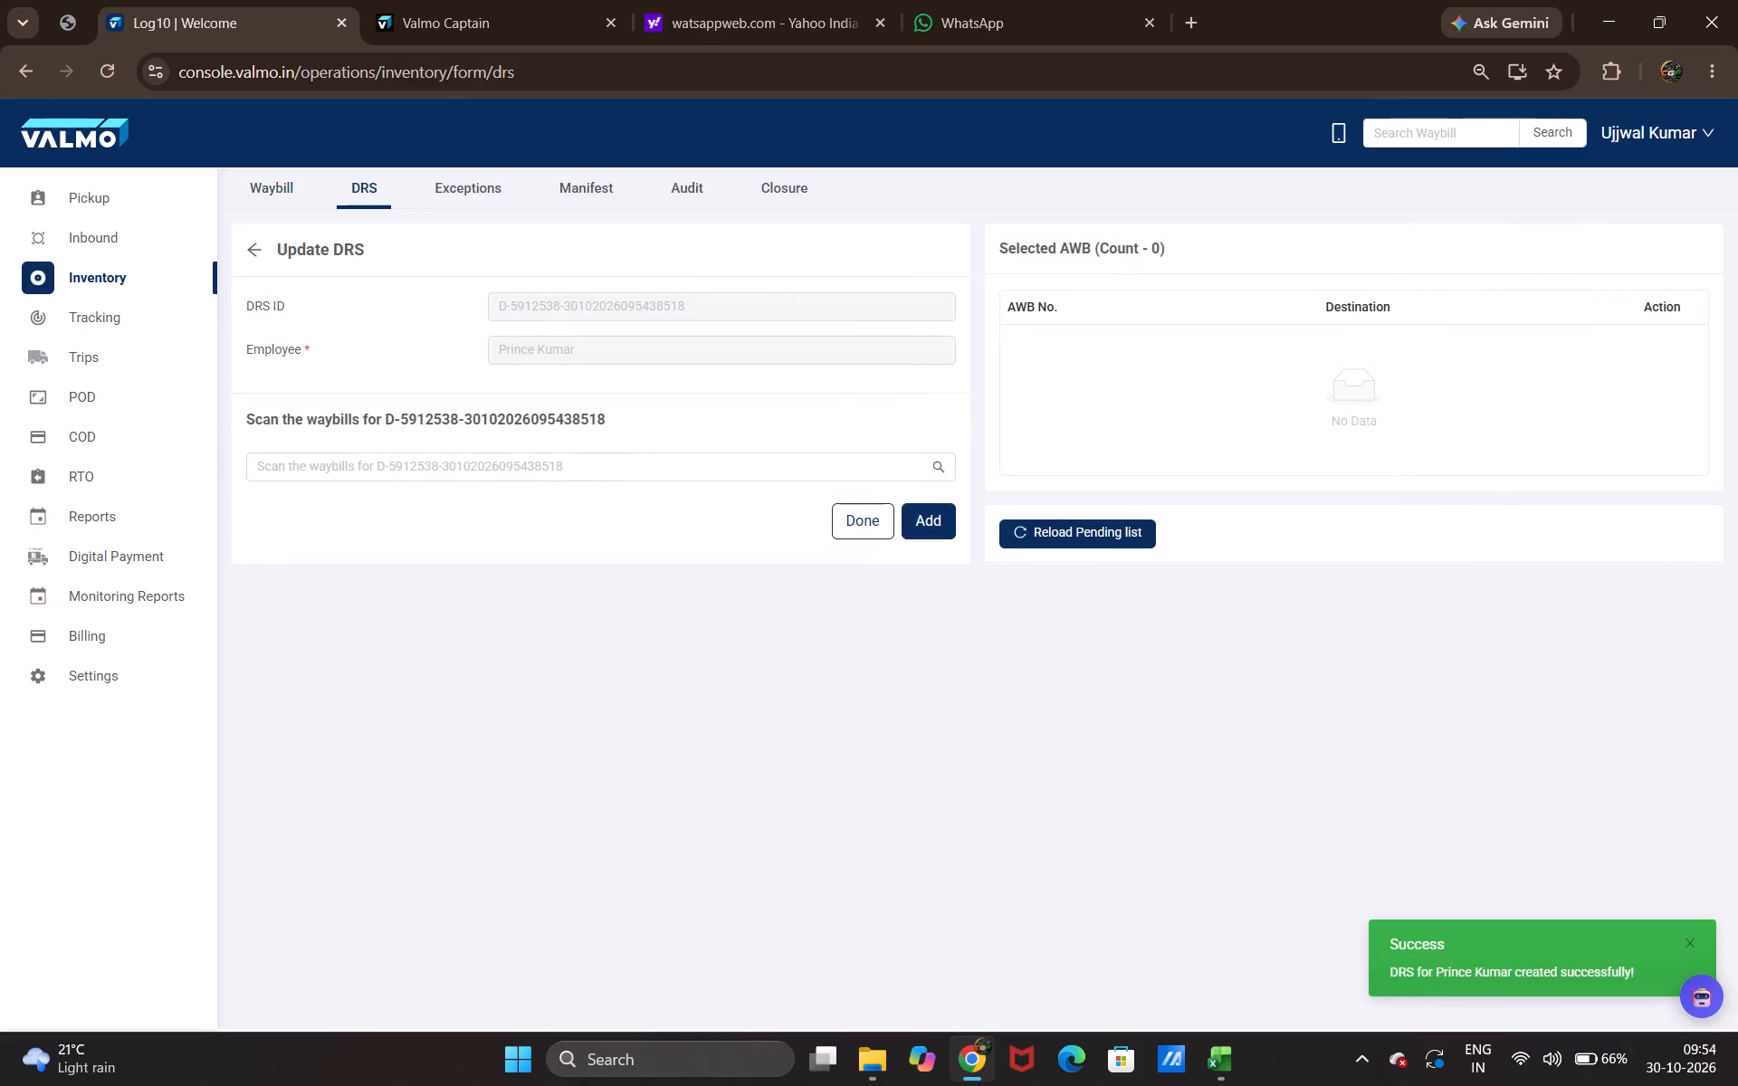
left_click(620, 469)
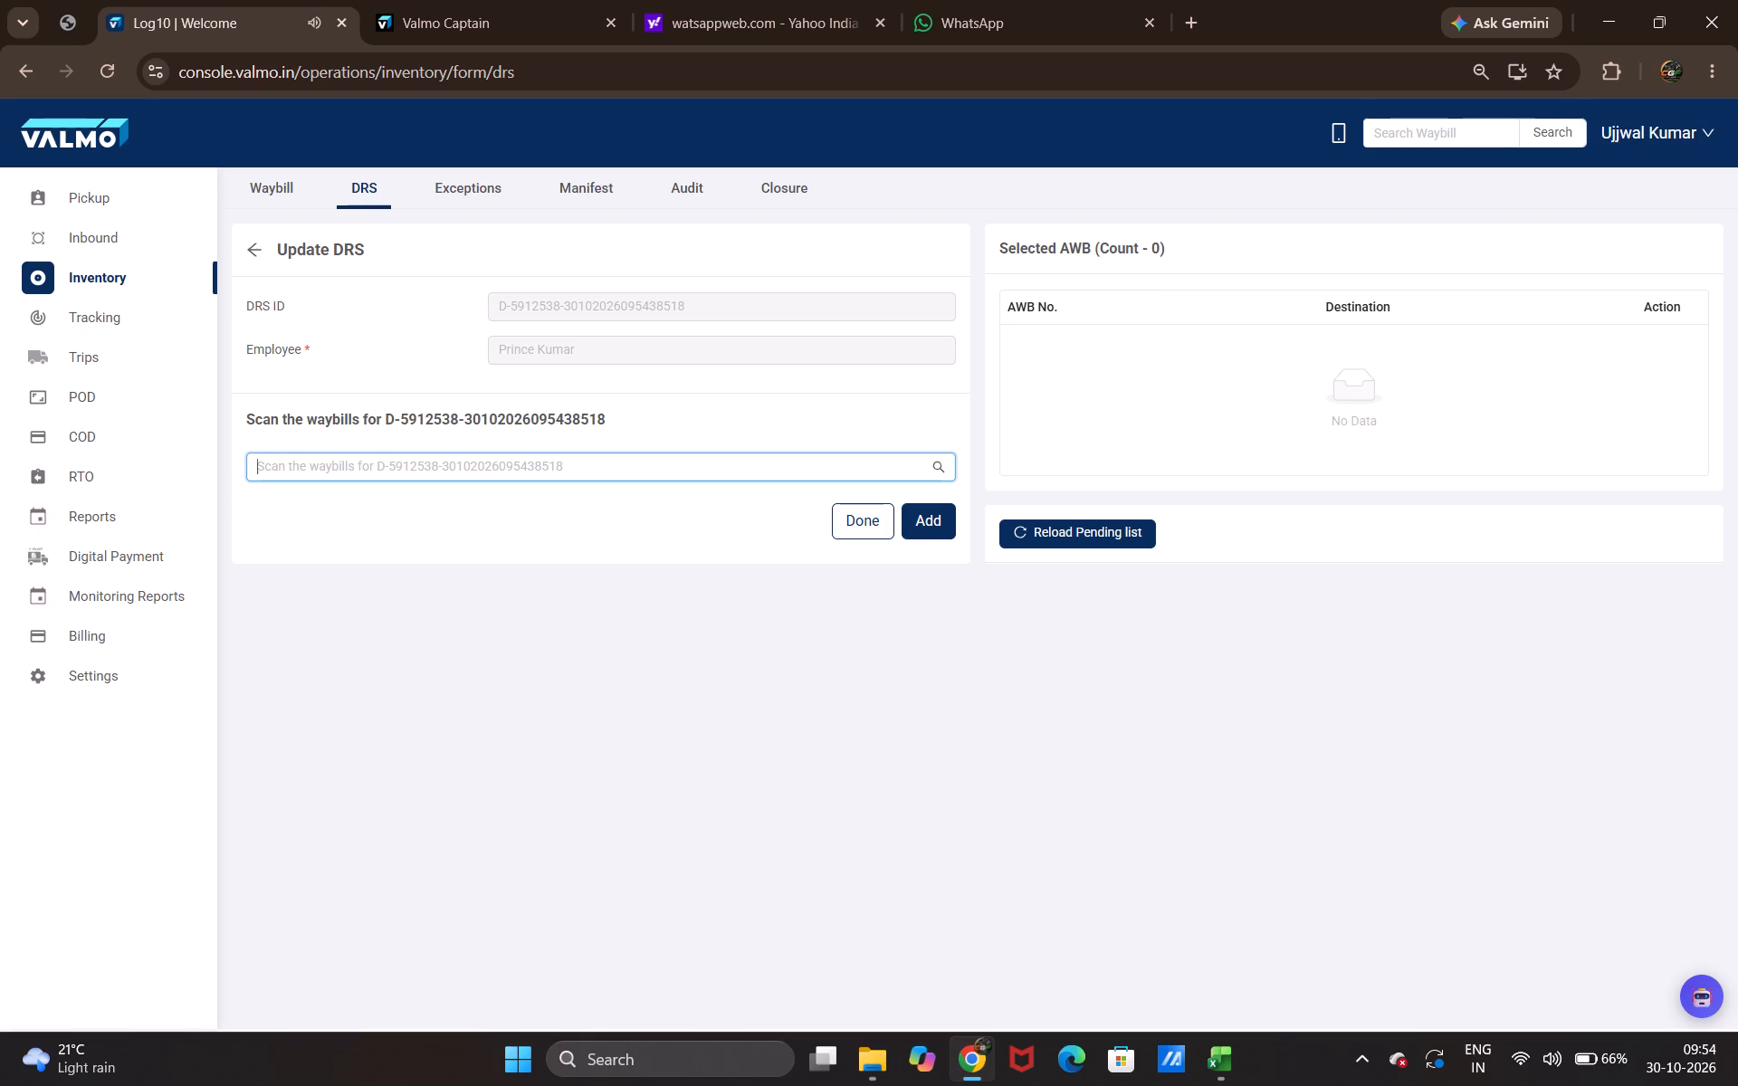
left_click(620, 469)
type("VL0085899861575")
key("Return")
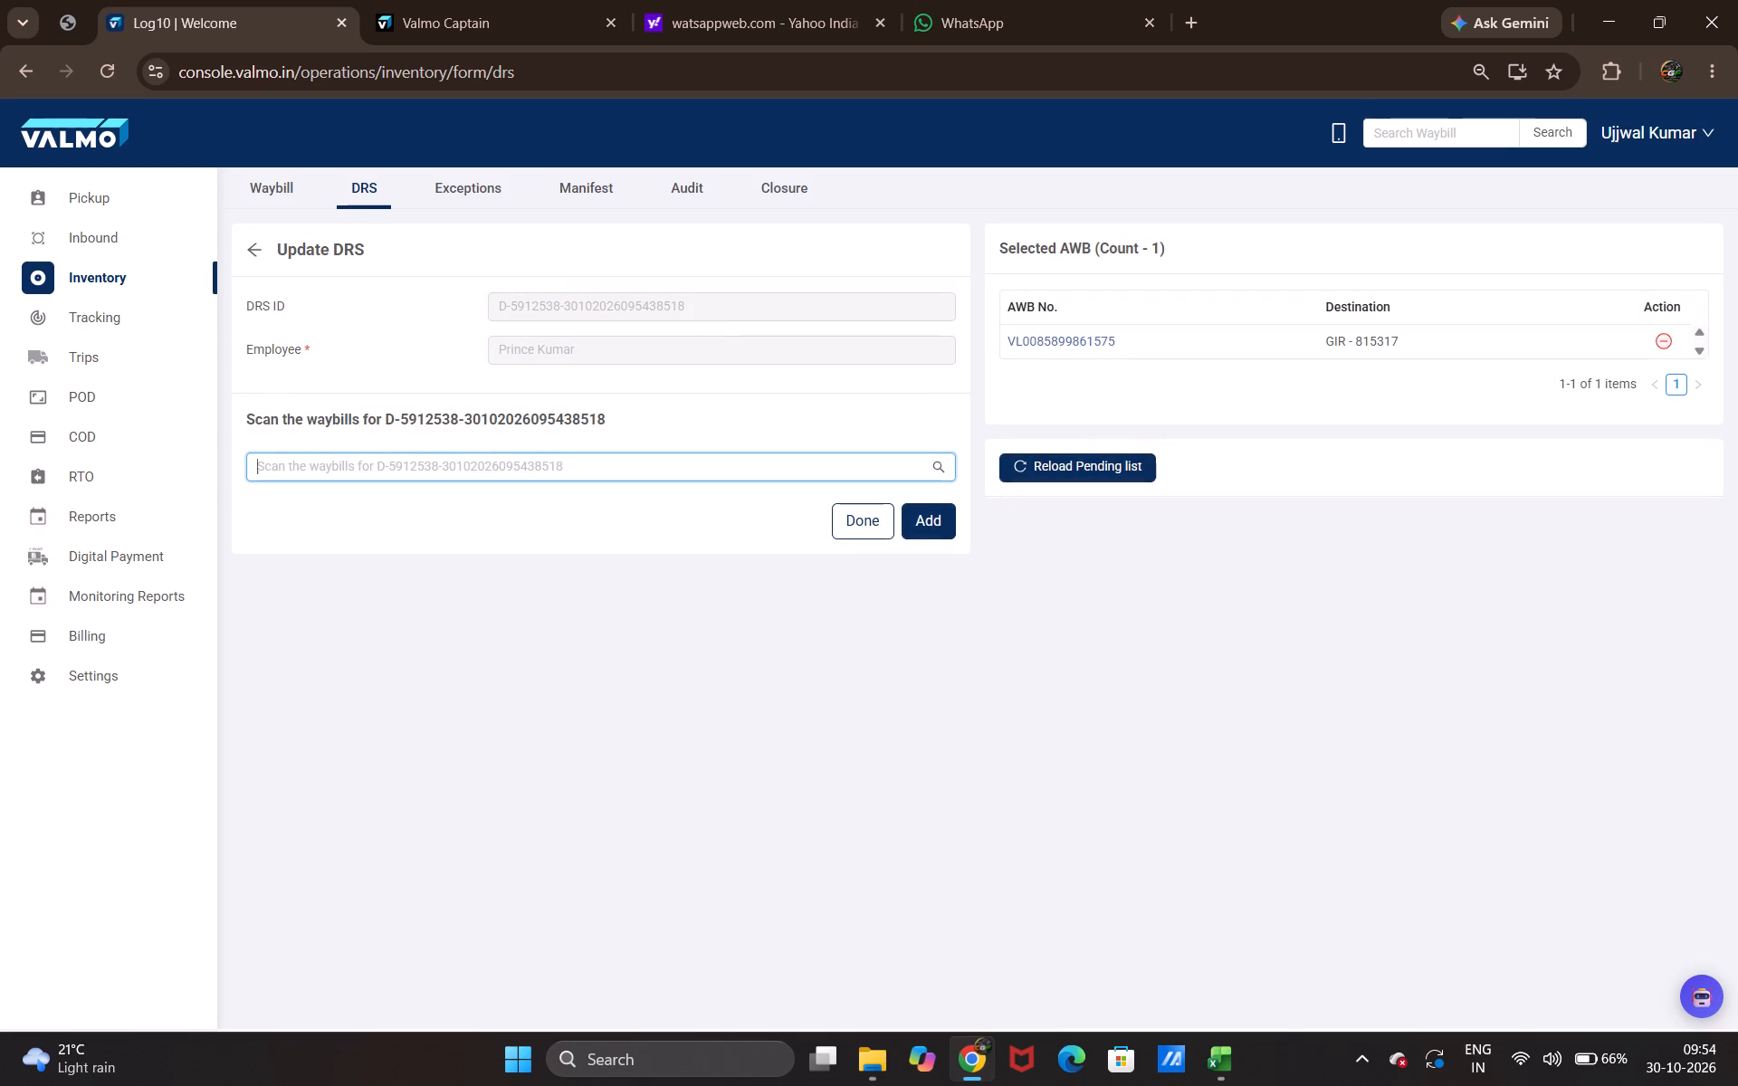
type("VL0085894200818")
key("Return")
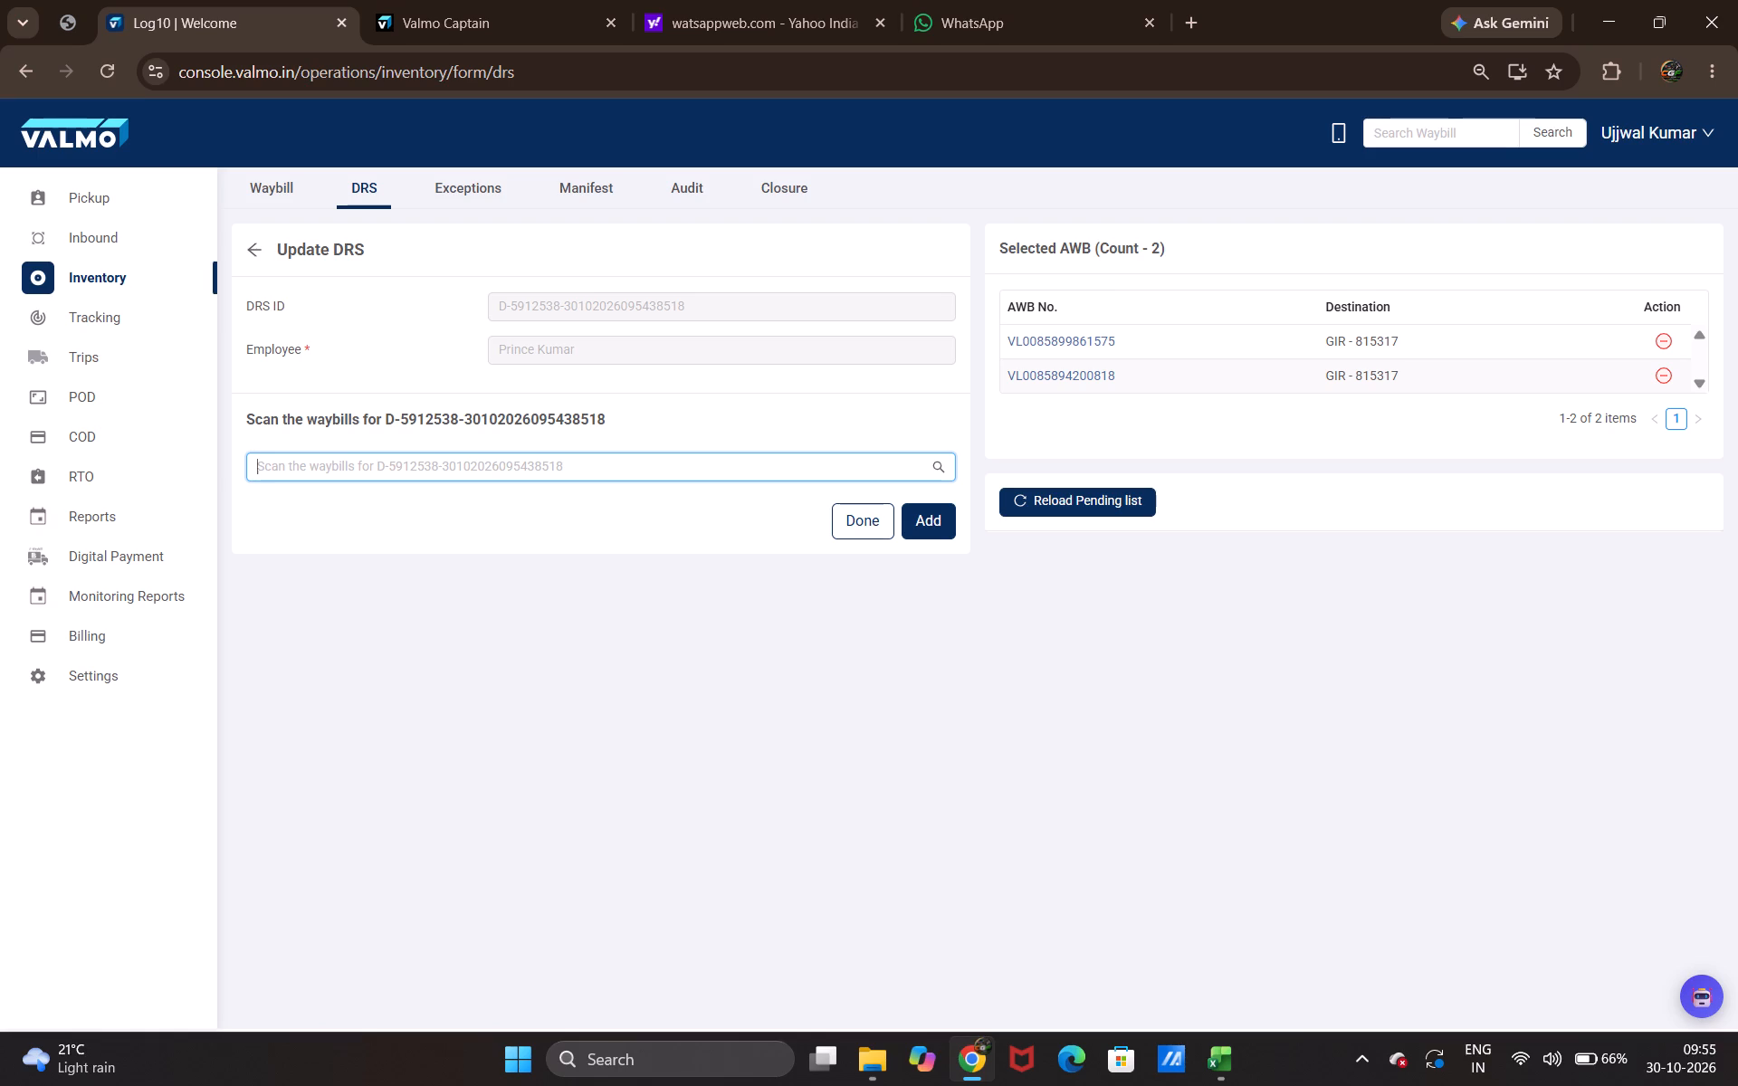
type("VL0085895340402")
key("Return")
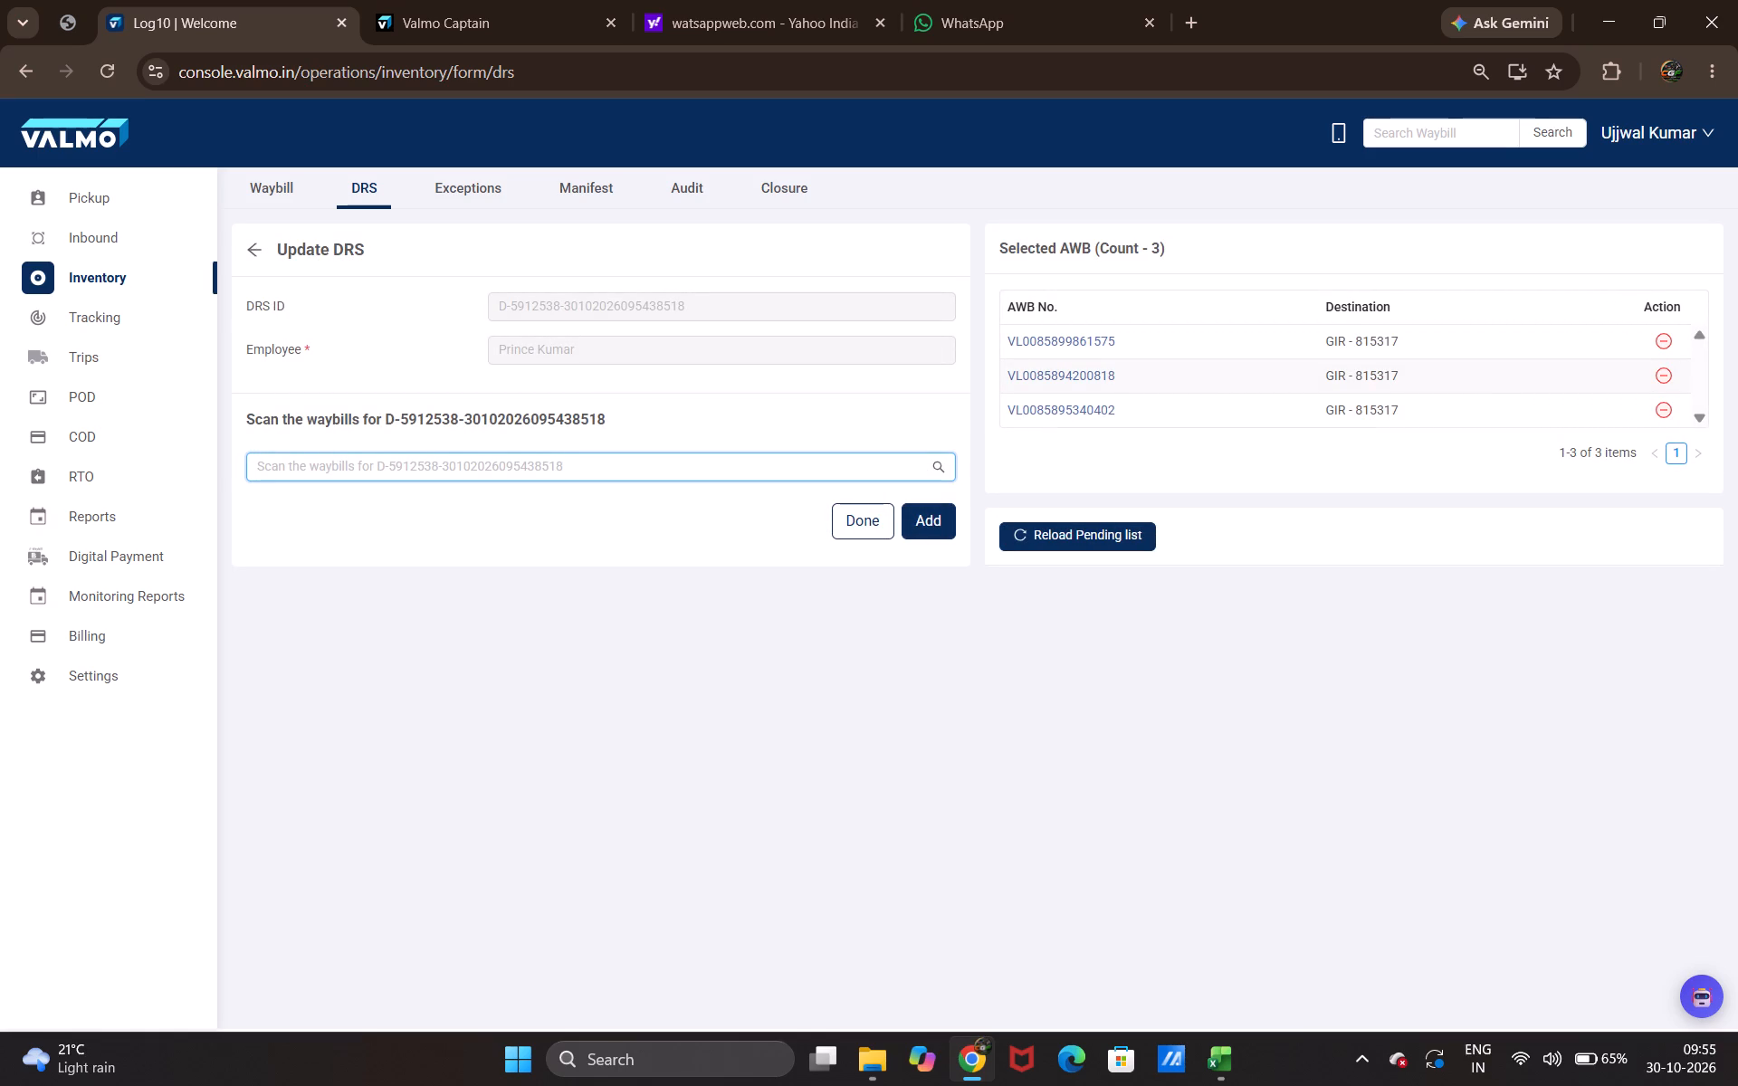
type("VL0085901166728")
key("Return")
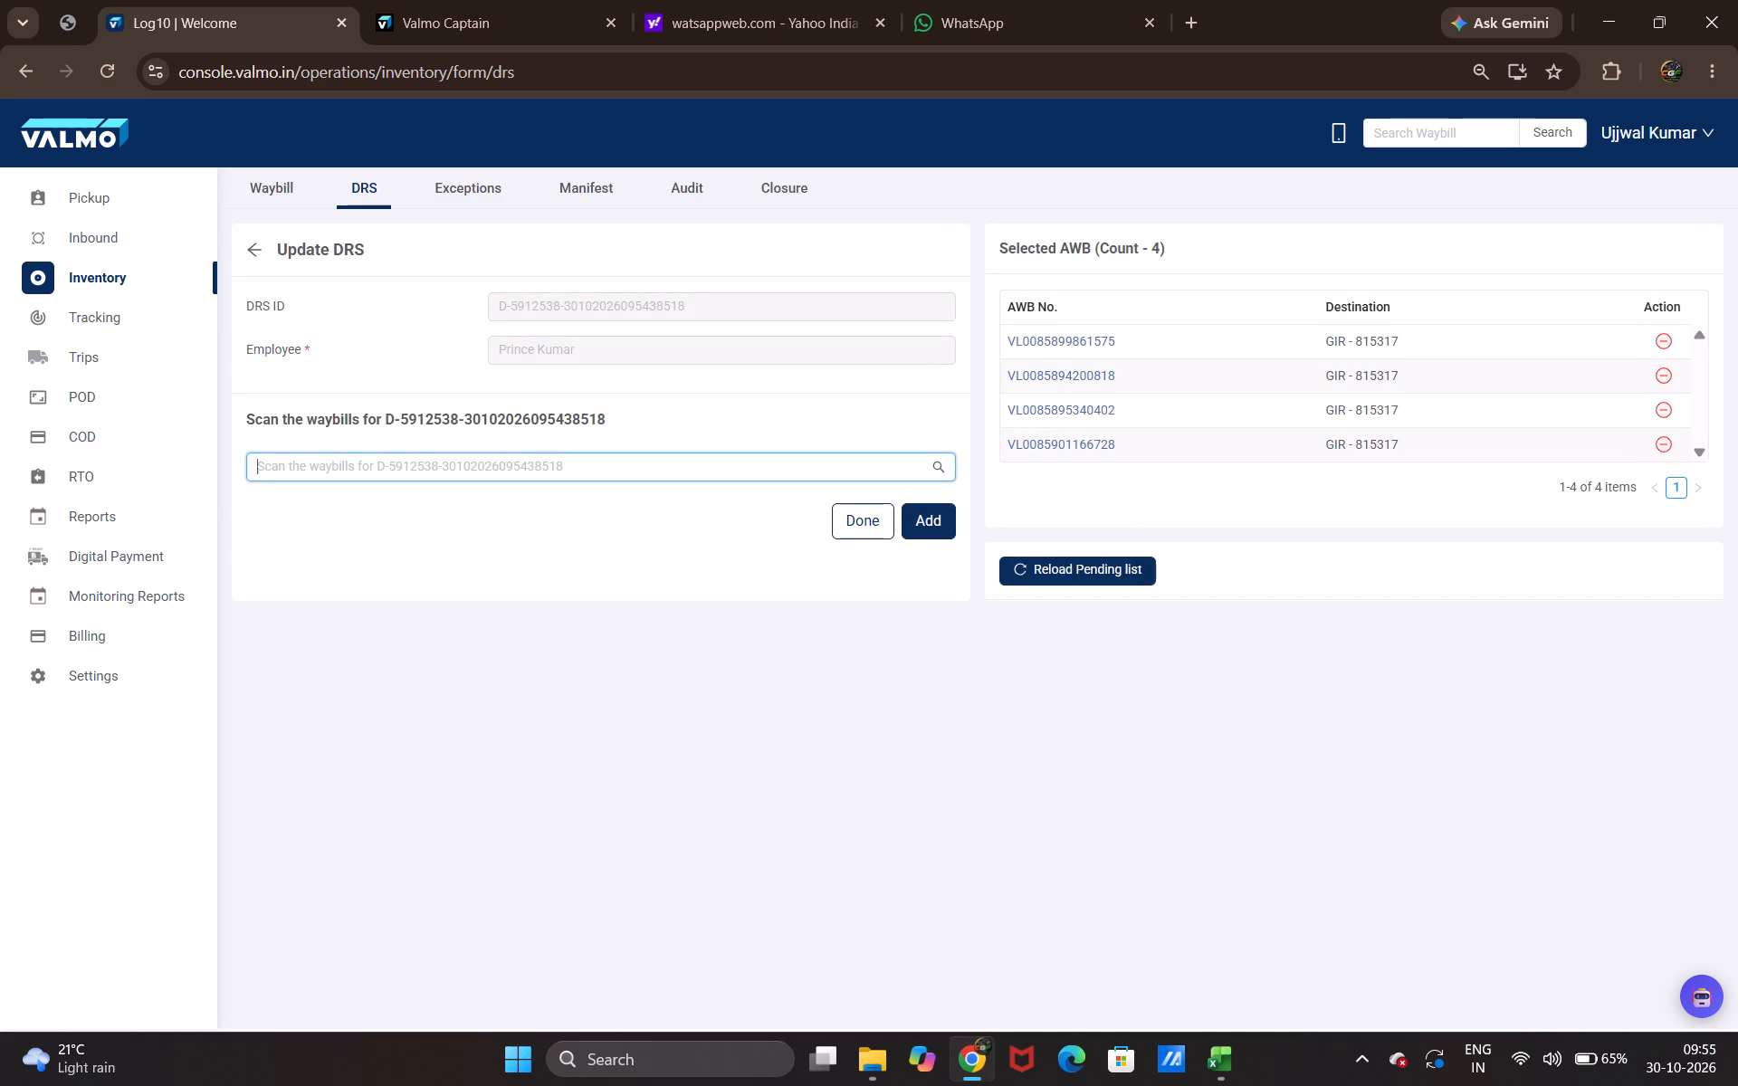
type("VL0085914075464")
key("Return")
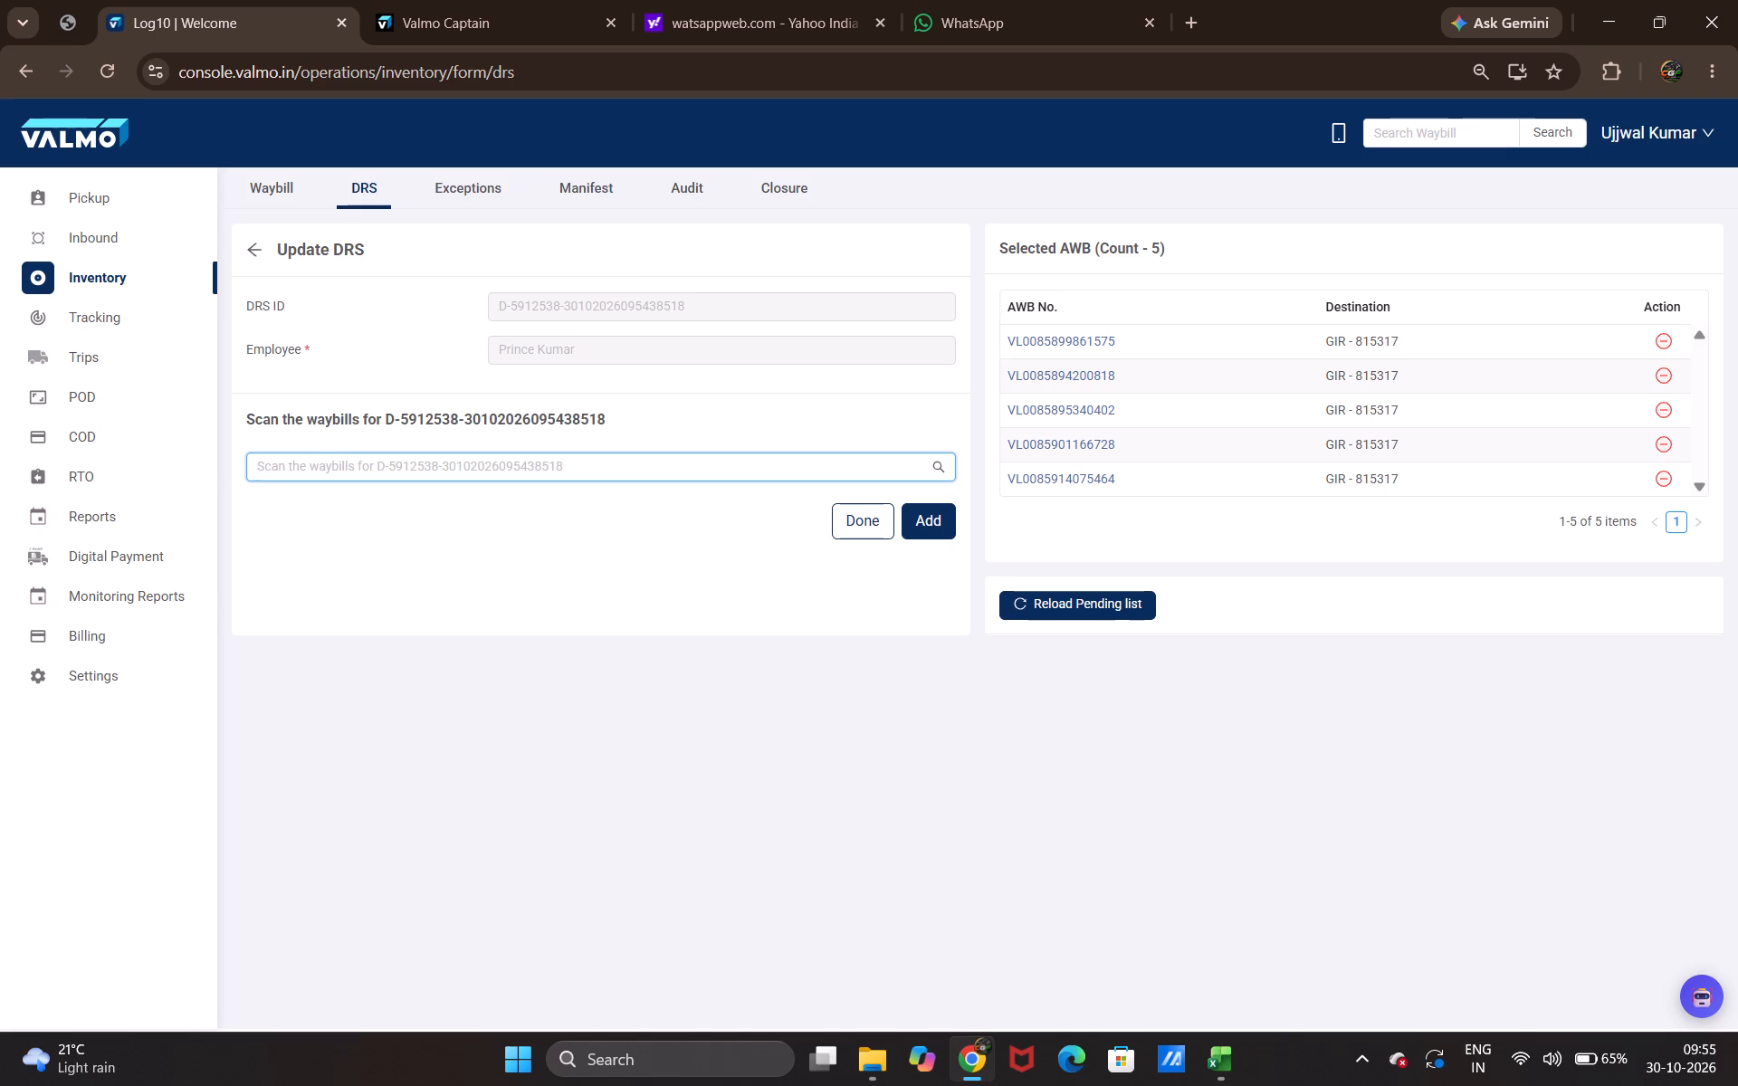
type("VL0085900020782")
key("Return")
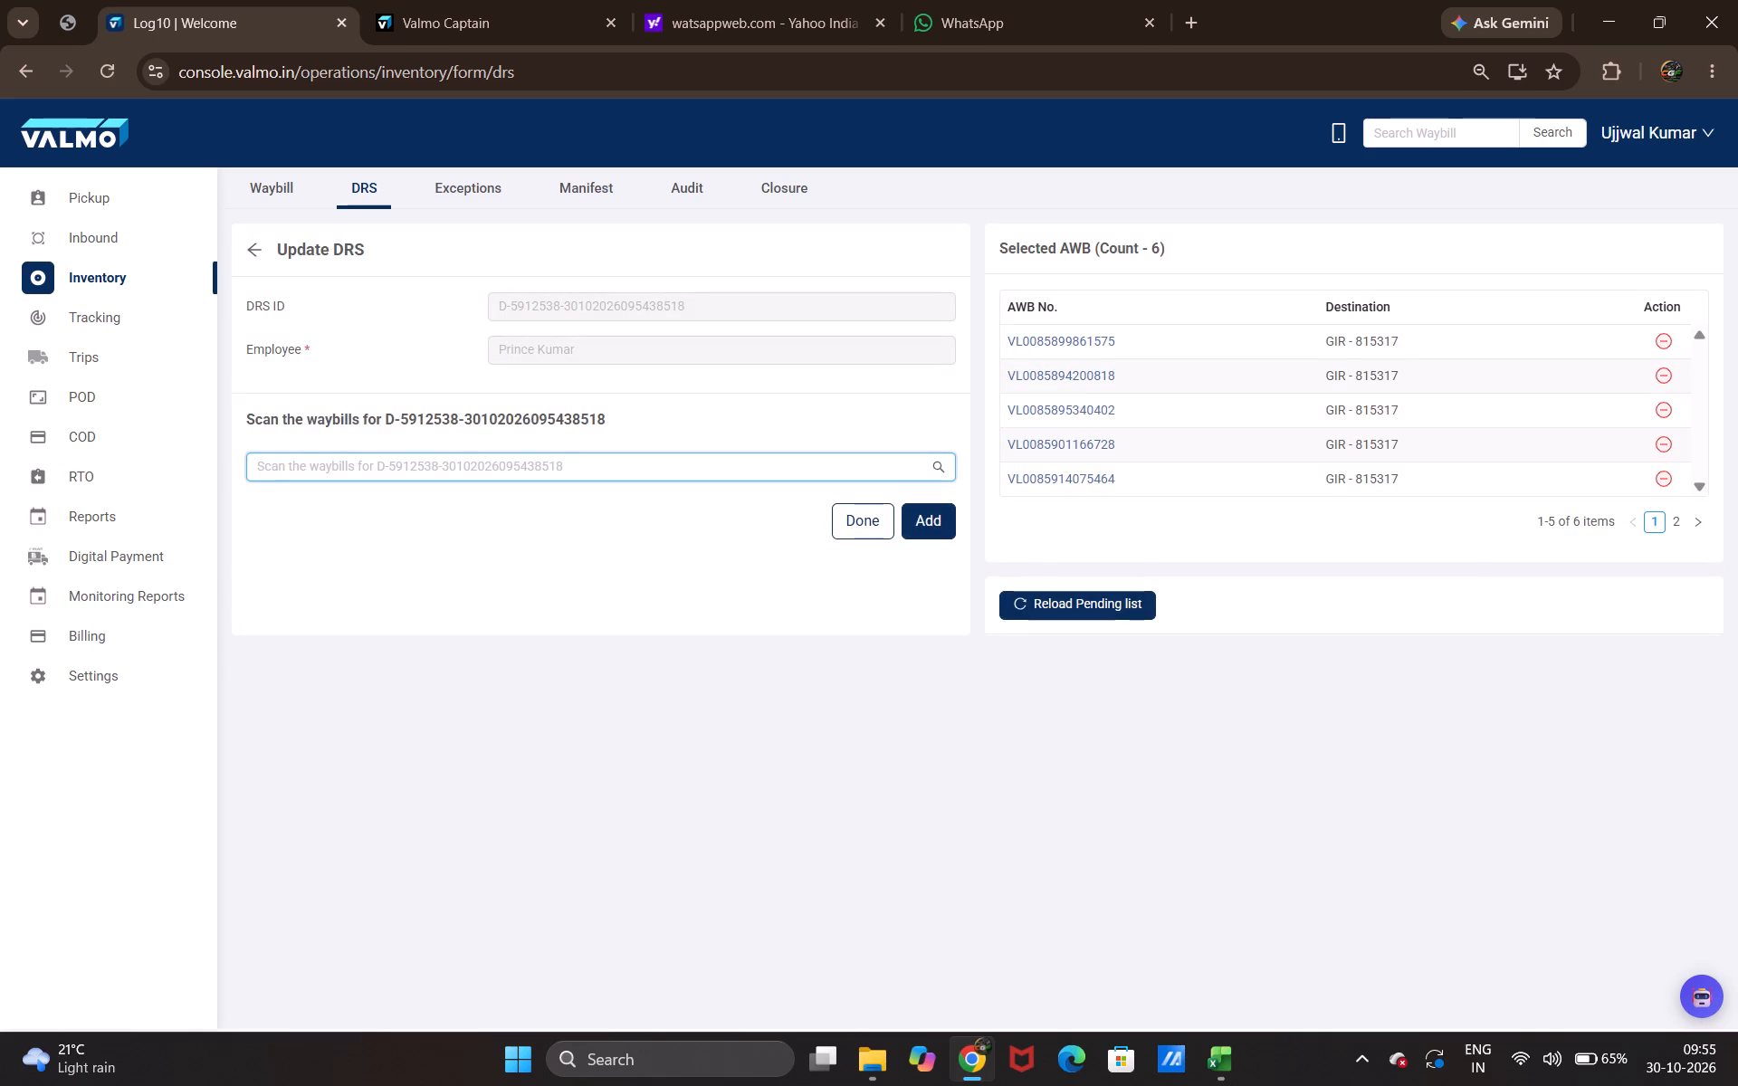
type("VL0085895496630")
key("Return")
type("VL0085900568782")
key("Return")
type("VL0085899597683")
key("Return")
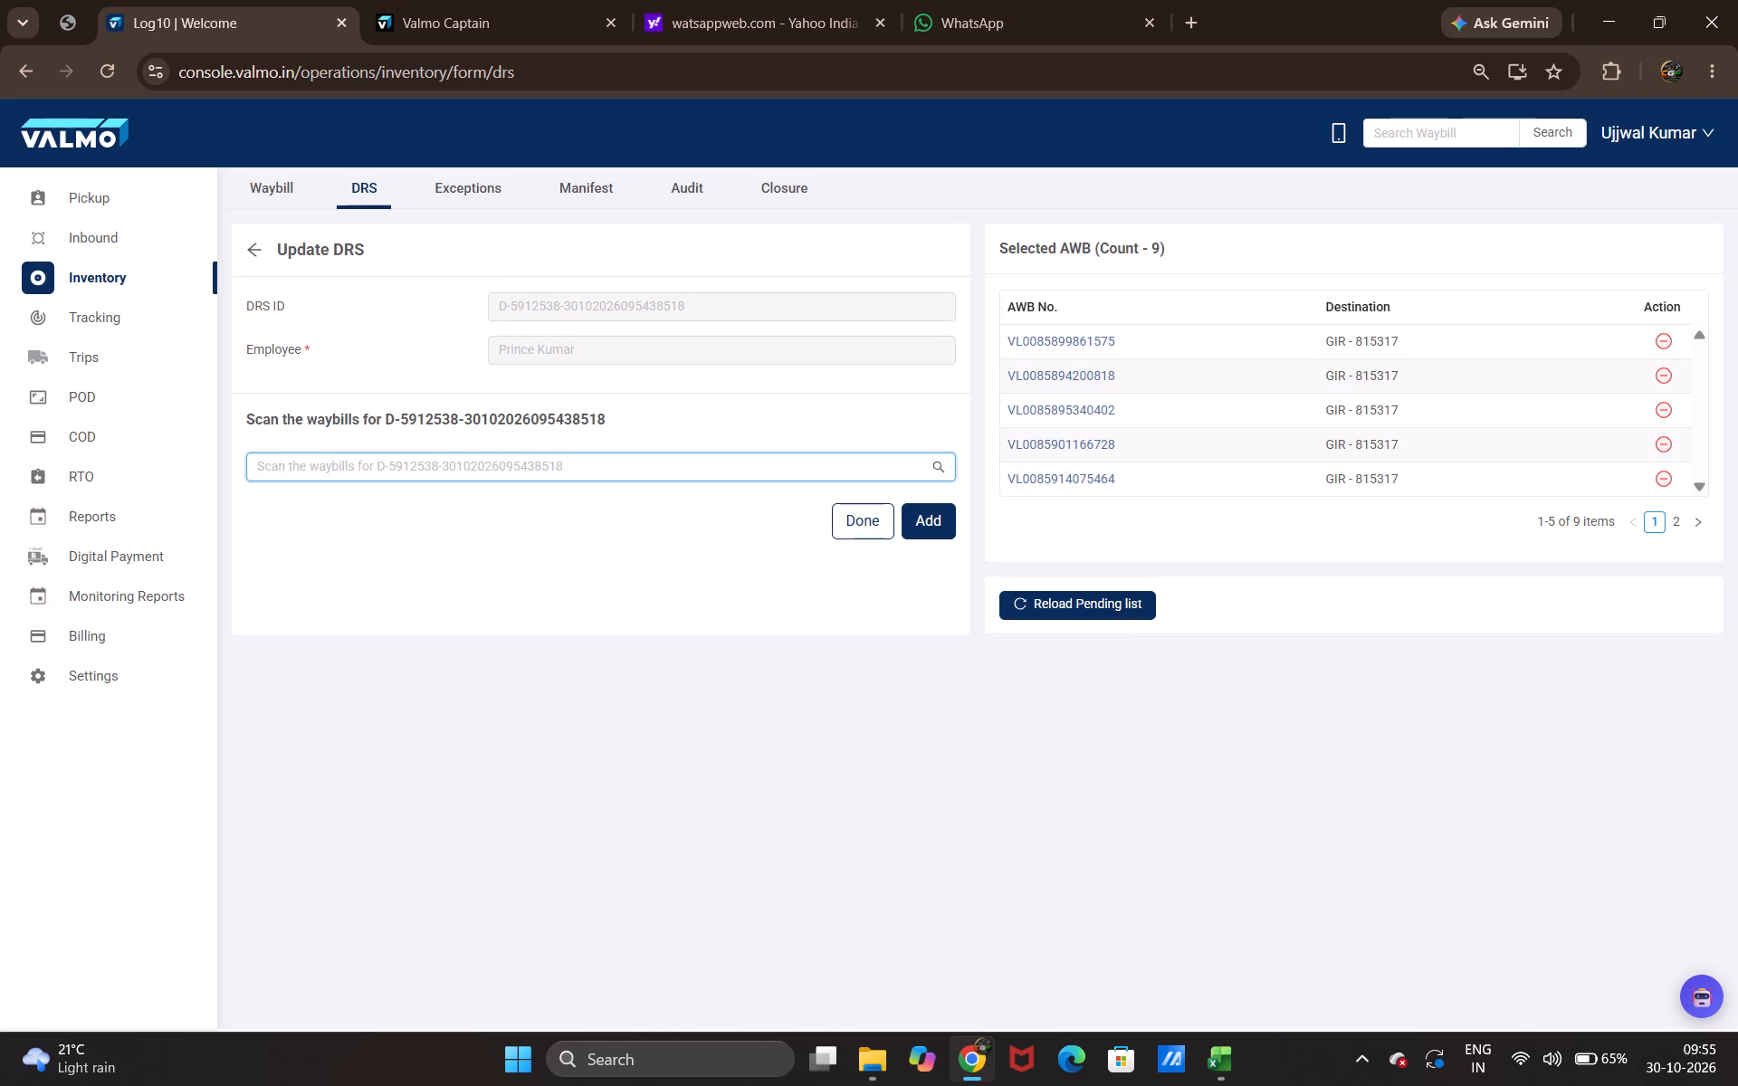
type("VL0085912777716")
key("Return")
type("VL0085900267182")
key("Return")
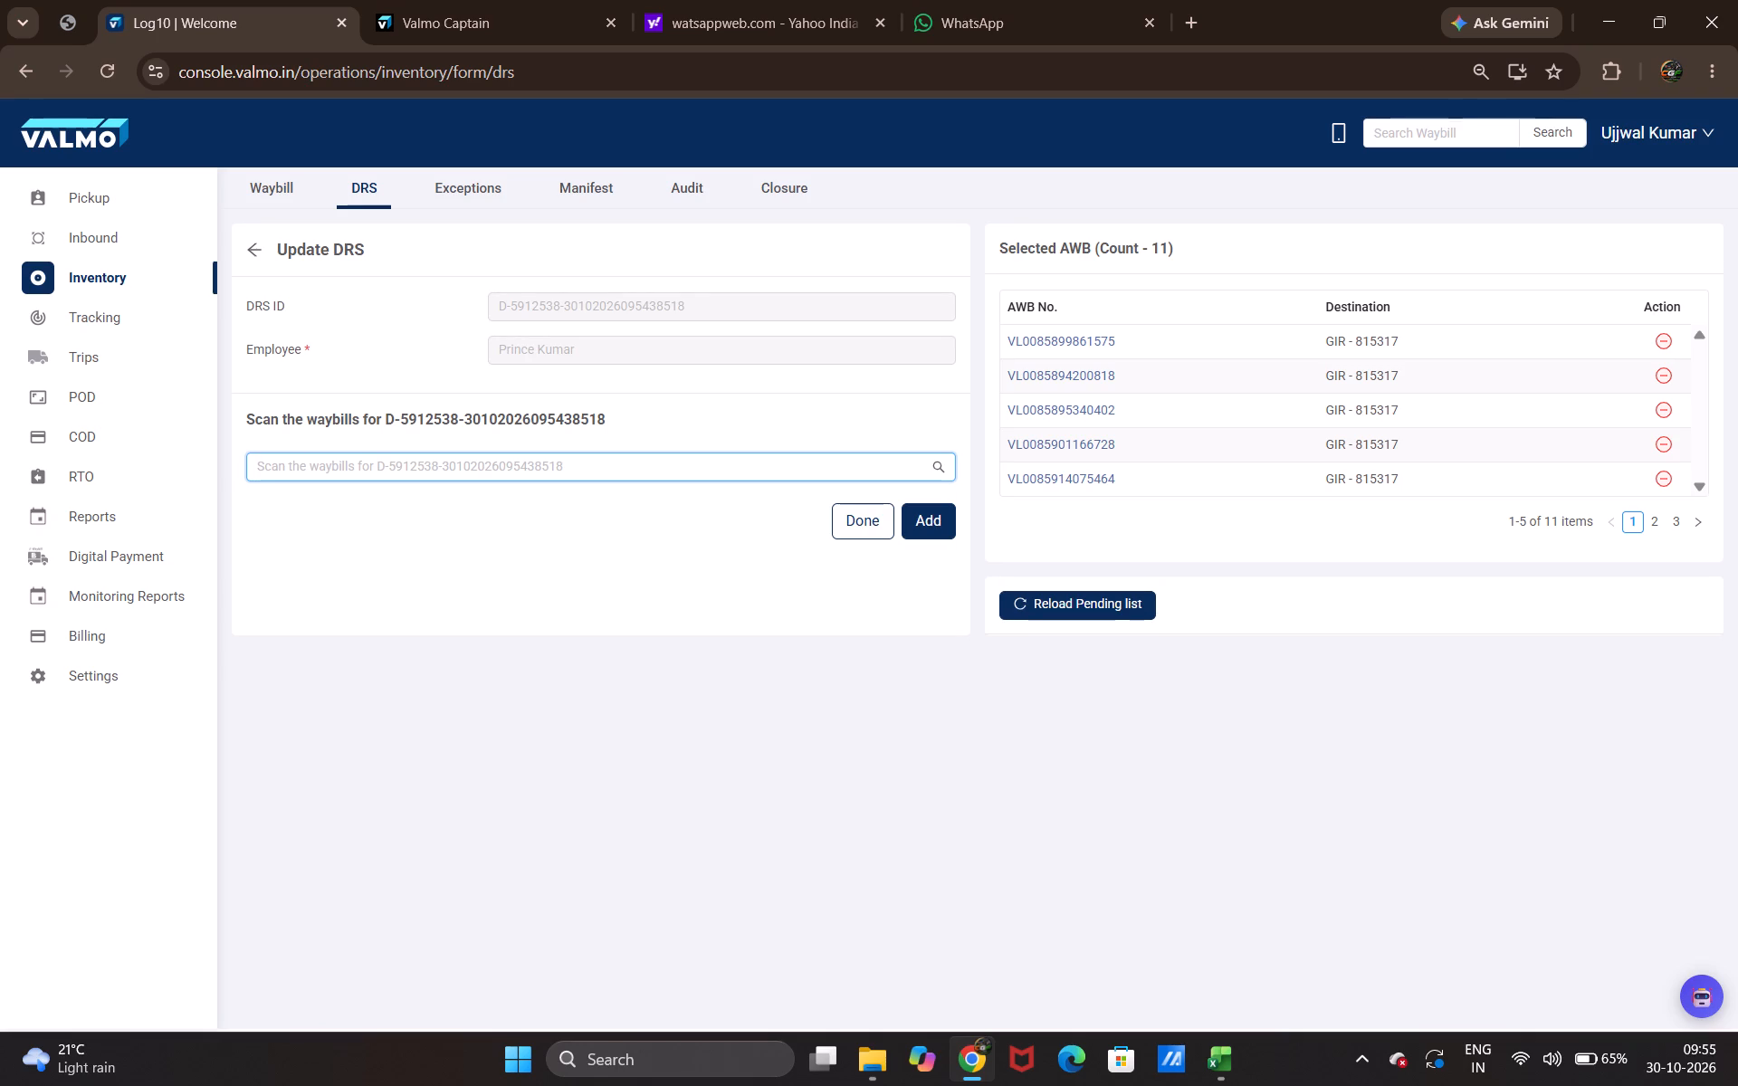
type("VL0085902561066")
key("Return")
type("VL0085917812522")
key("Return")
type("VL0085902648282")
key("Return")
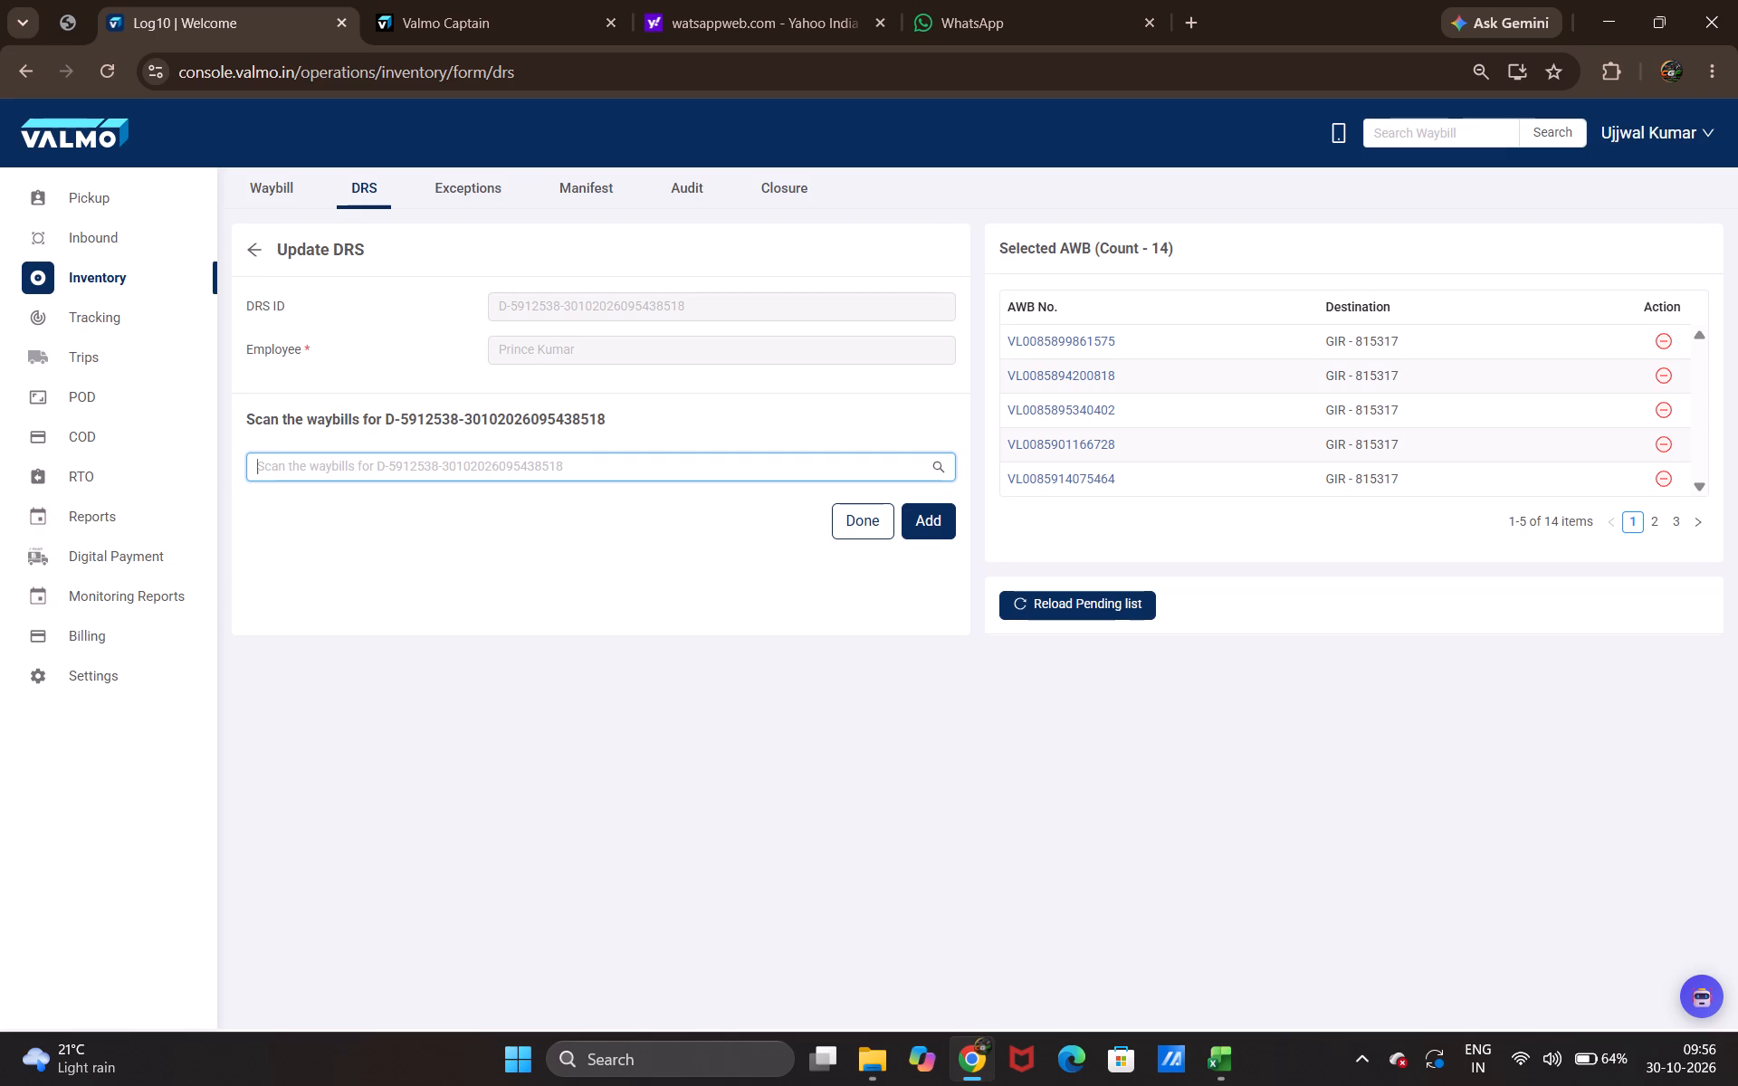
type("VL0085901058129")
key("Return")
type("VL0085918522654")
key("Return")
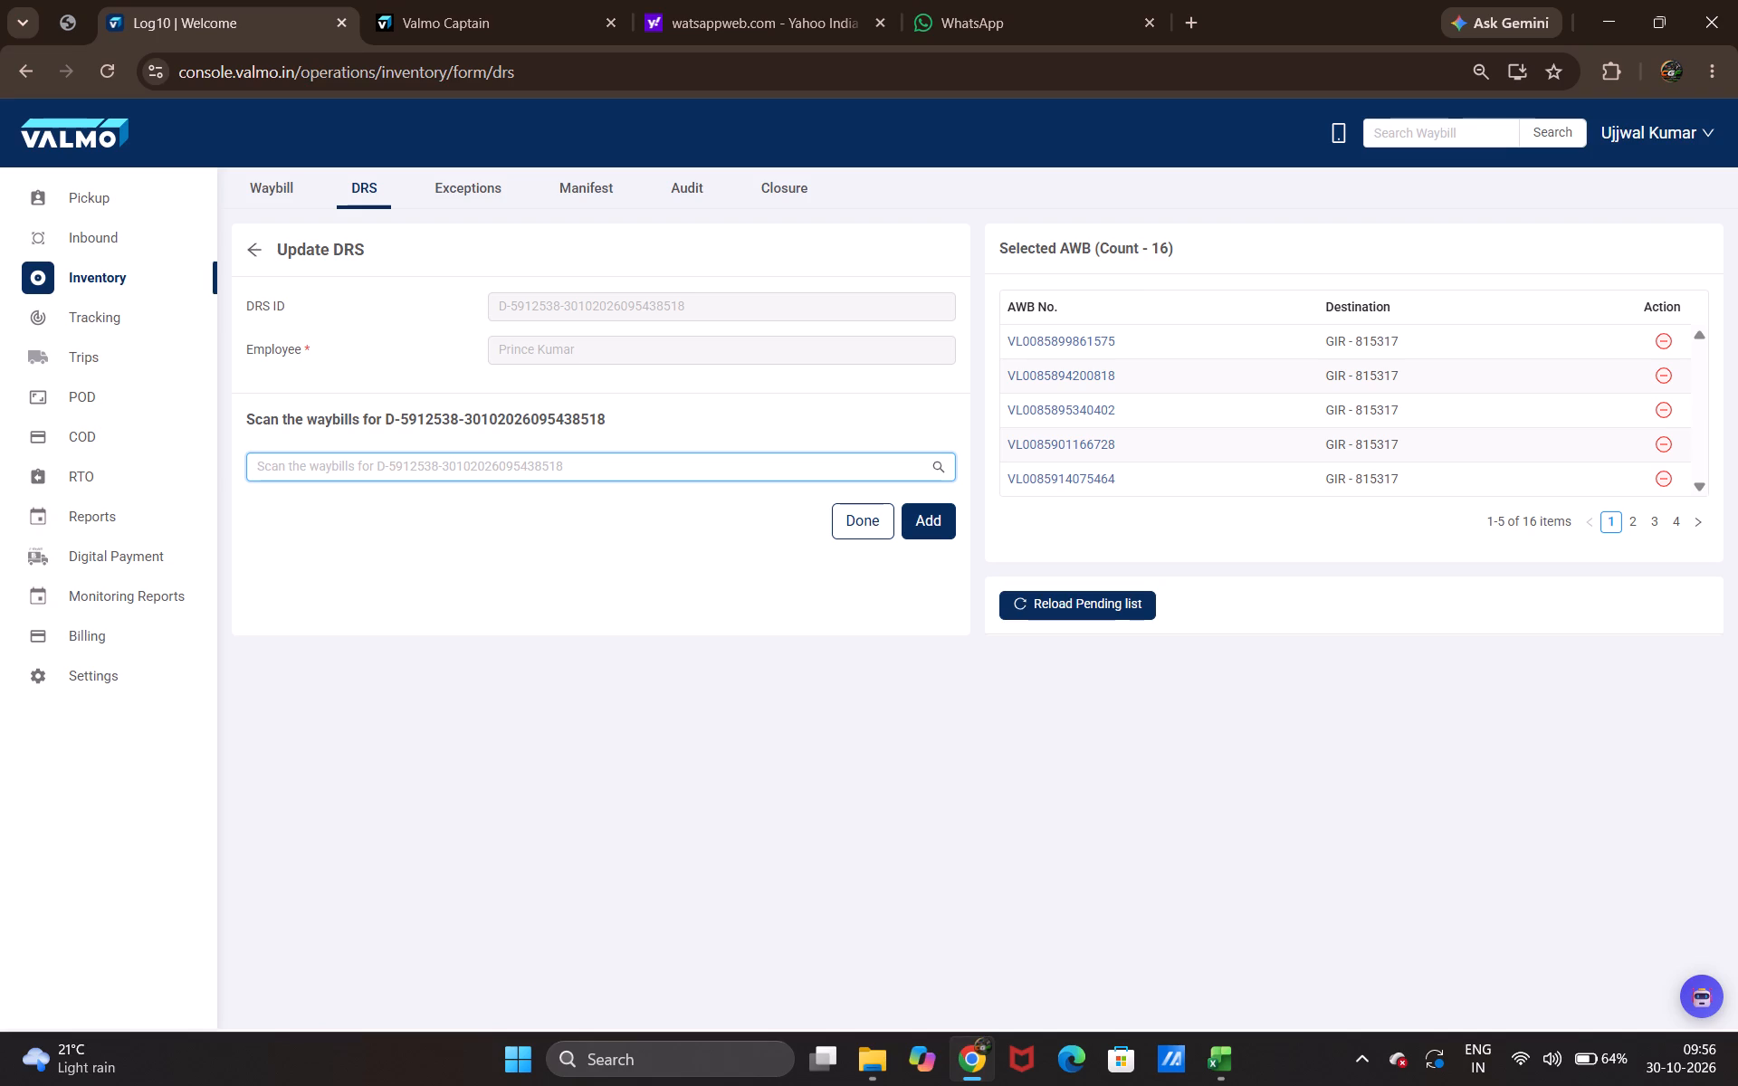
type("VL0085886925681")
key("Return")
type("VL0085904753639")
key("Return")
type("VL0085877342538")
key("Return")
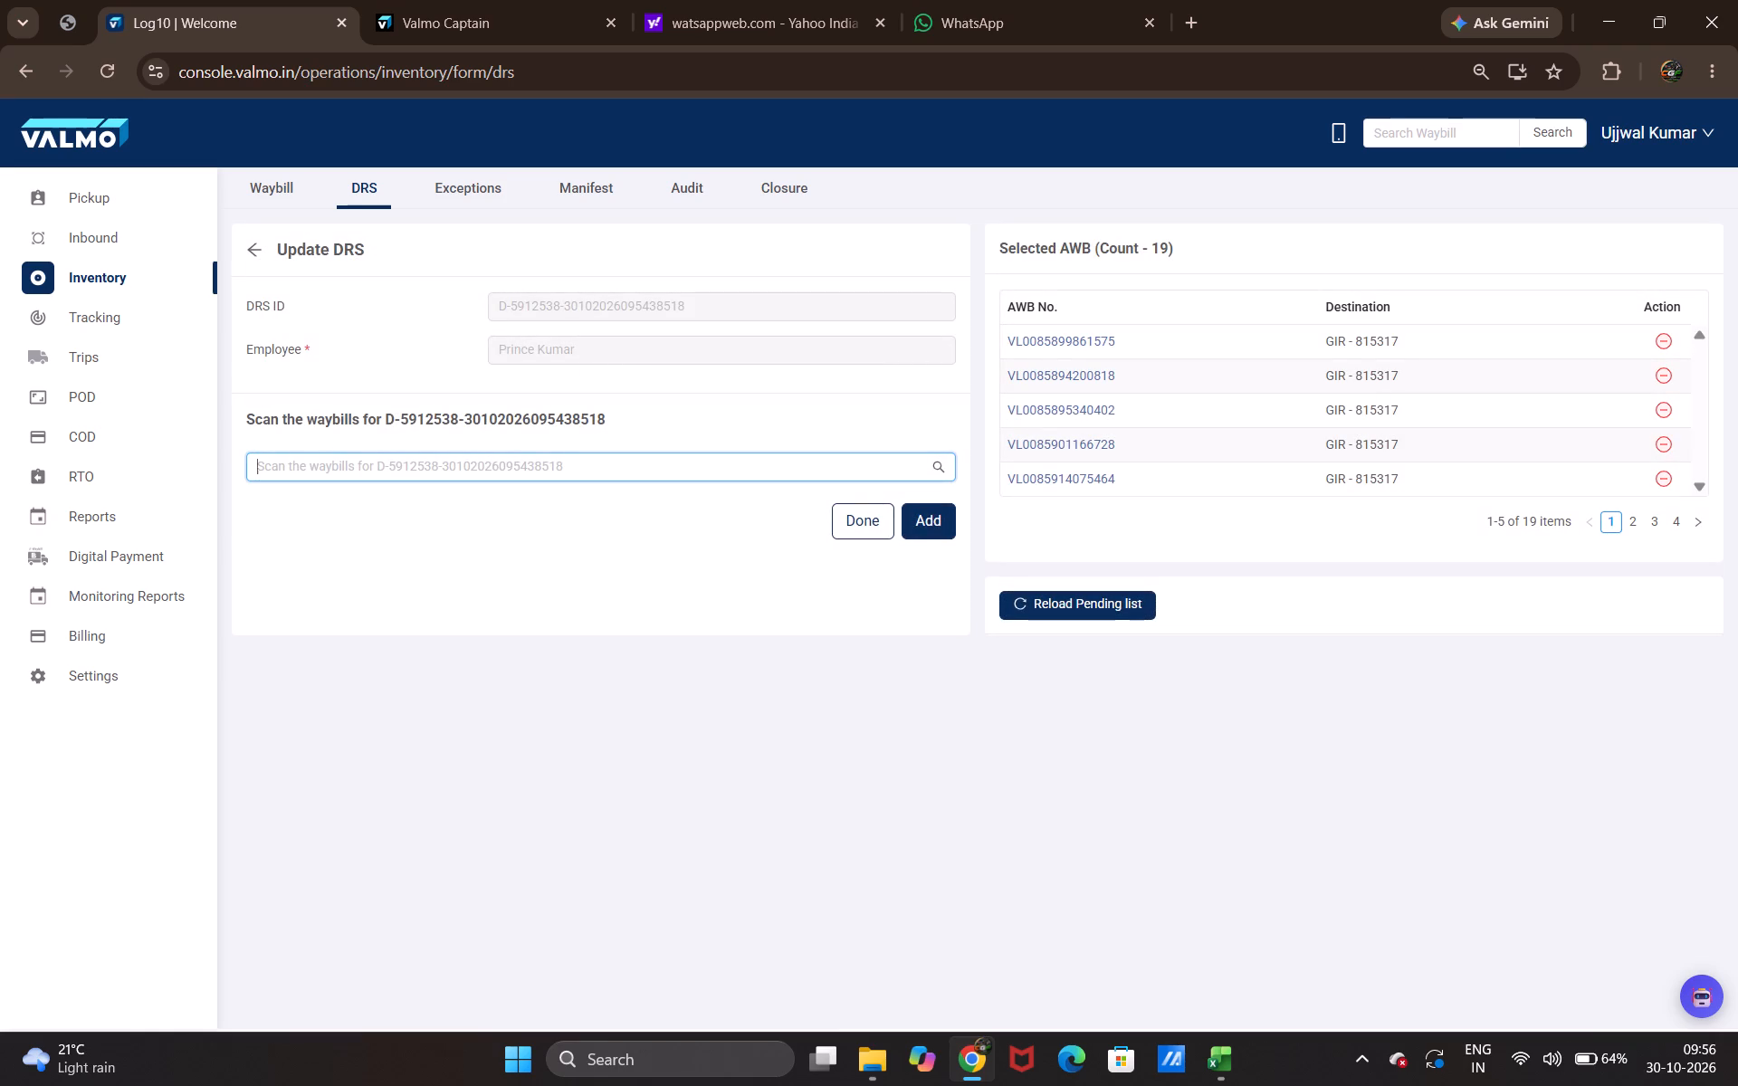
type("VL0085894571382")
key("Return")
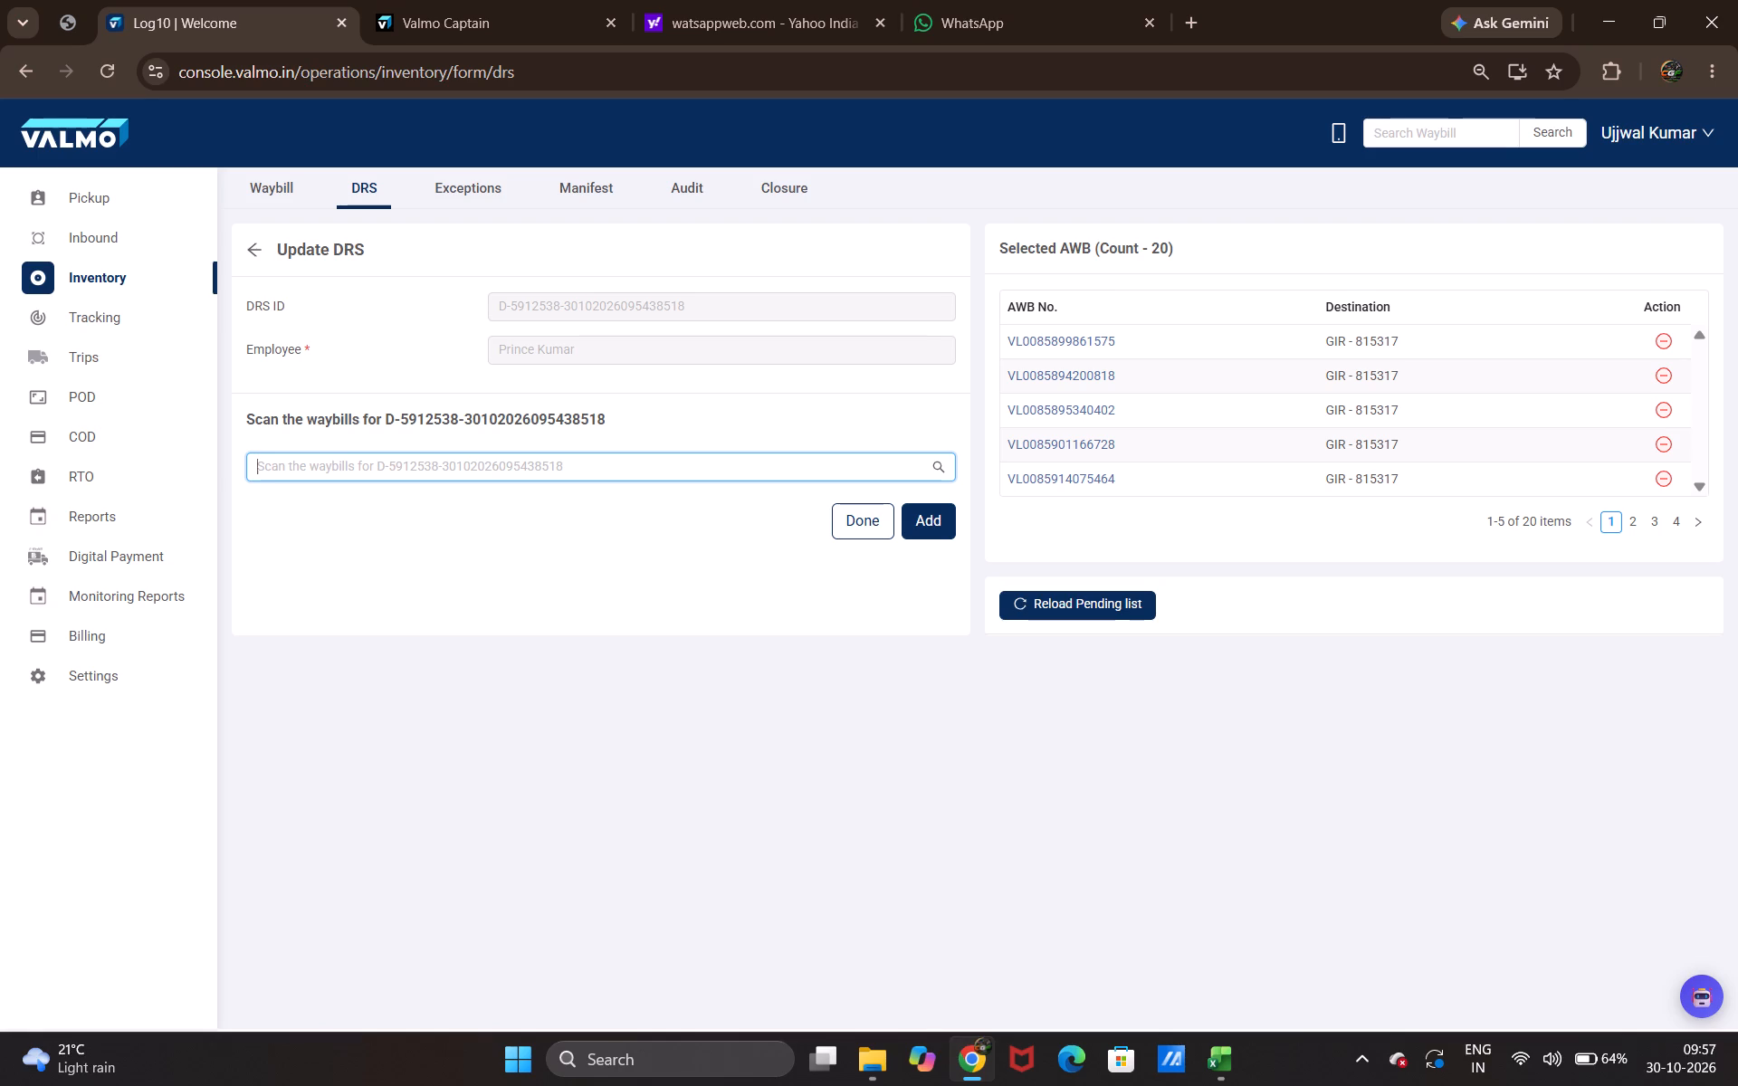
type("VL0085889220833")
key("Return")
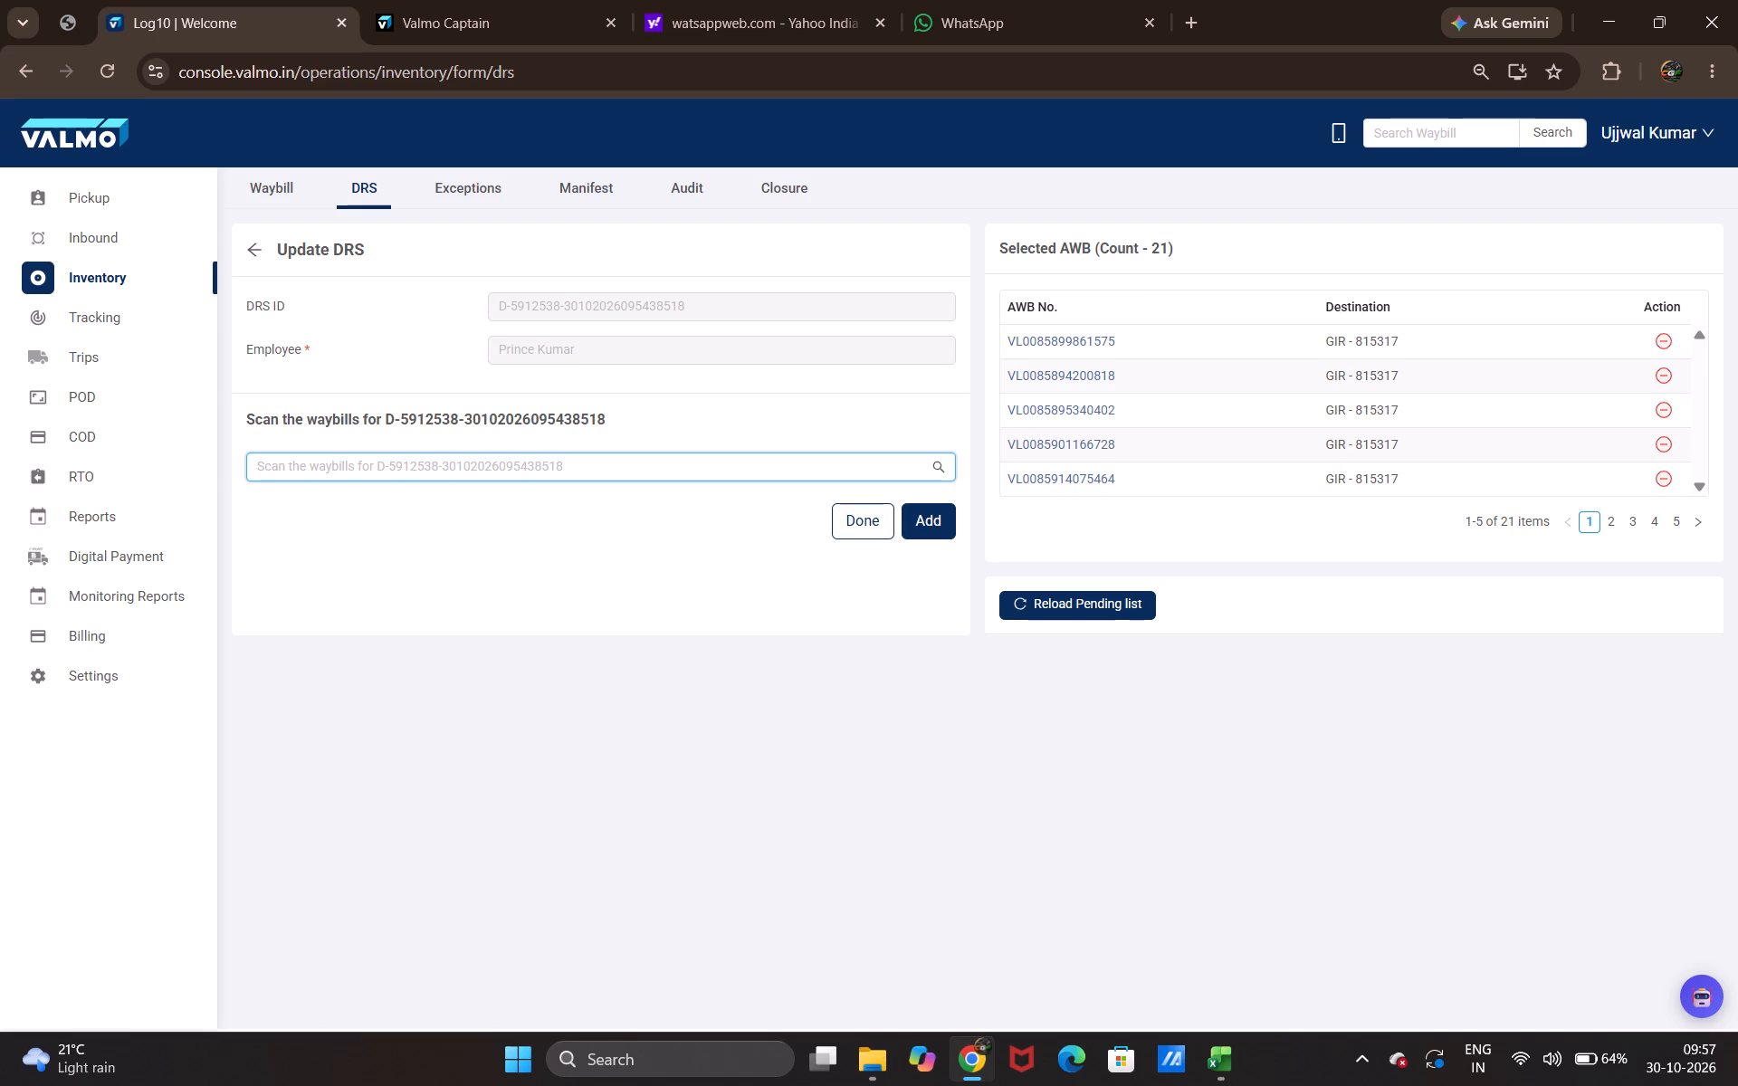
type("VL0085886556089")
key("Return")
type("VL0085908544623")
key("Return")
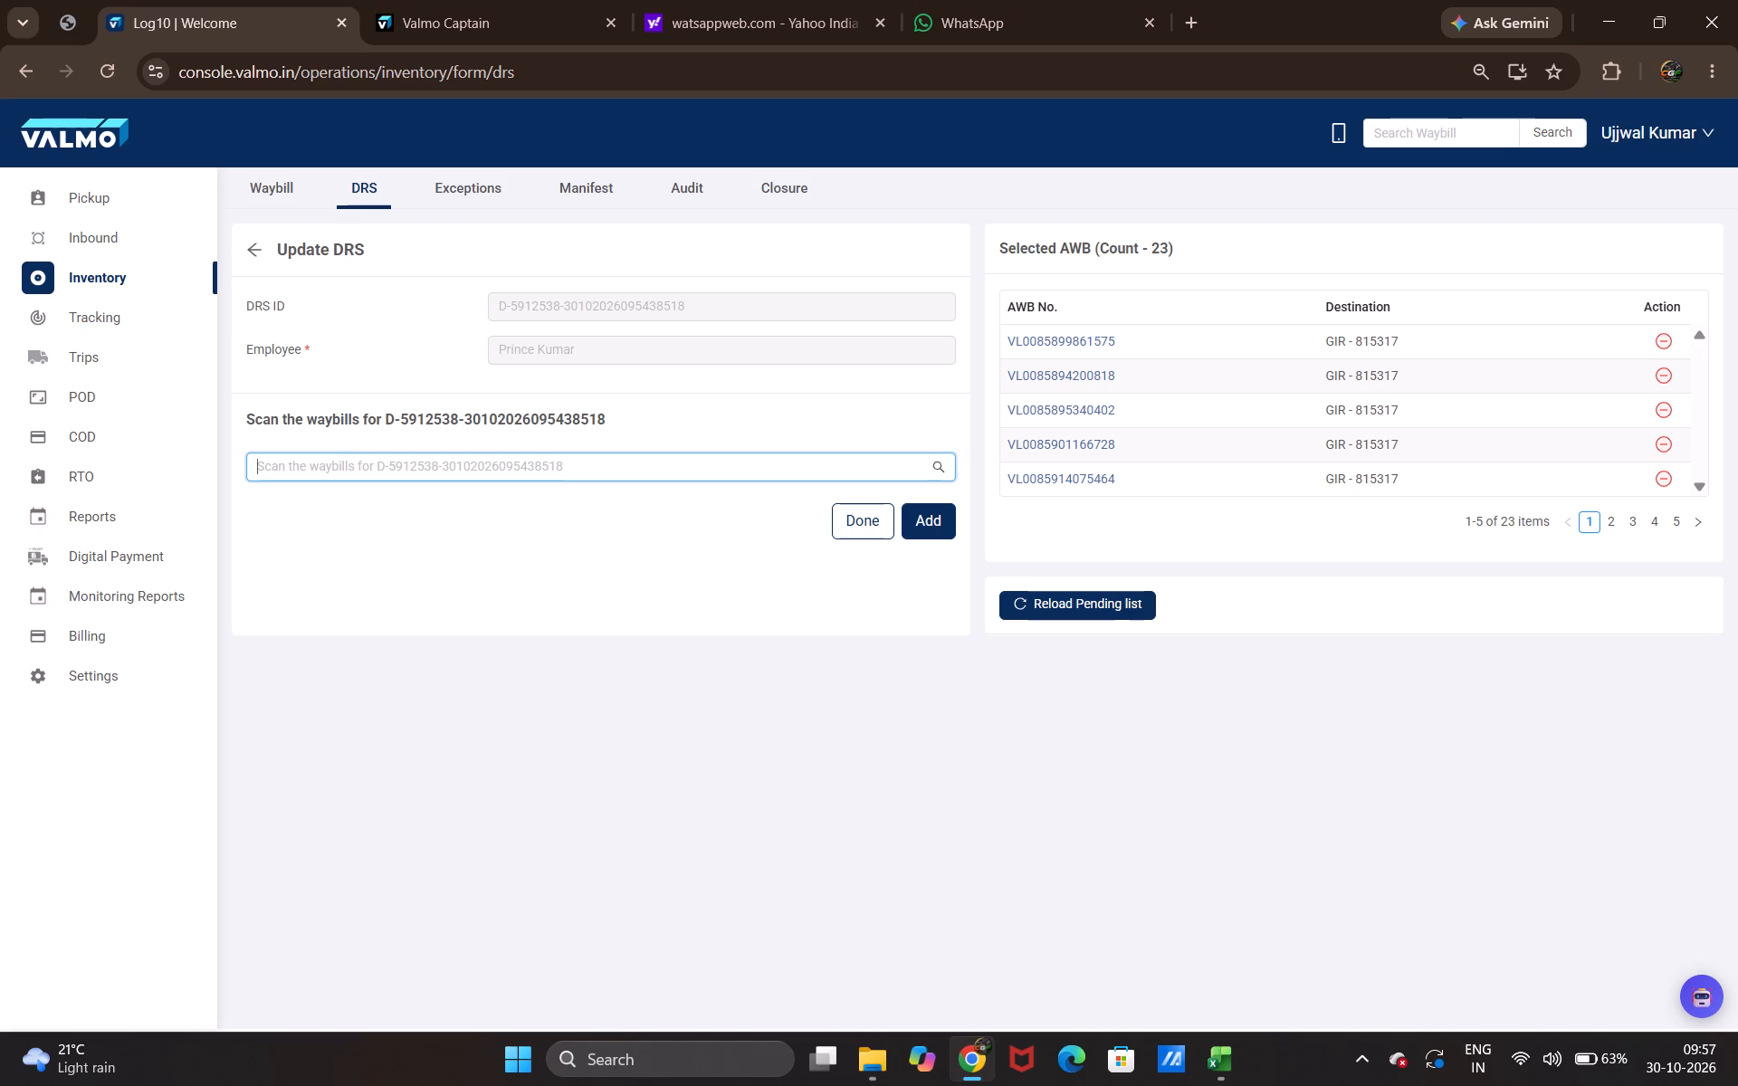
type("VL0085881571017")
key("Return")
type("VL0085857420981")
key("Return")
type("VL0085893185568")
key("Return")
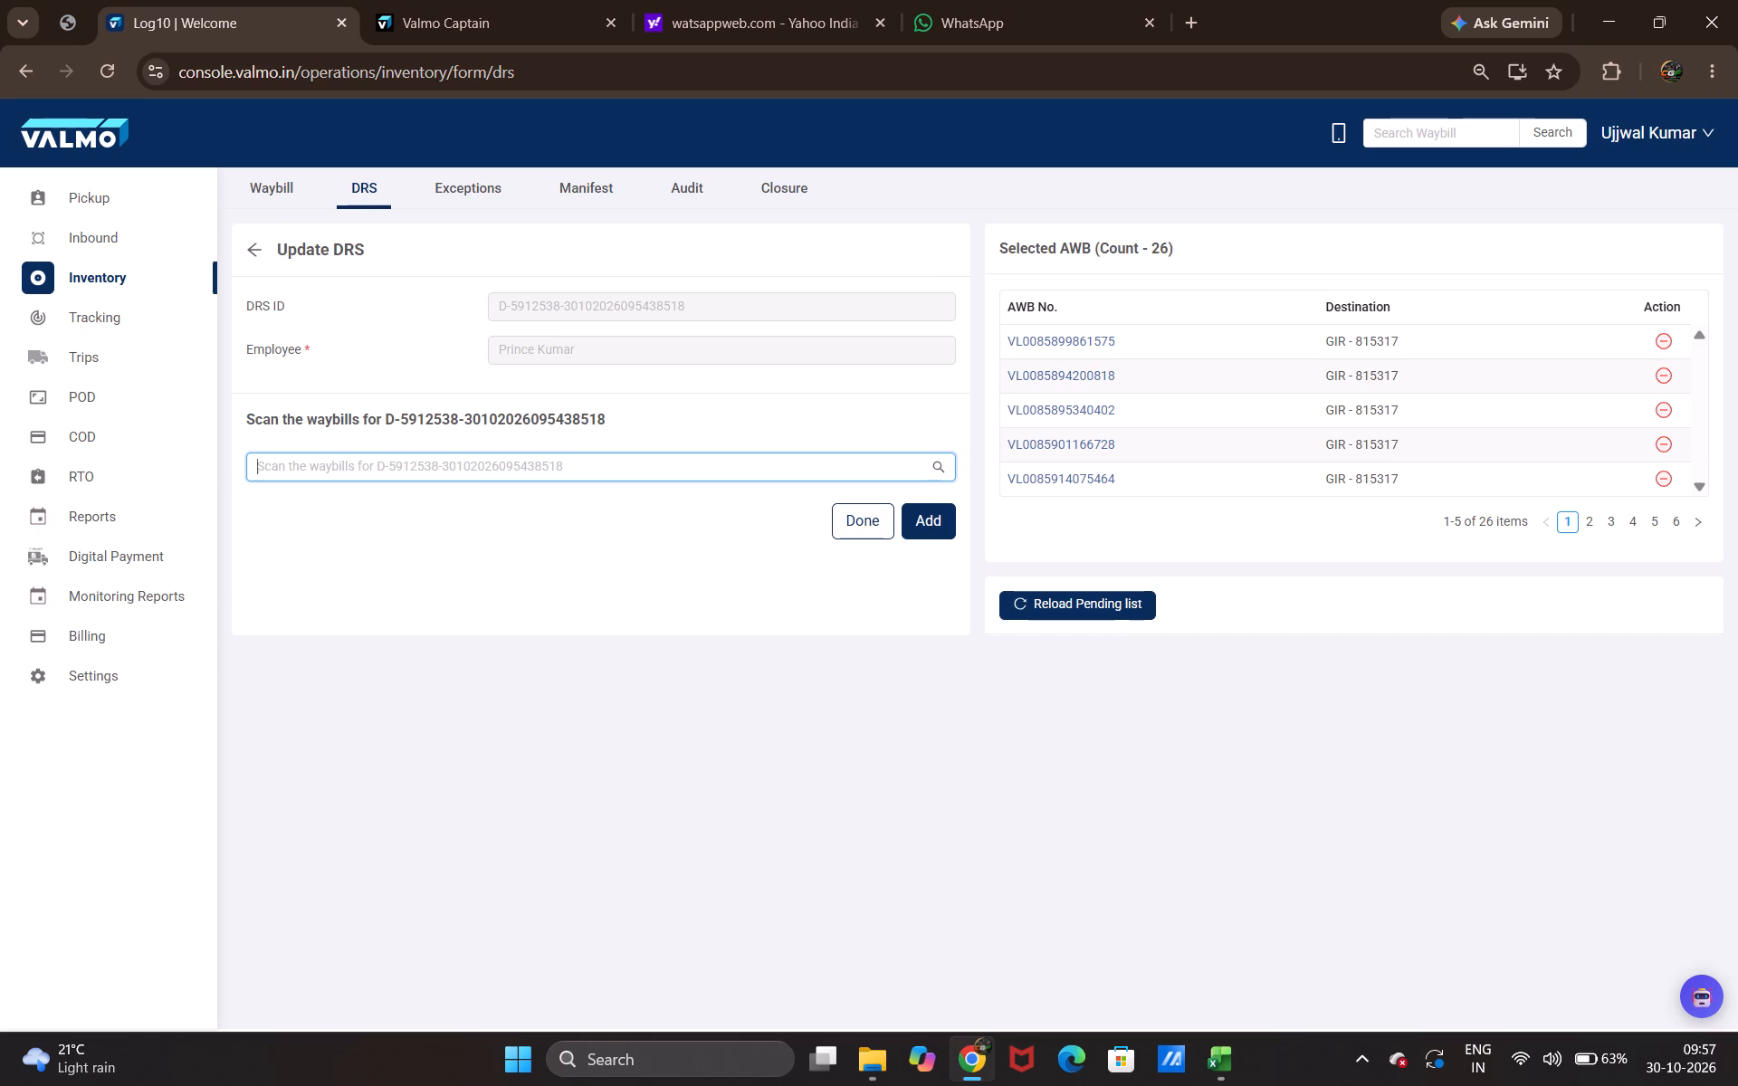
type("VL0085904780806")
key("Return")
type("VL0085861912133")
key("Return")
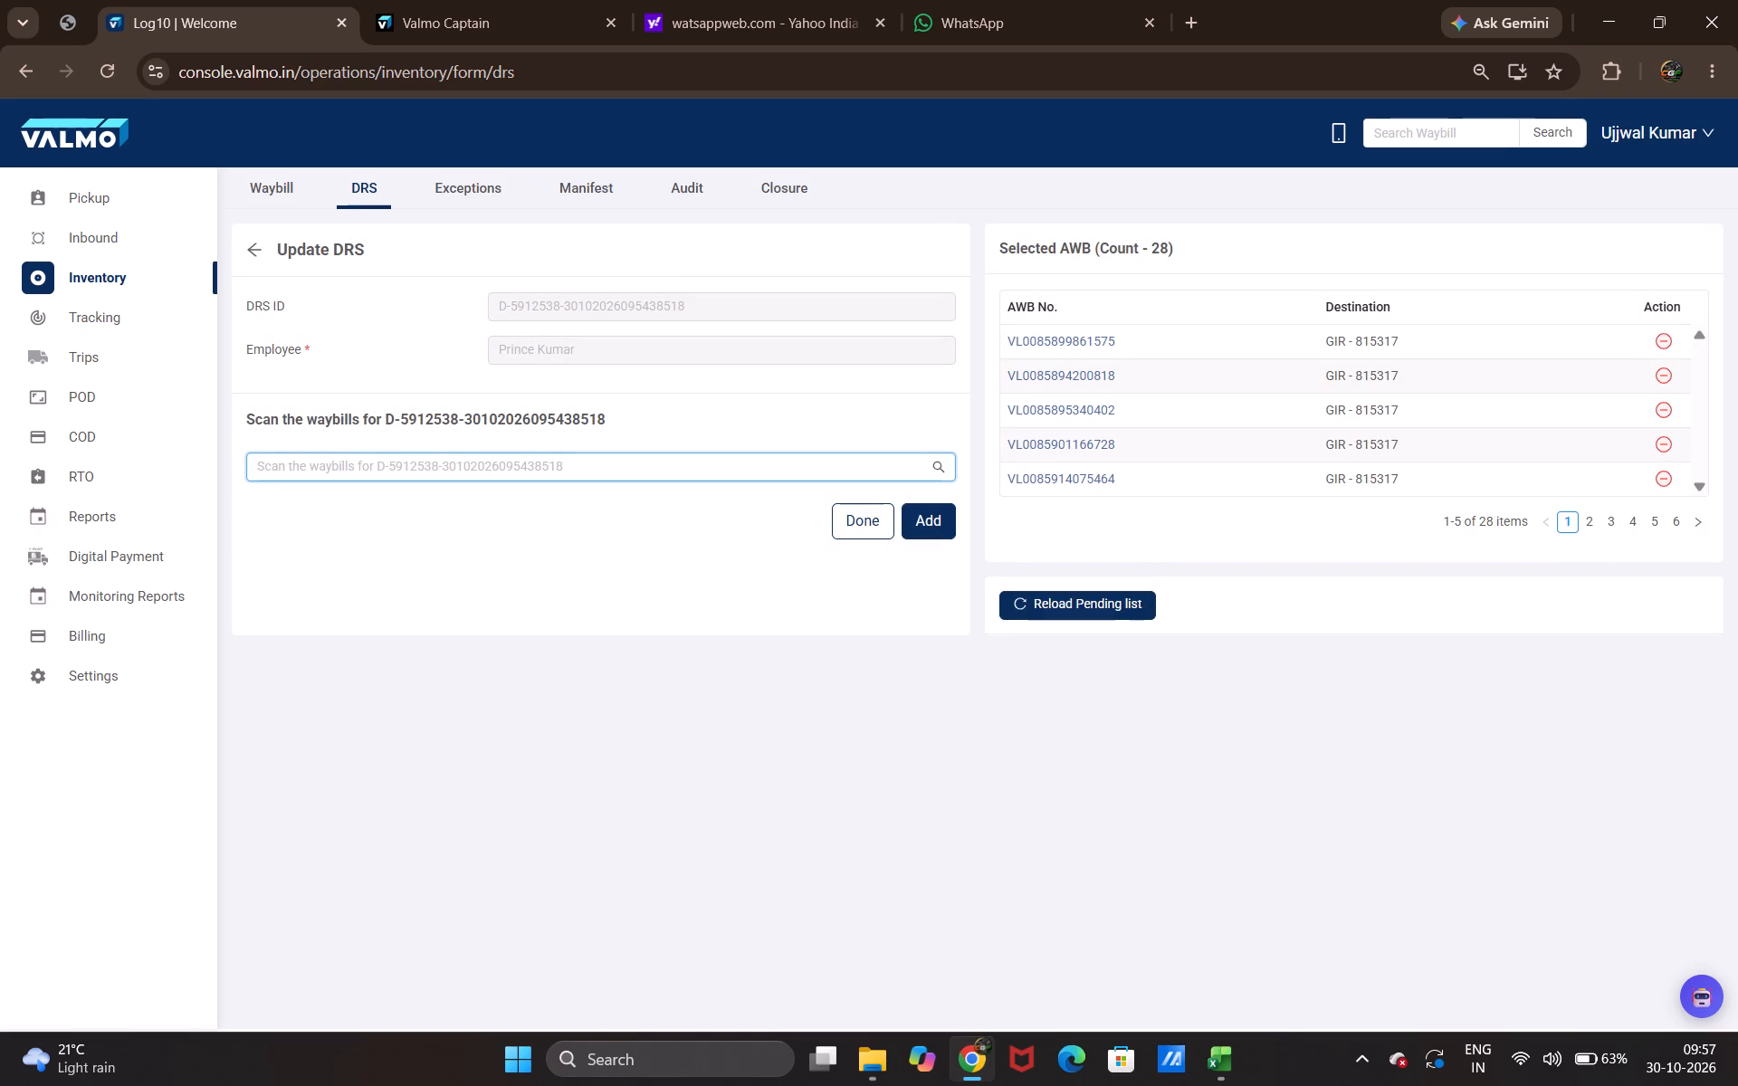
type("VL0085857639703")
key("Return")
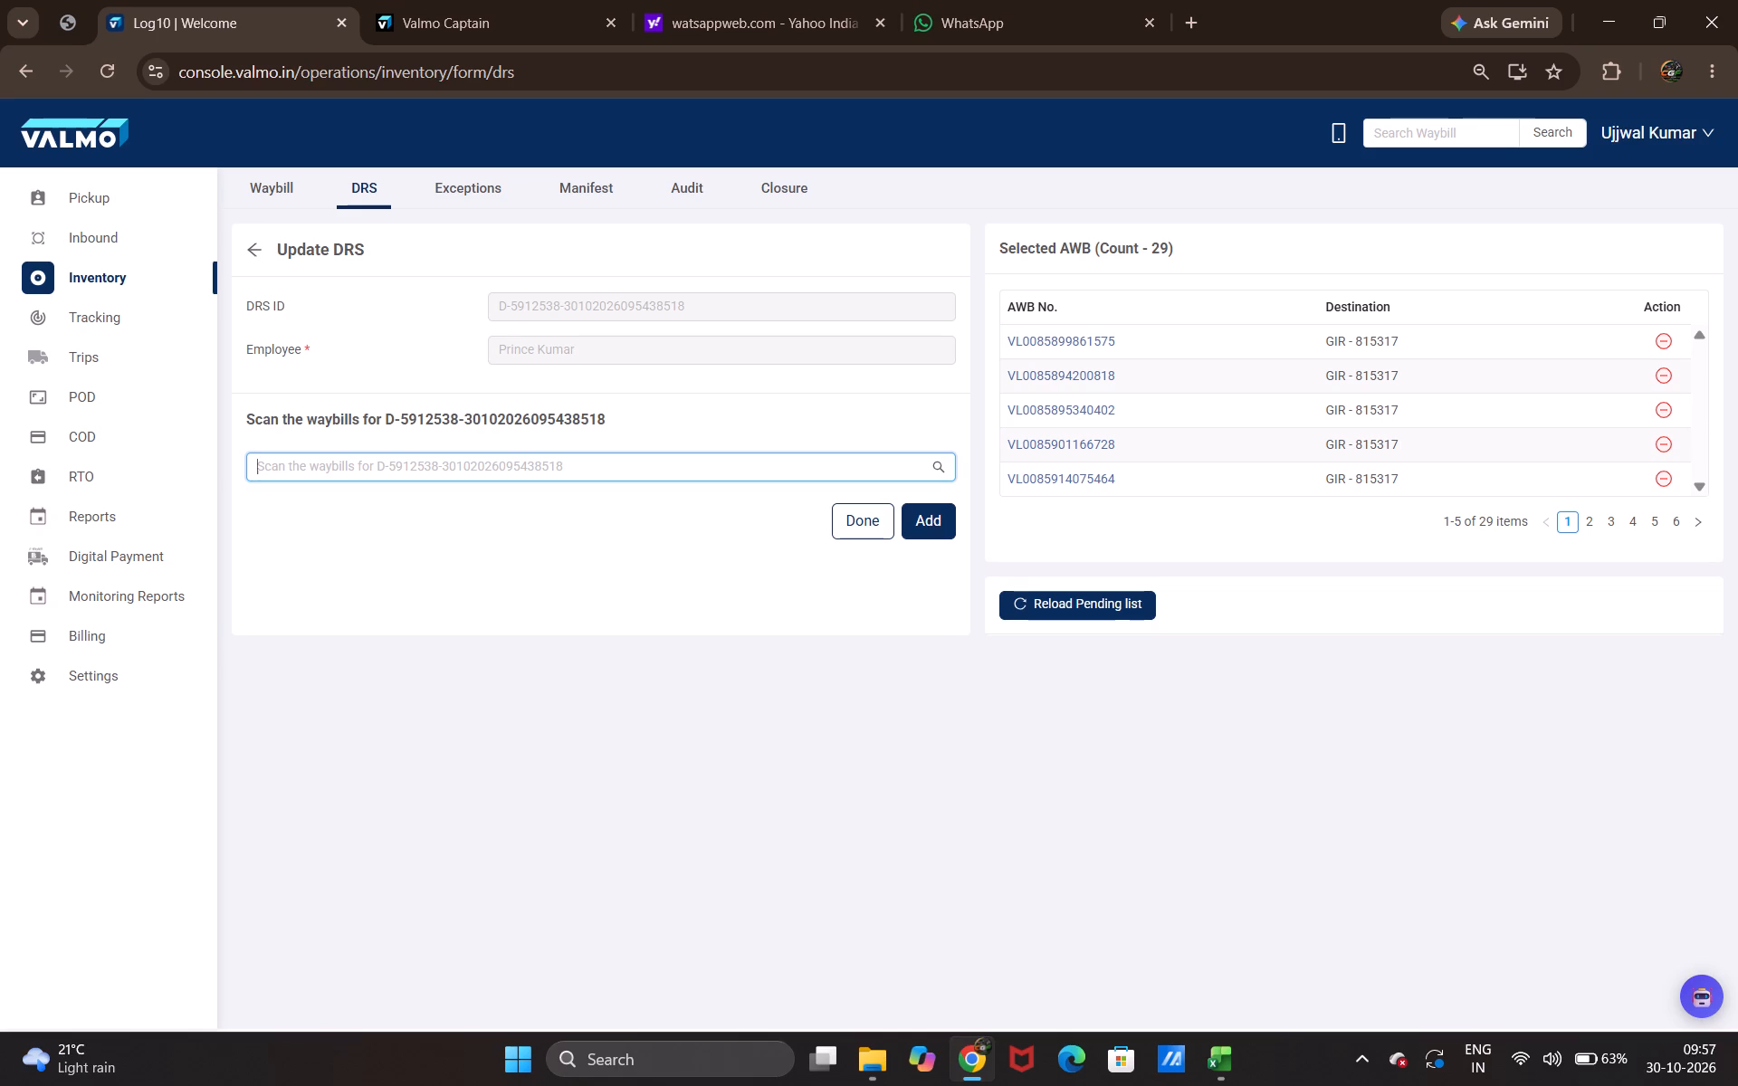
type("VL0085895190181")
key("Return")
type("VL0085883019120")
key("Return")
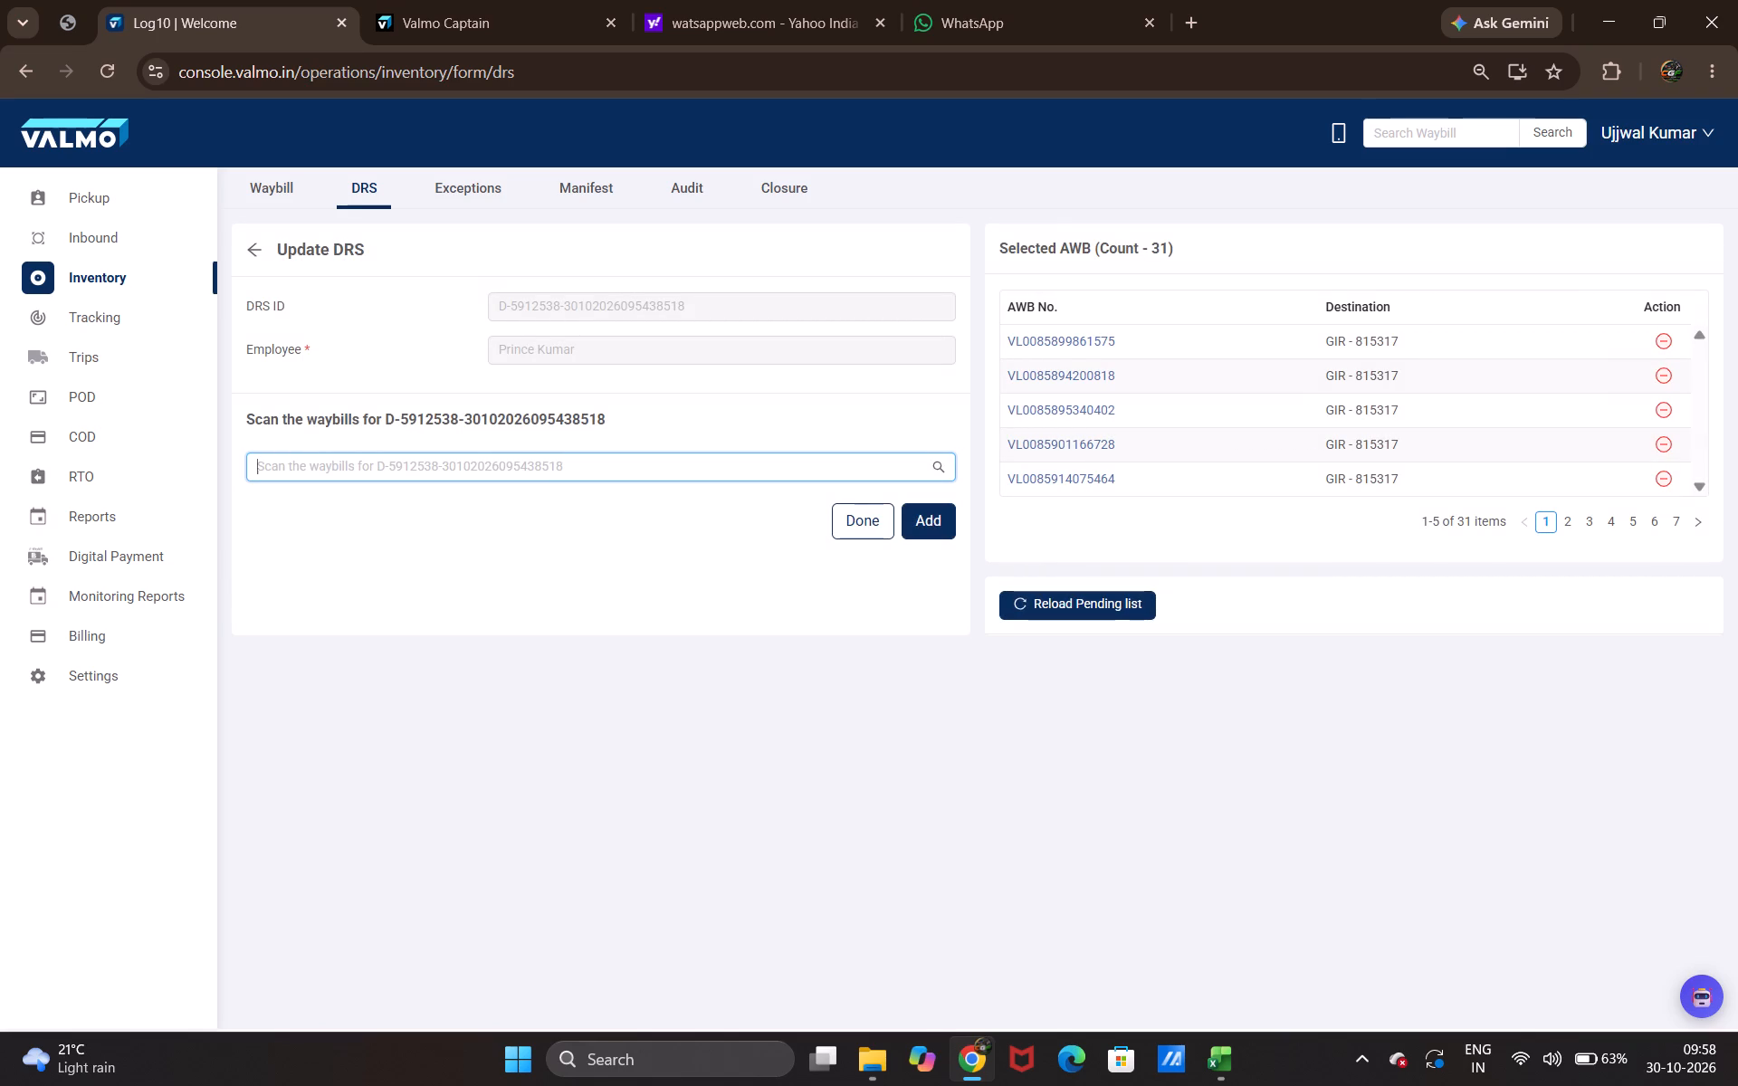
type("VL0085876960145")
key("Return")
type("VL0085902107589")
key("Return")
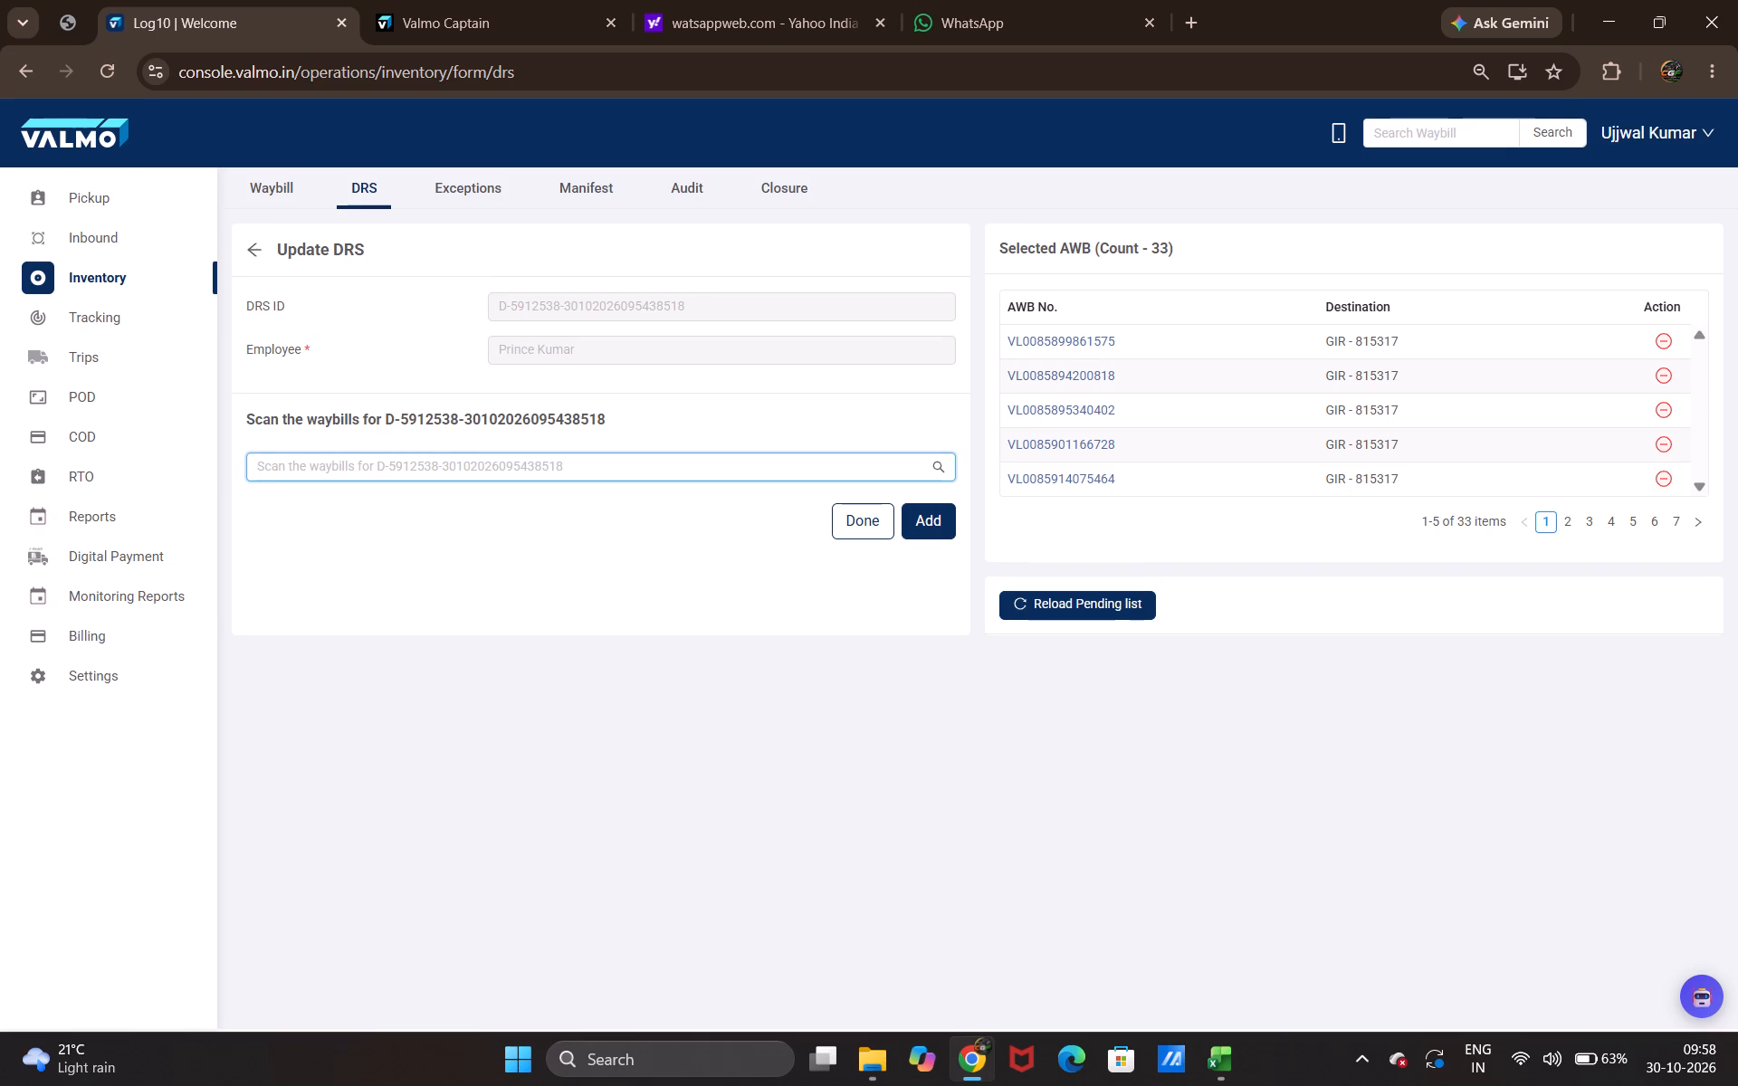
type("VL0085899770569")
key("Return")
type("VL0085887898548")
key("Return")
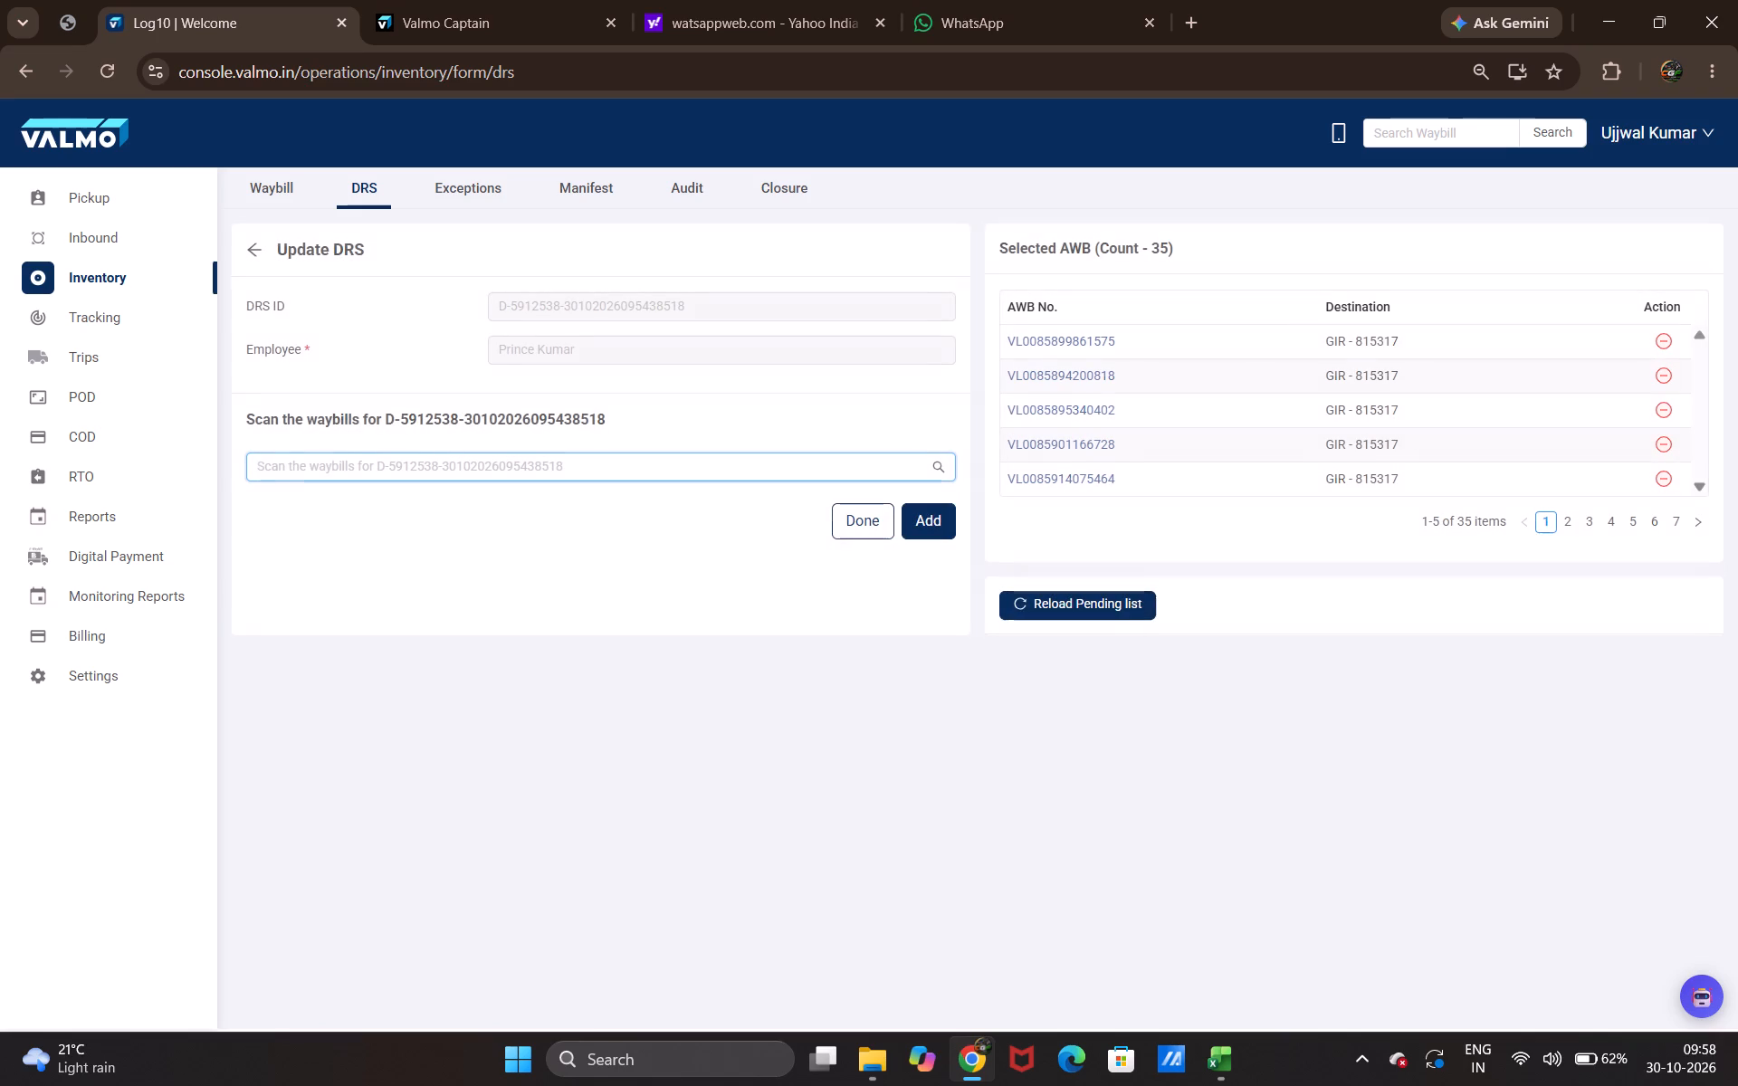
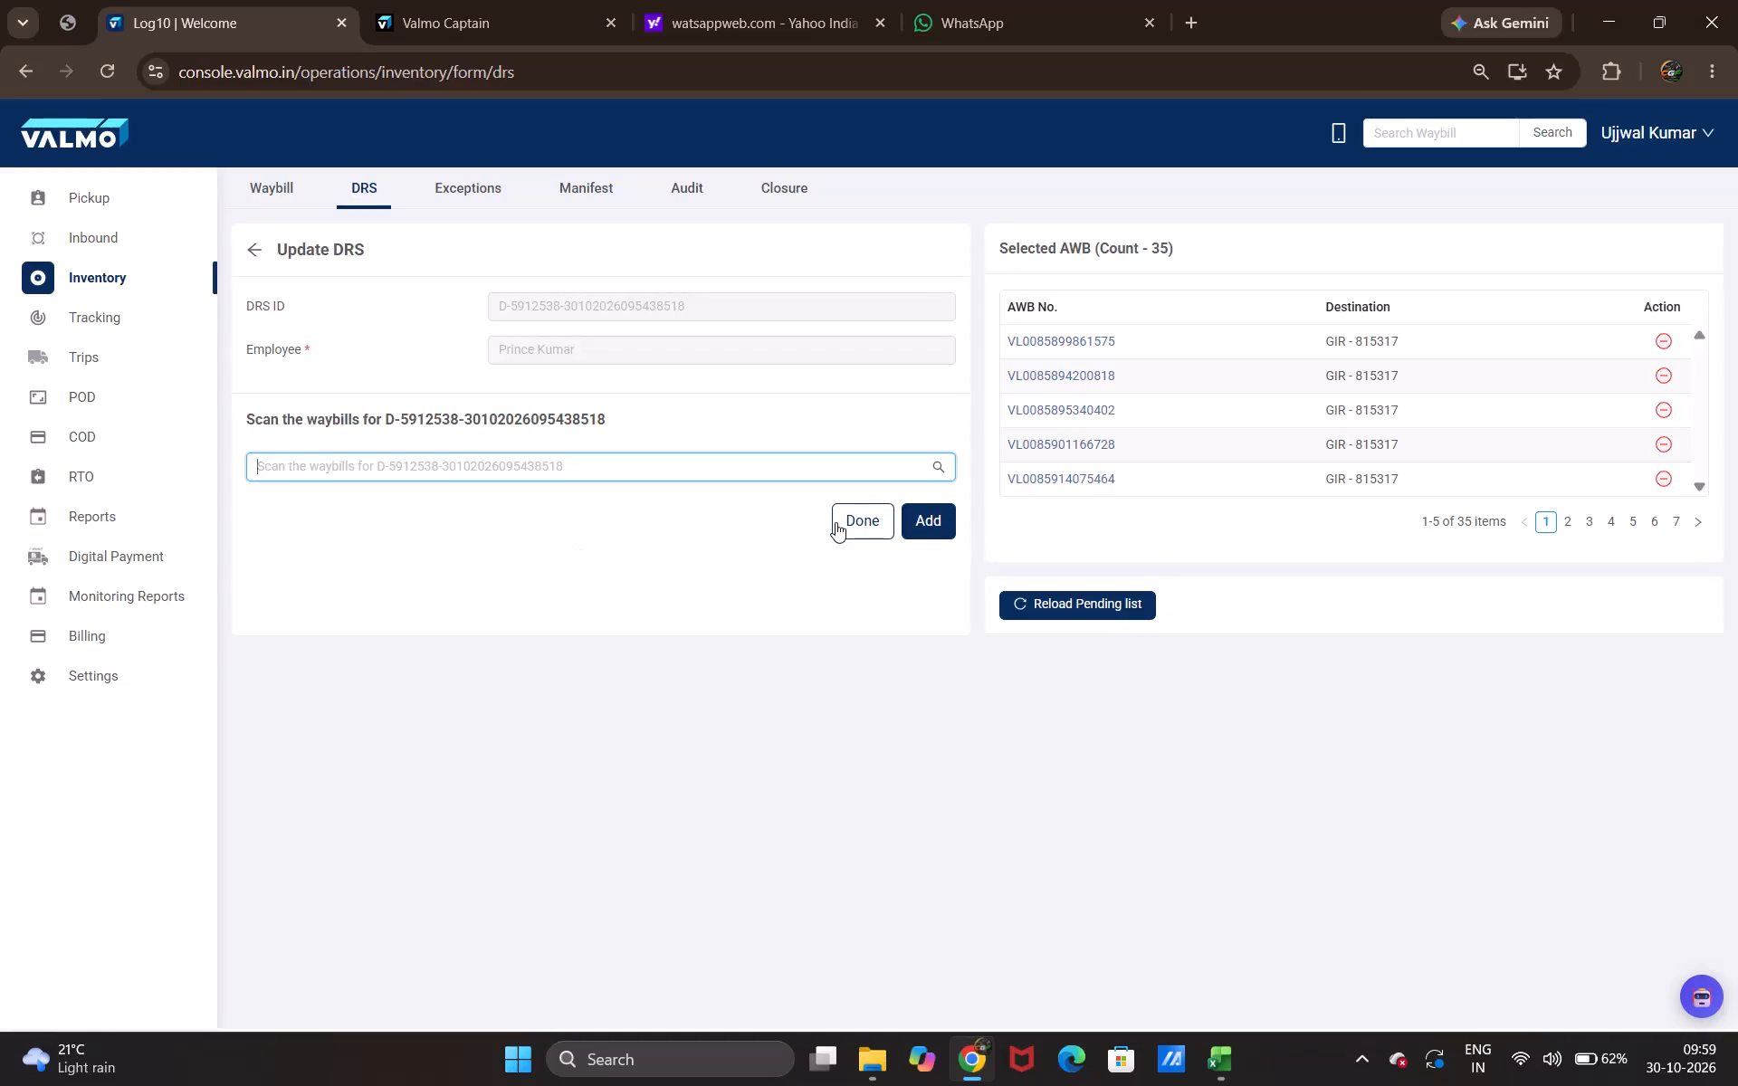
Finish the DRS update and skip assigning reverse shipments to it.
left_click(836, 522)
left_click(882, 607)
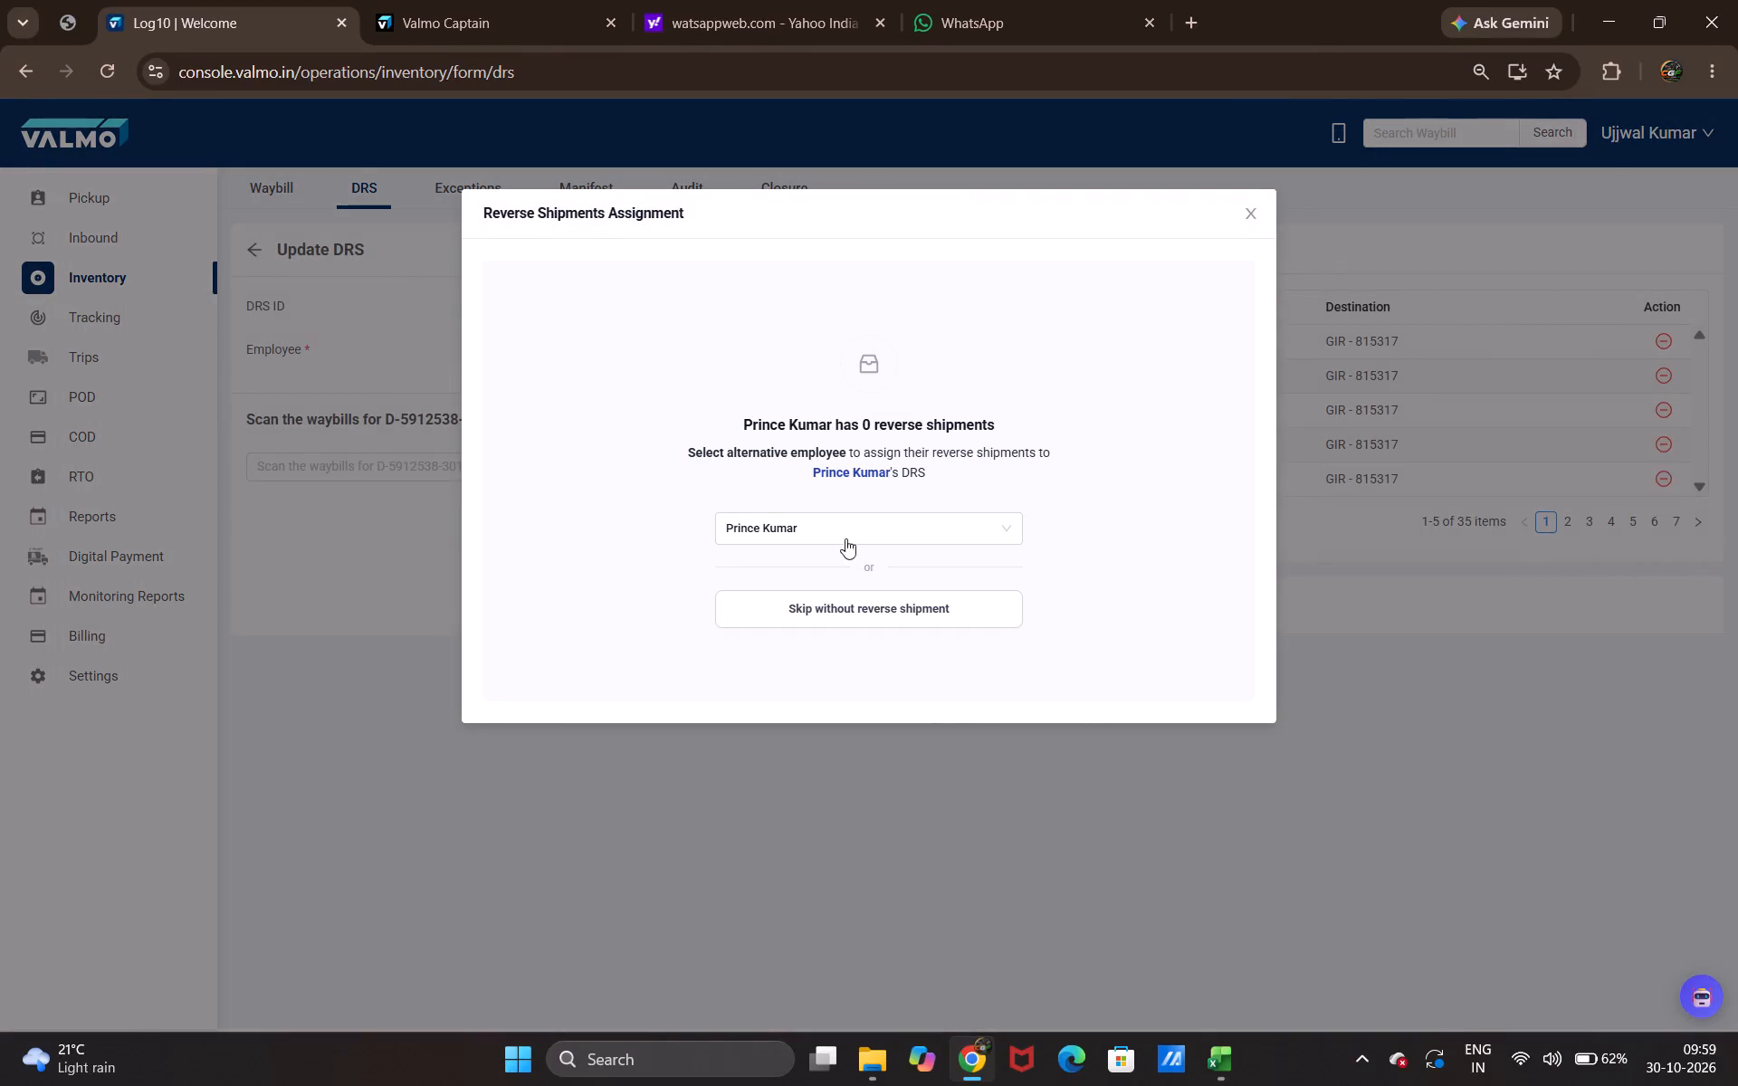
left_click(897, 607)
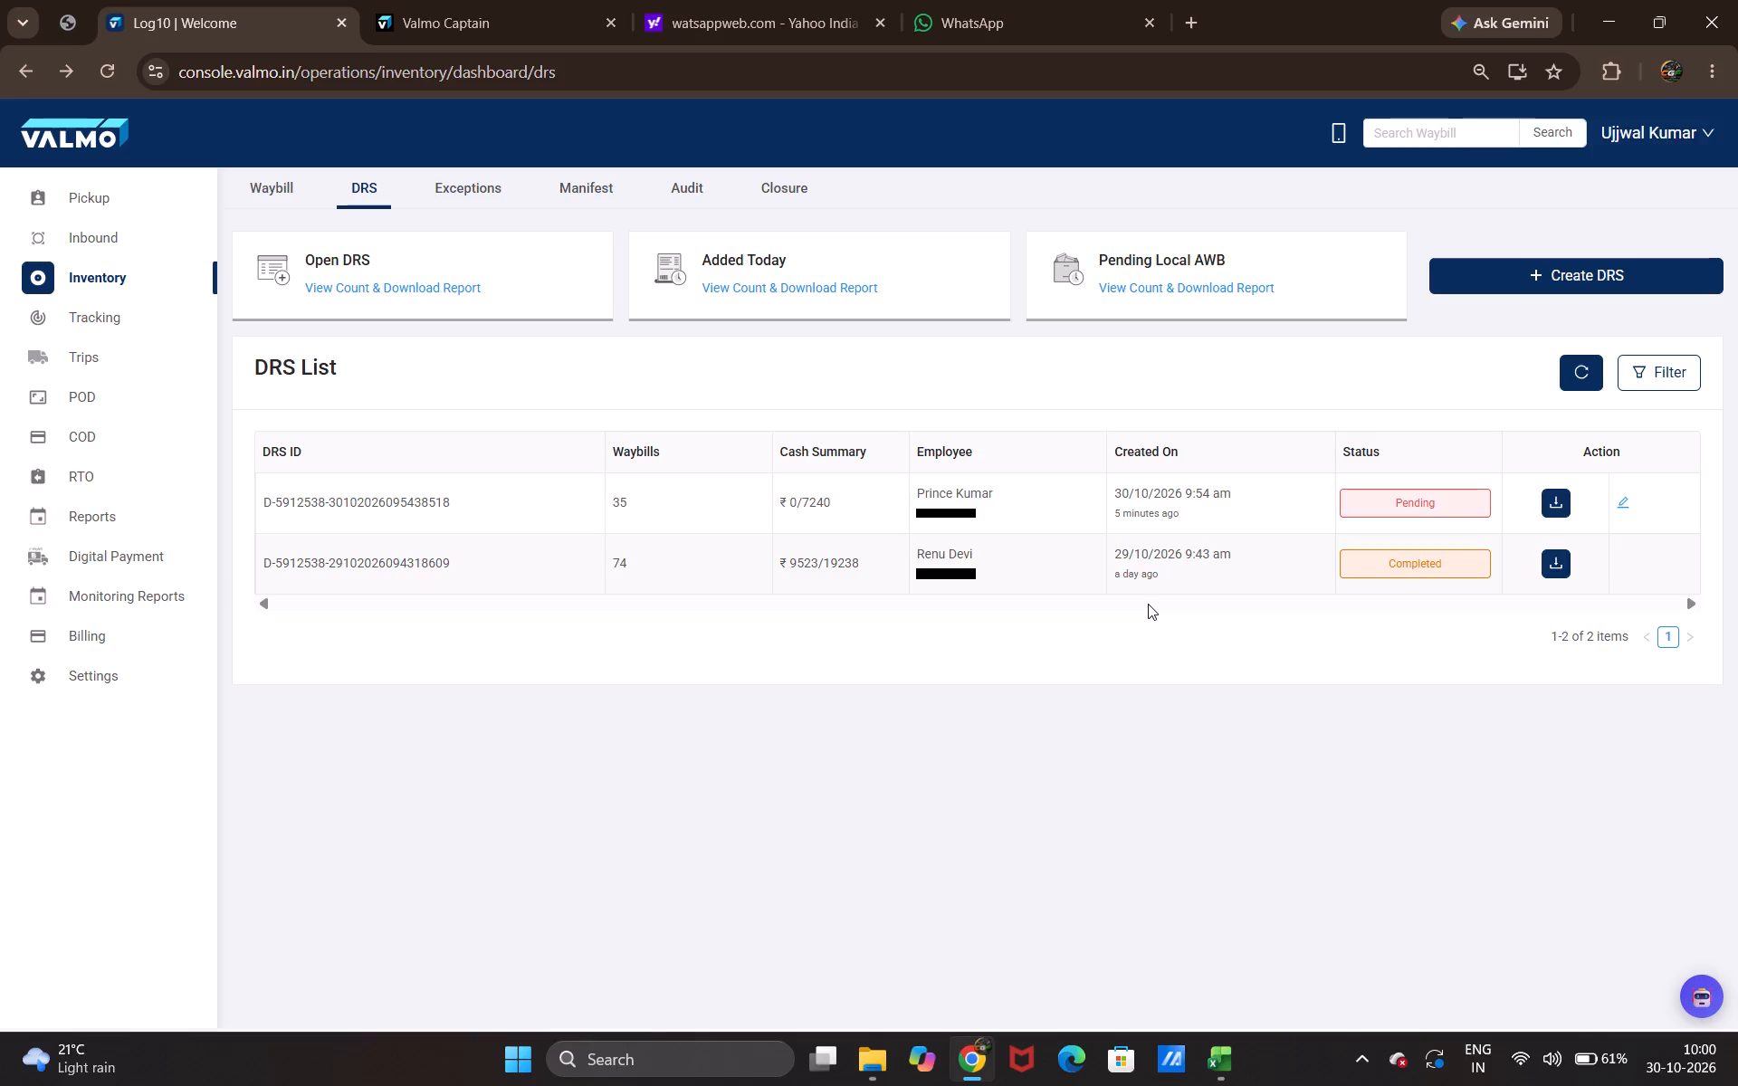
Open the reverse pickup list and examine the shipments' addresses, assignment status and recommended field executives.
left_click(97, 200)
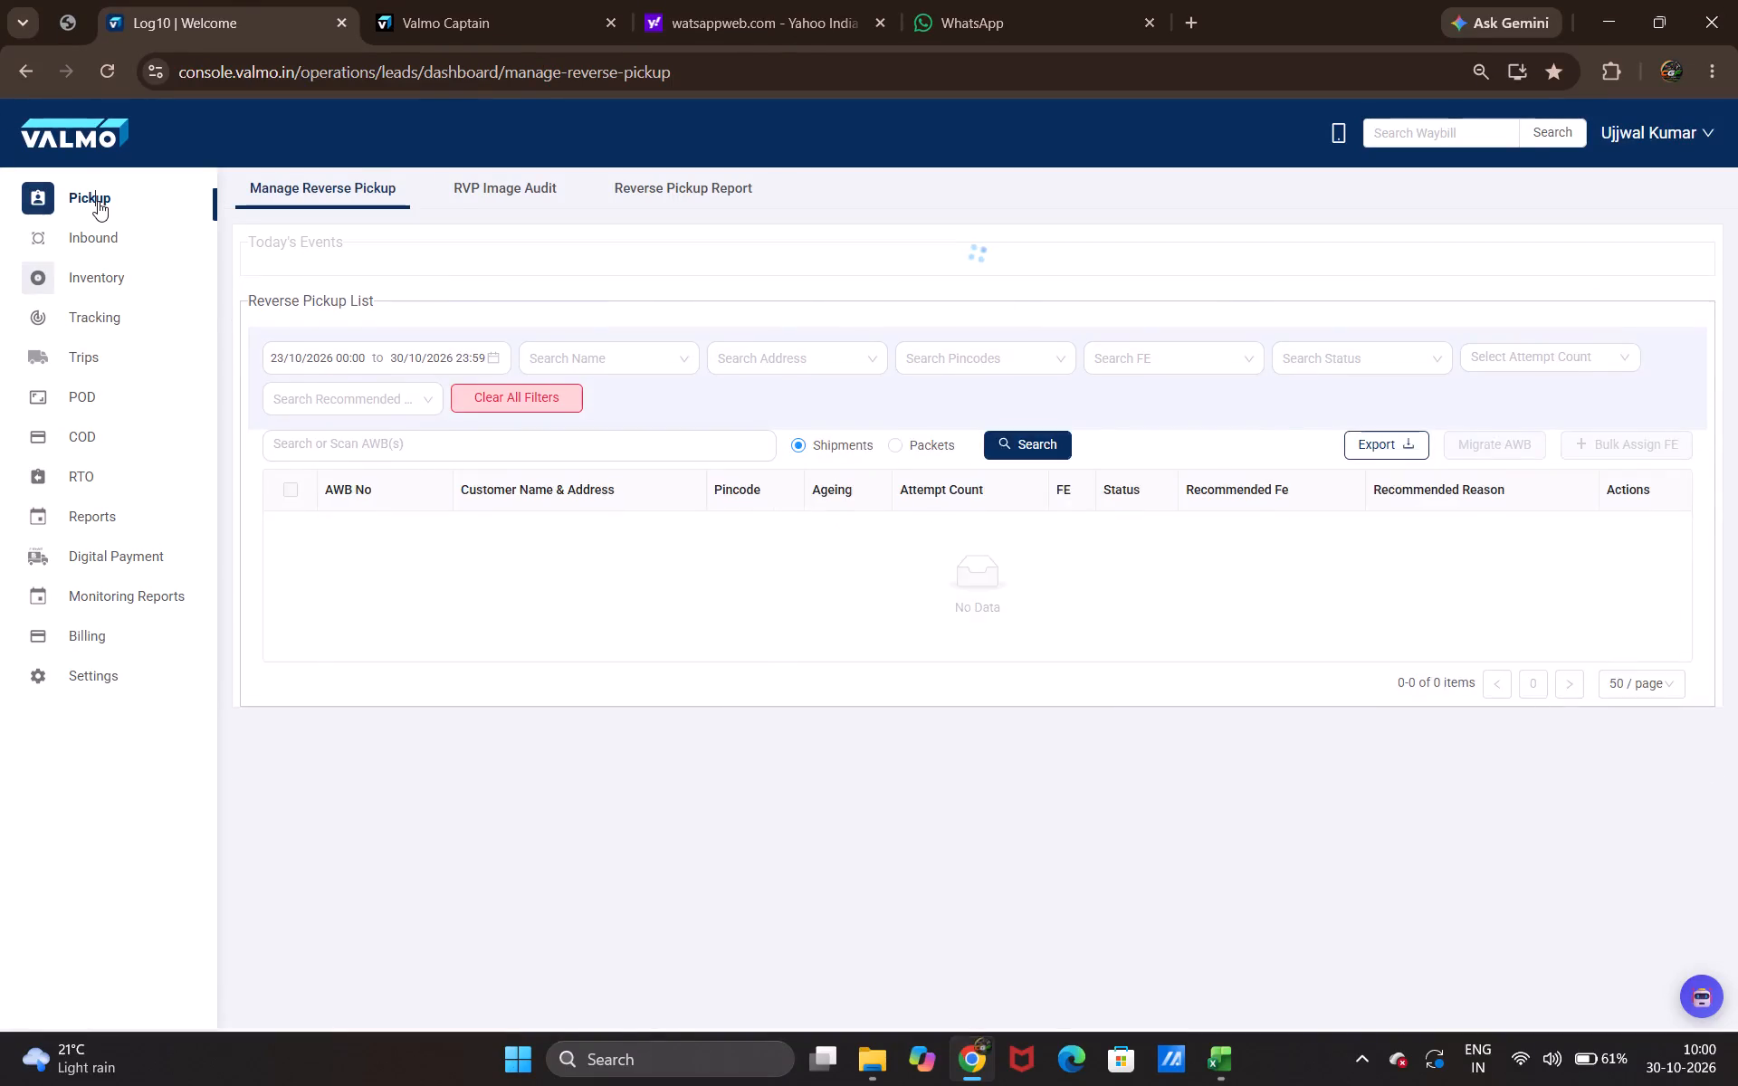
scroll(683, 451, "down", 6)
scroll(685, 452, "up", 3)
scroll(685, 452, "down", 7)
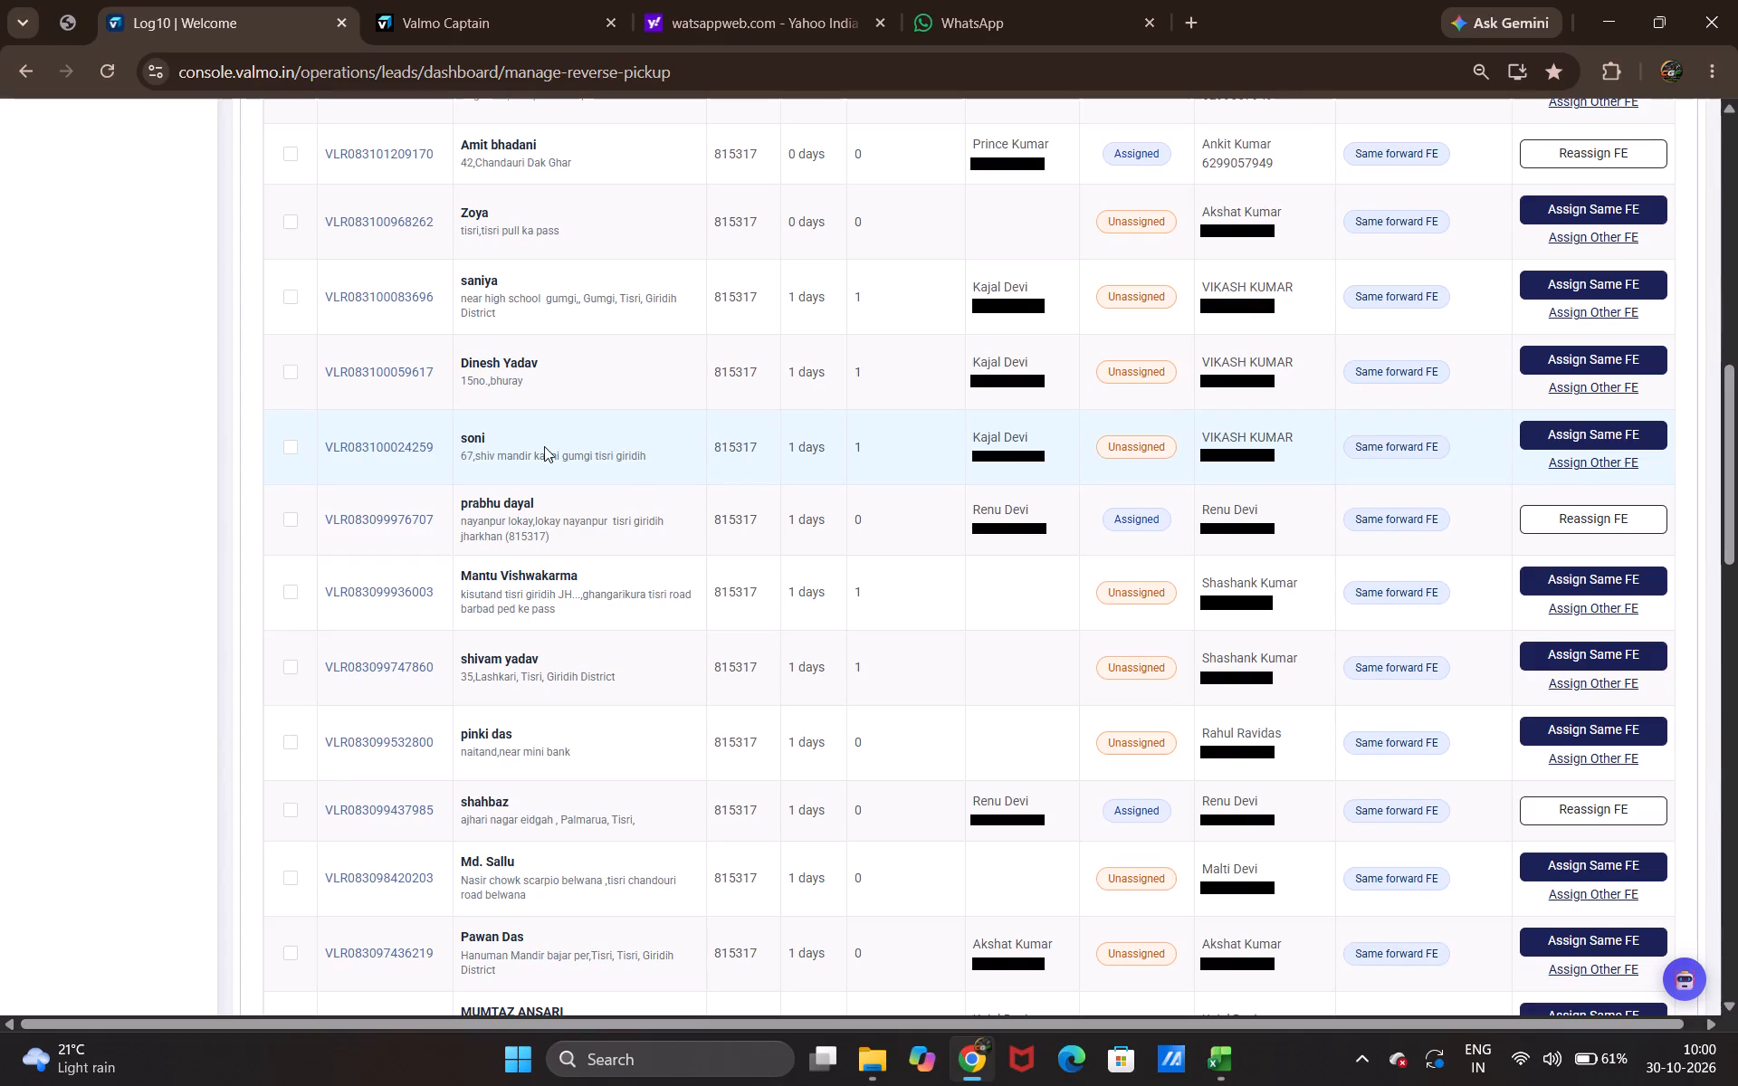
scroll(524, 494, "up", 4)
scroll(517, 493, "down", 5)
scroll(507, 494, "up", 1)
scroll(559, 510, "down", 3)
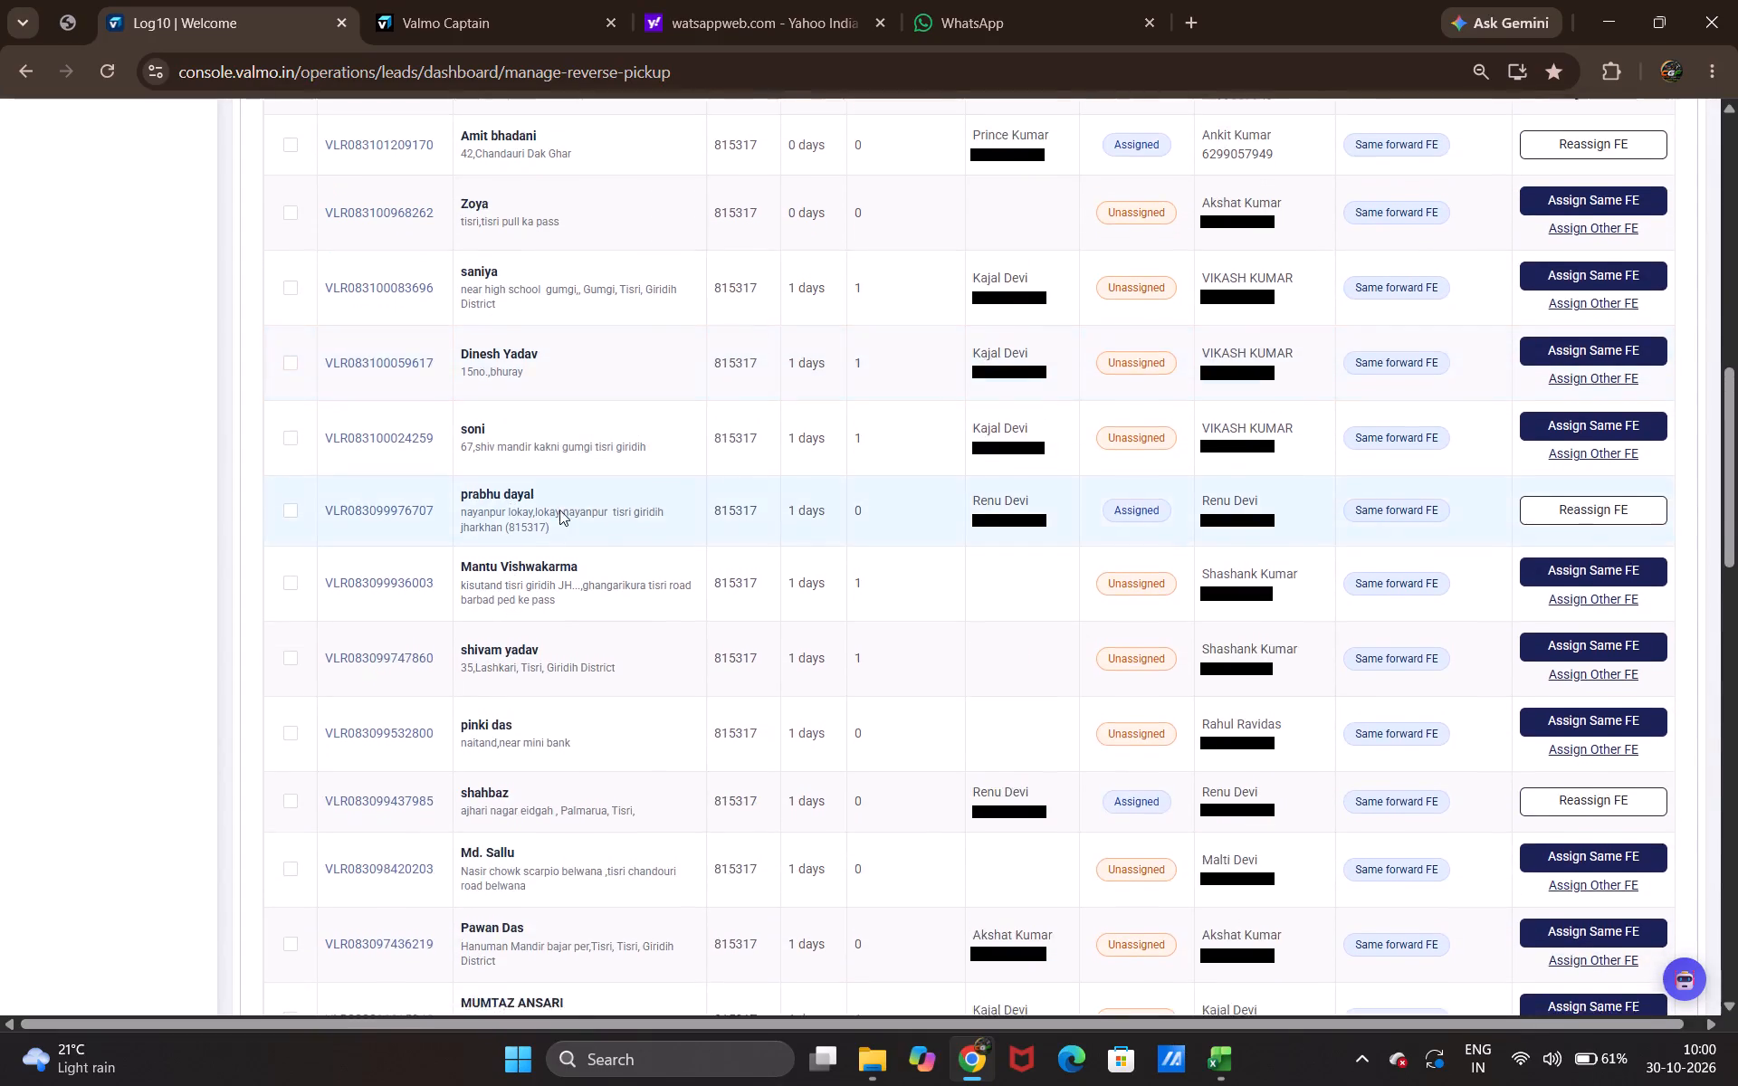
scroll(559, 510, "down", 9)
scroll(1070, 655, "down", 6)
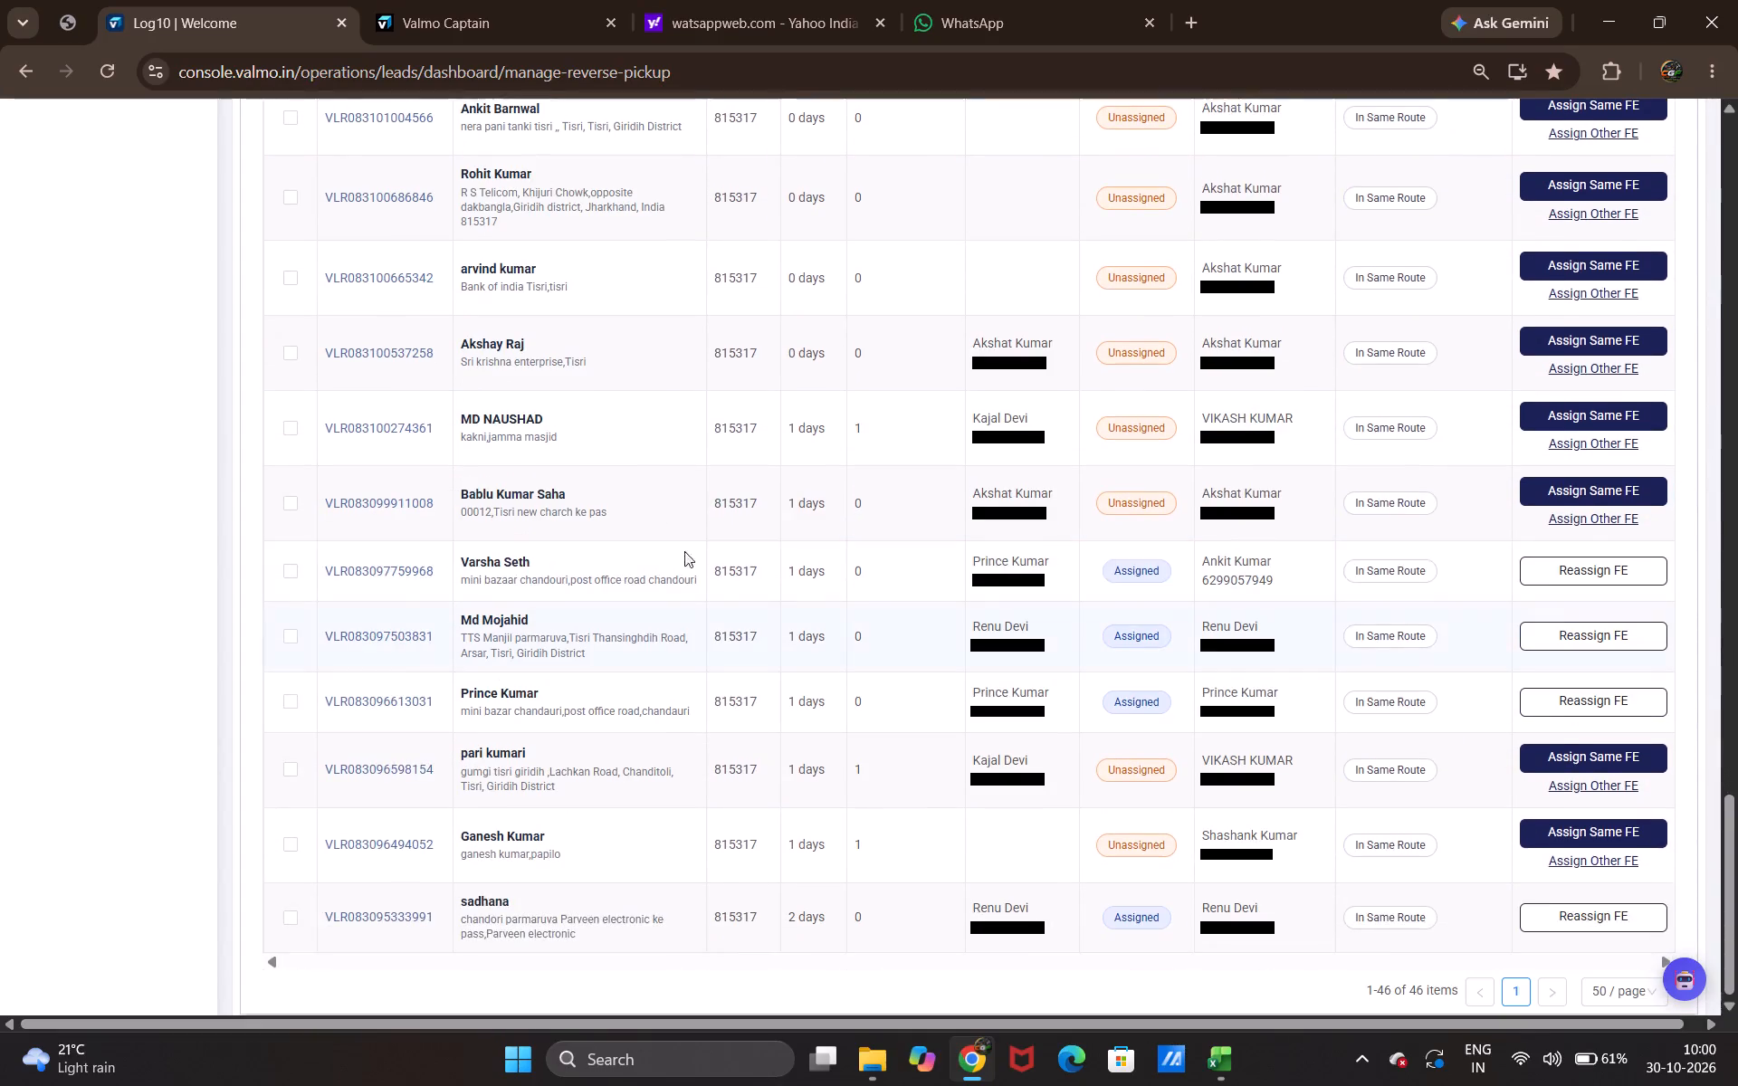
scroll(945, 622, "up", 20)
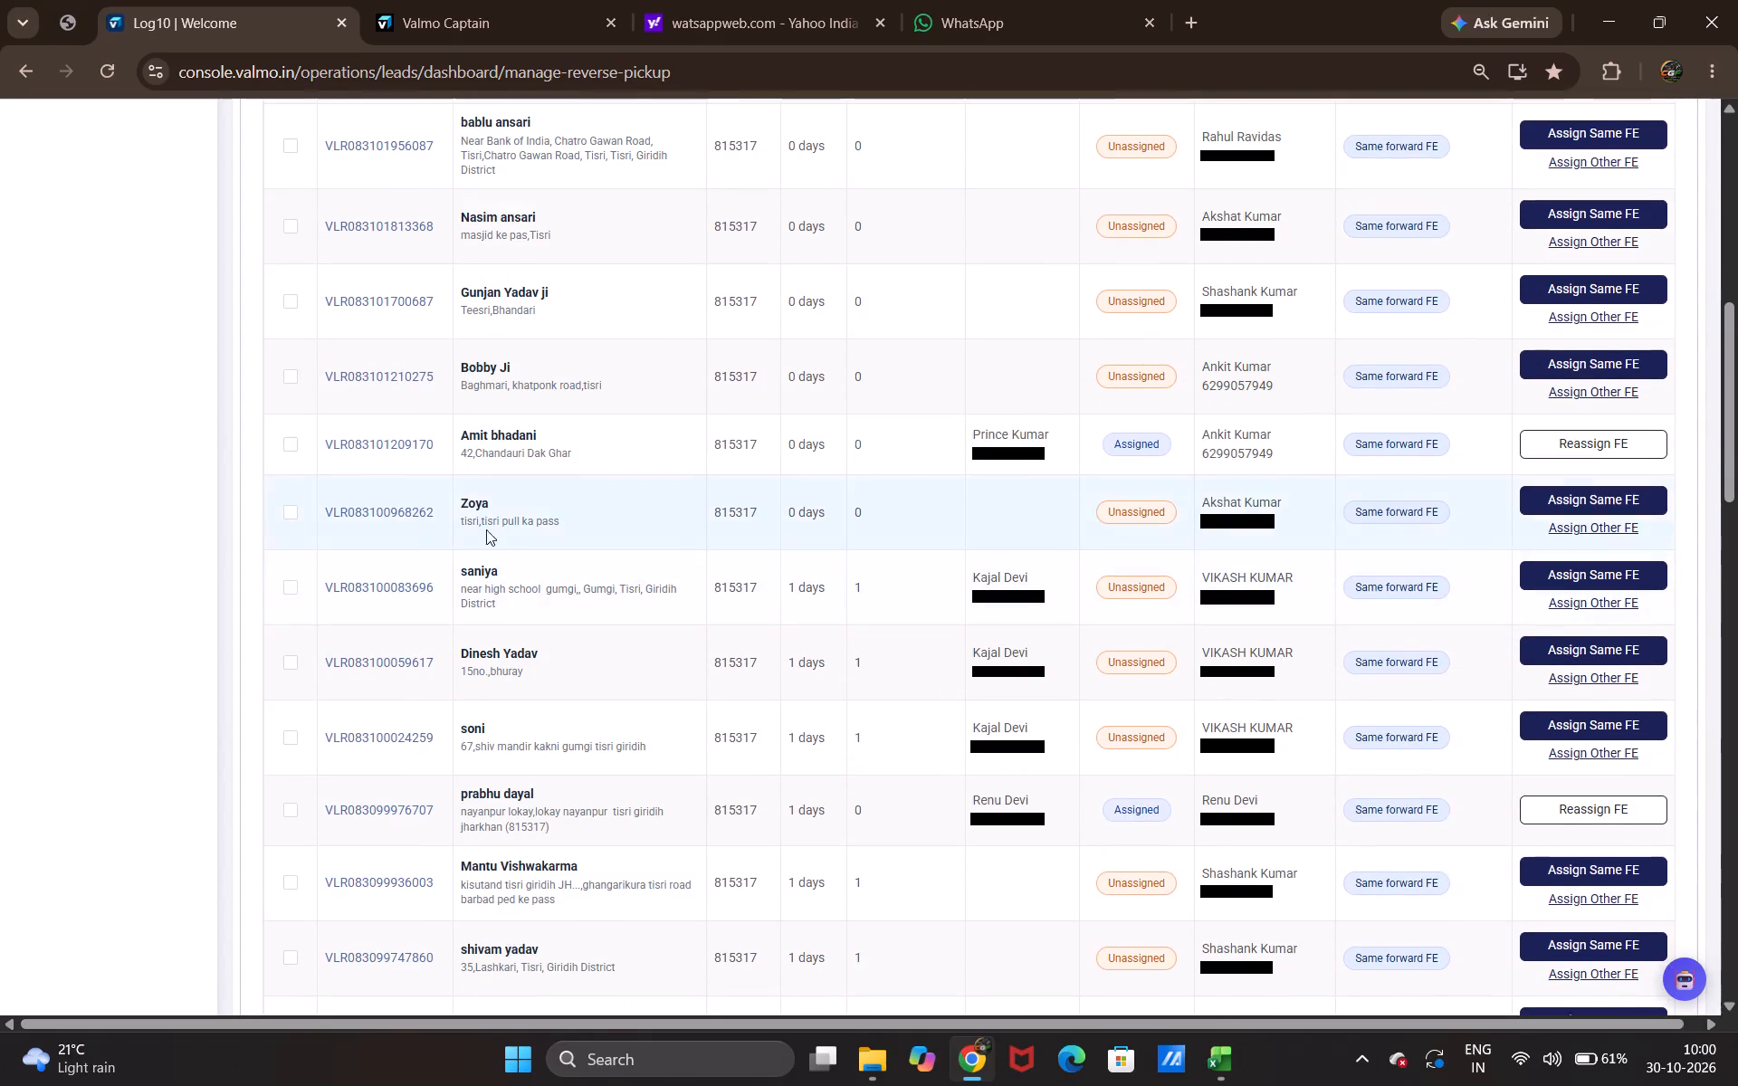
scroll(663, 460, "up", 9)
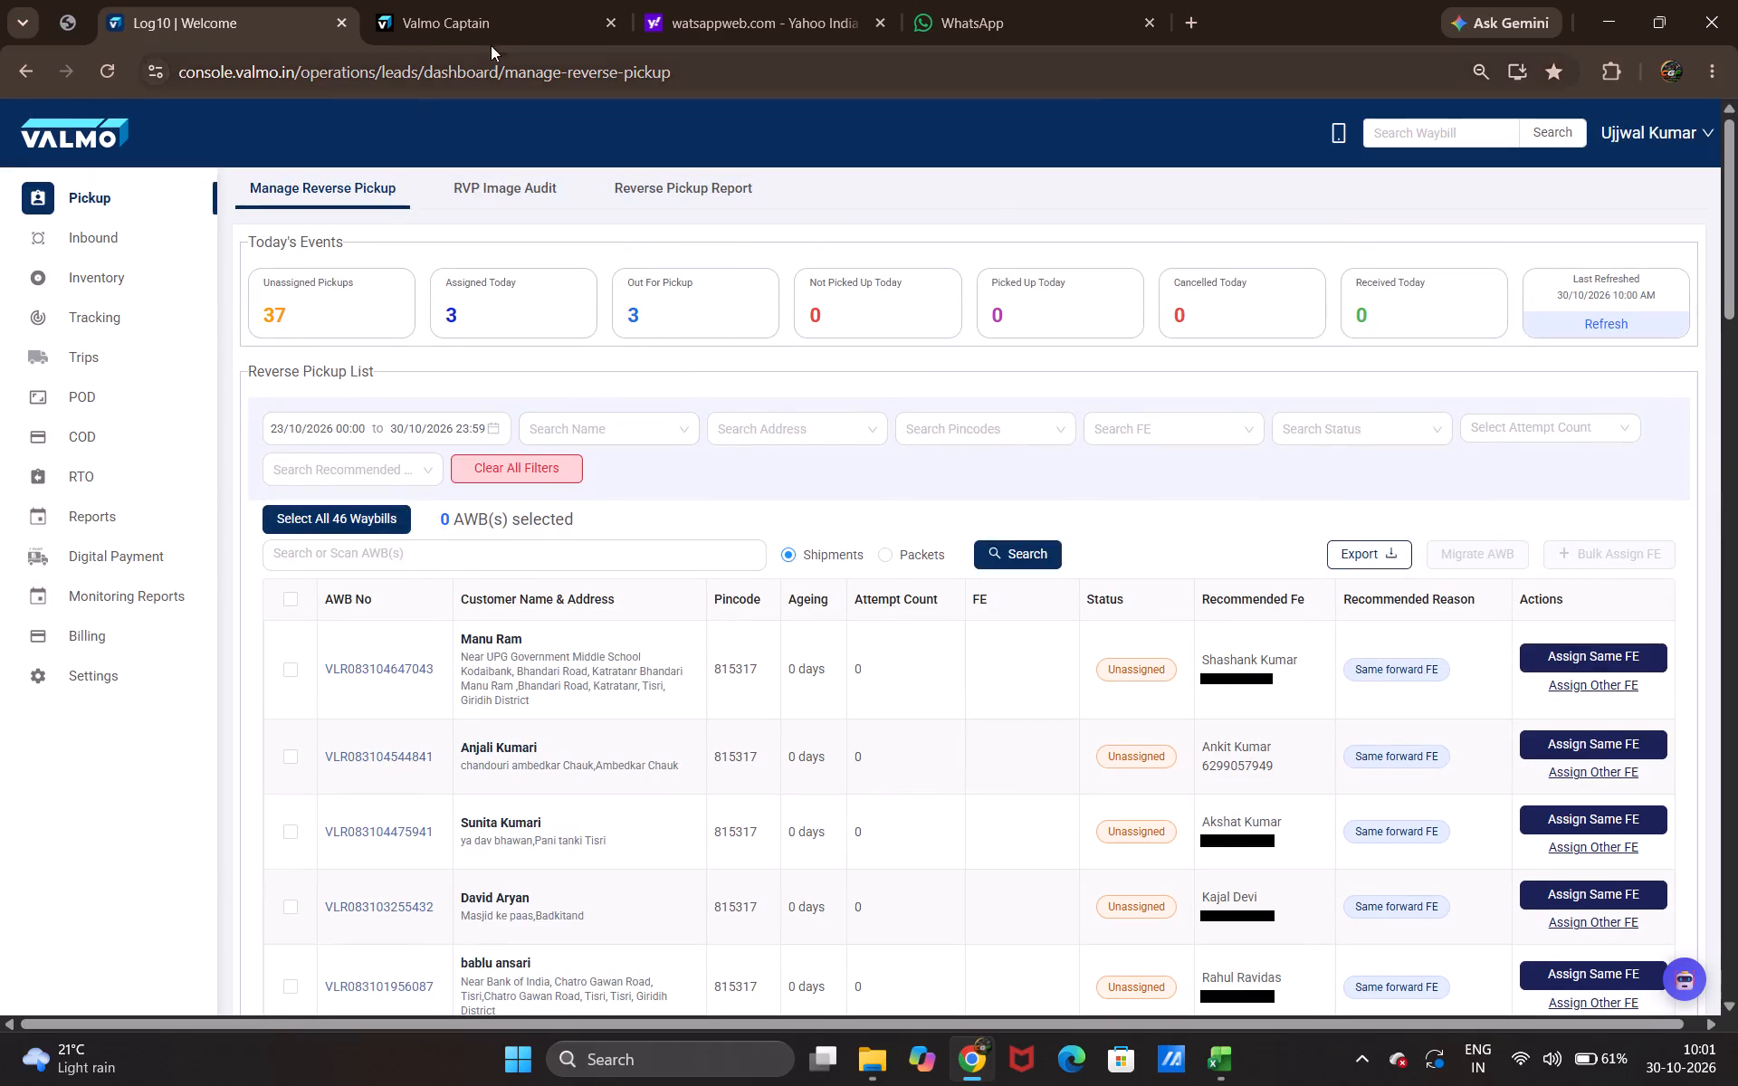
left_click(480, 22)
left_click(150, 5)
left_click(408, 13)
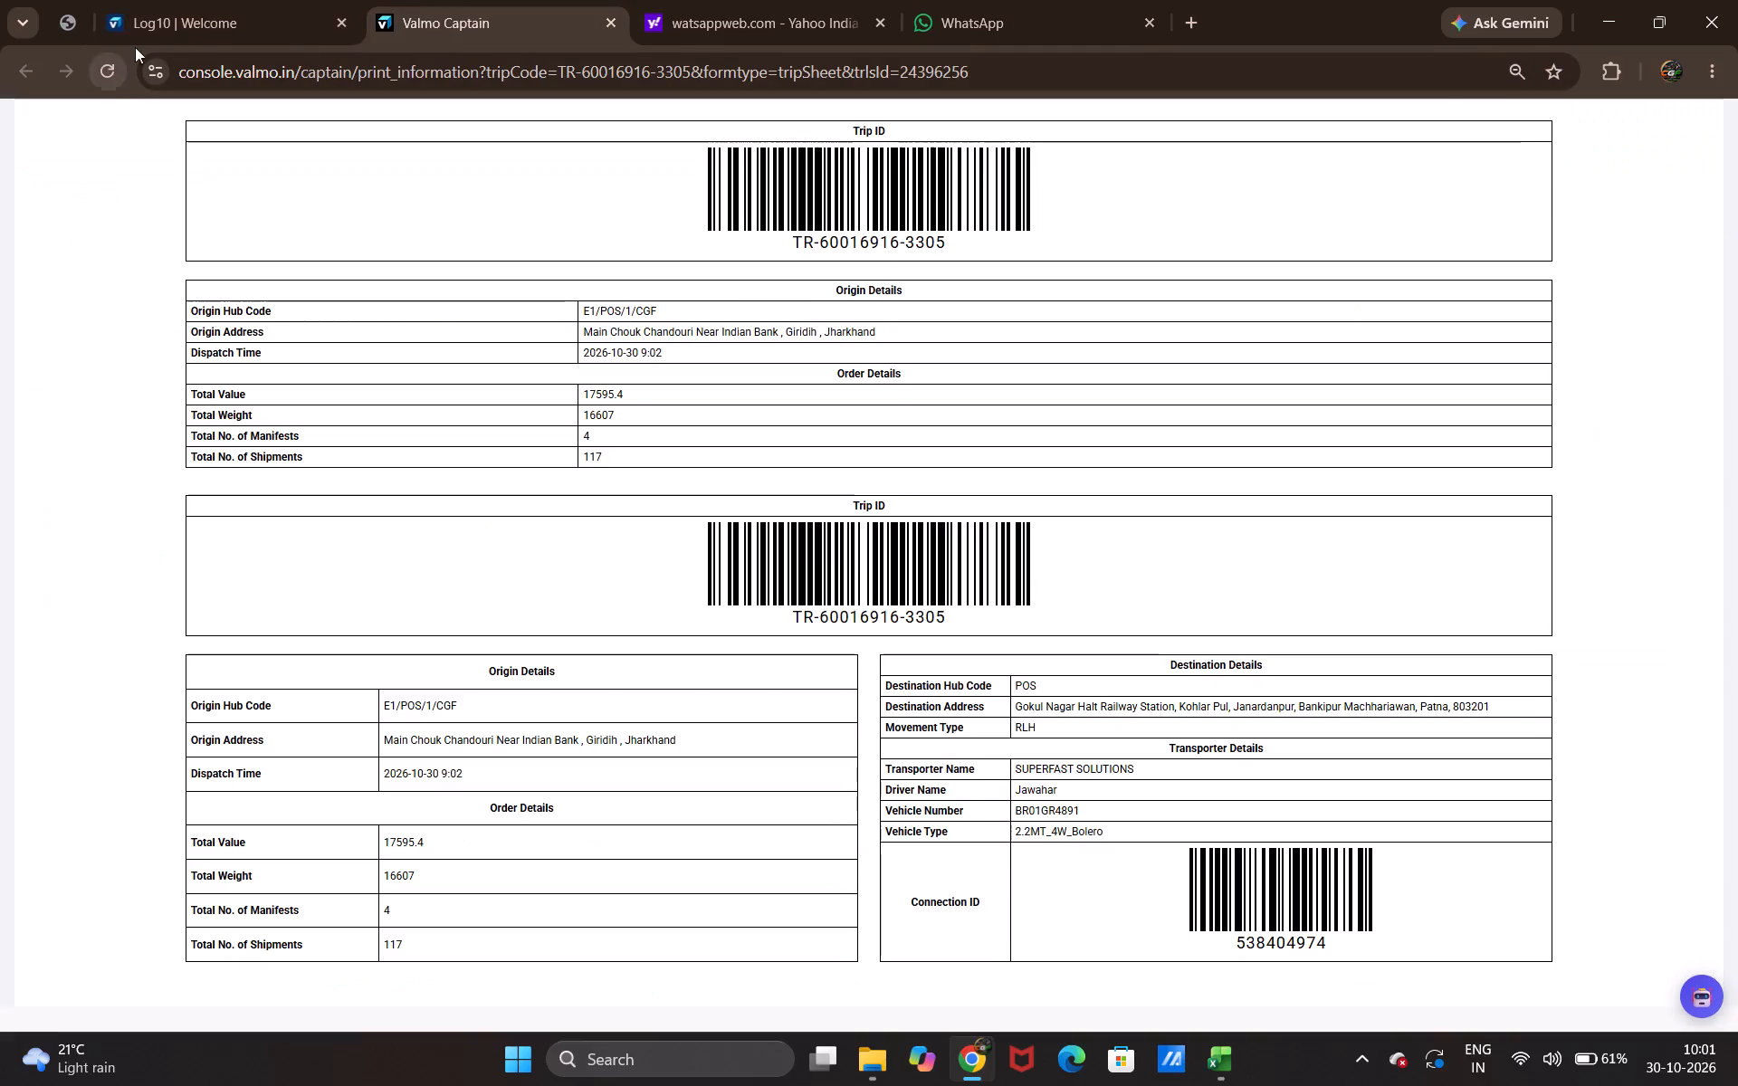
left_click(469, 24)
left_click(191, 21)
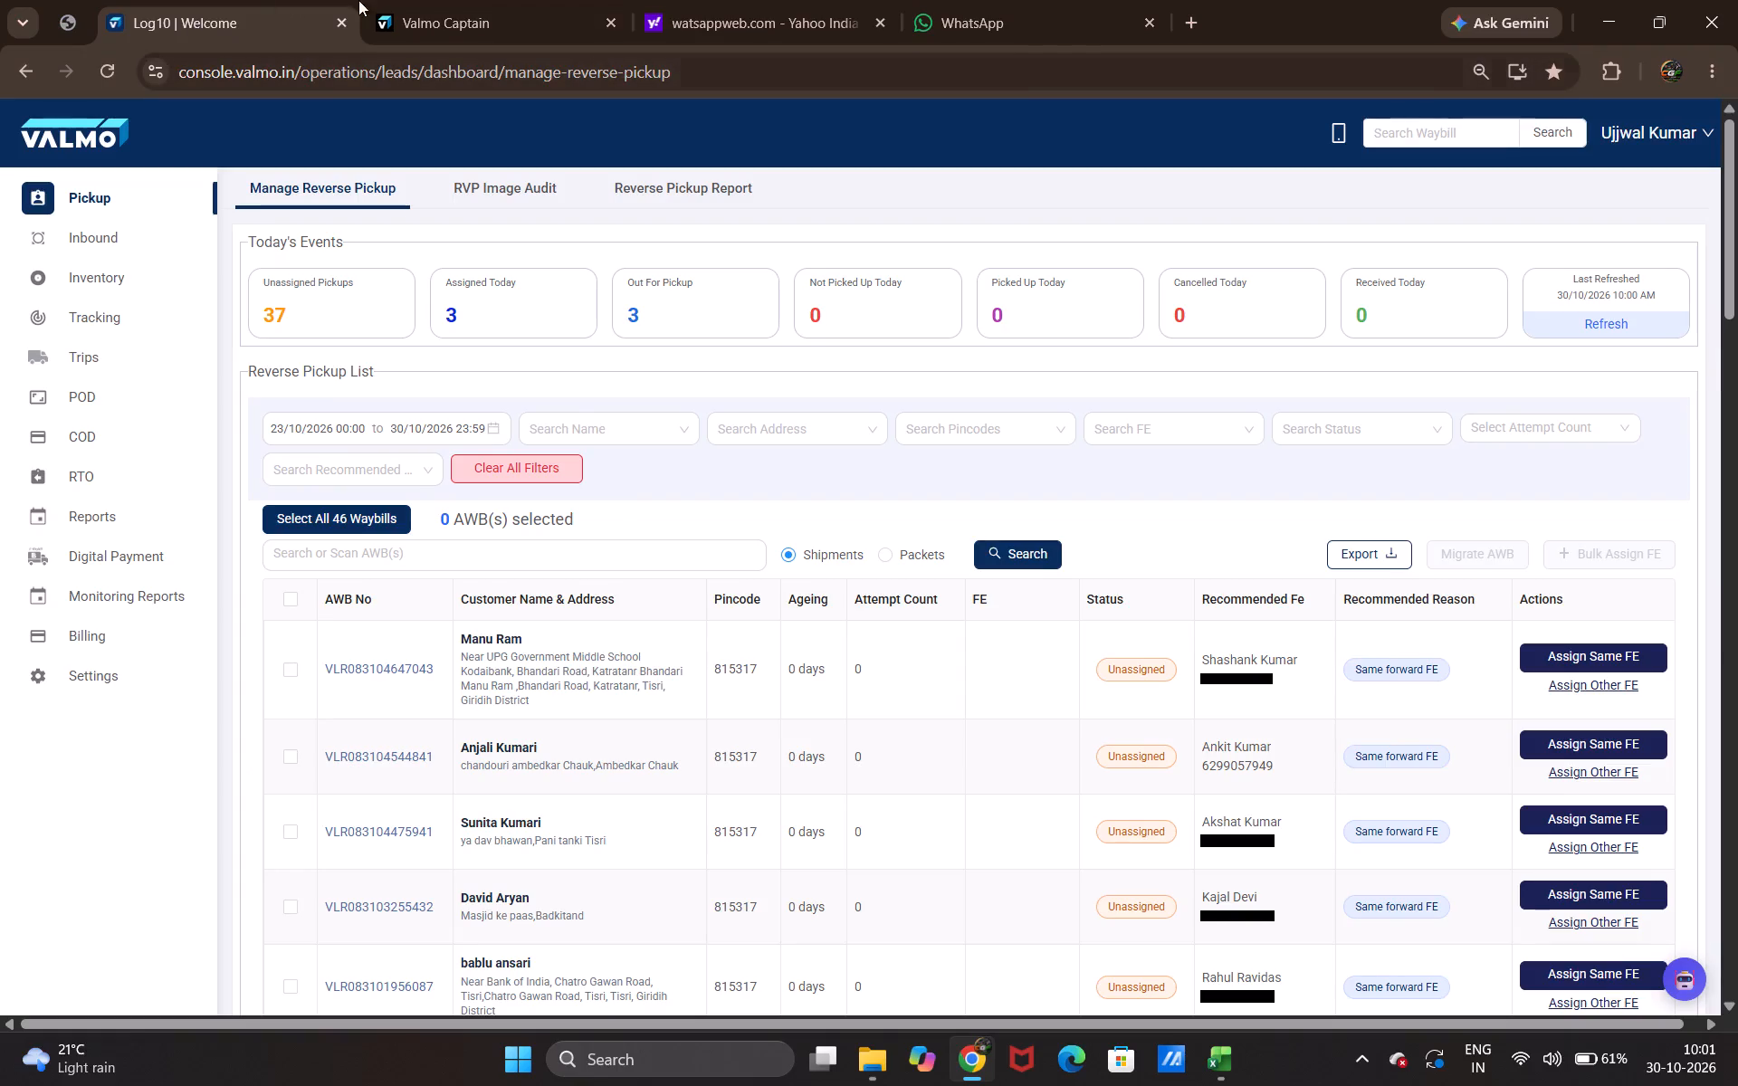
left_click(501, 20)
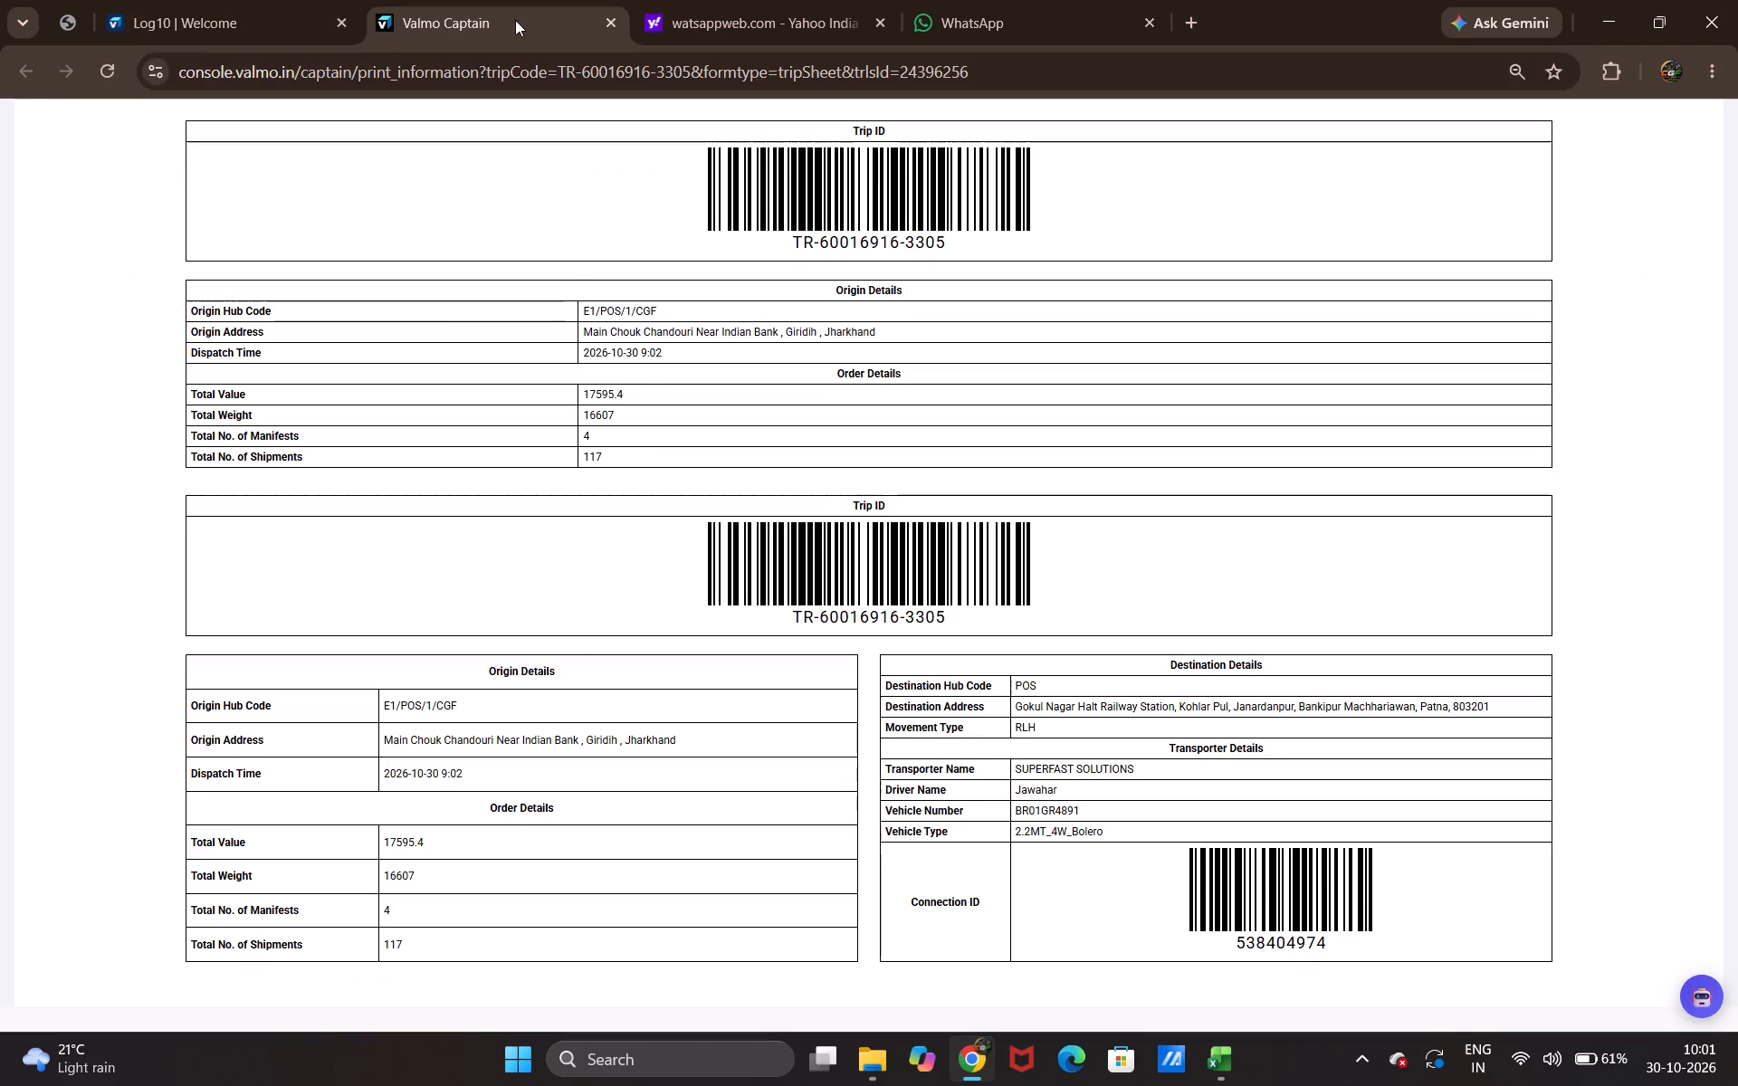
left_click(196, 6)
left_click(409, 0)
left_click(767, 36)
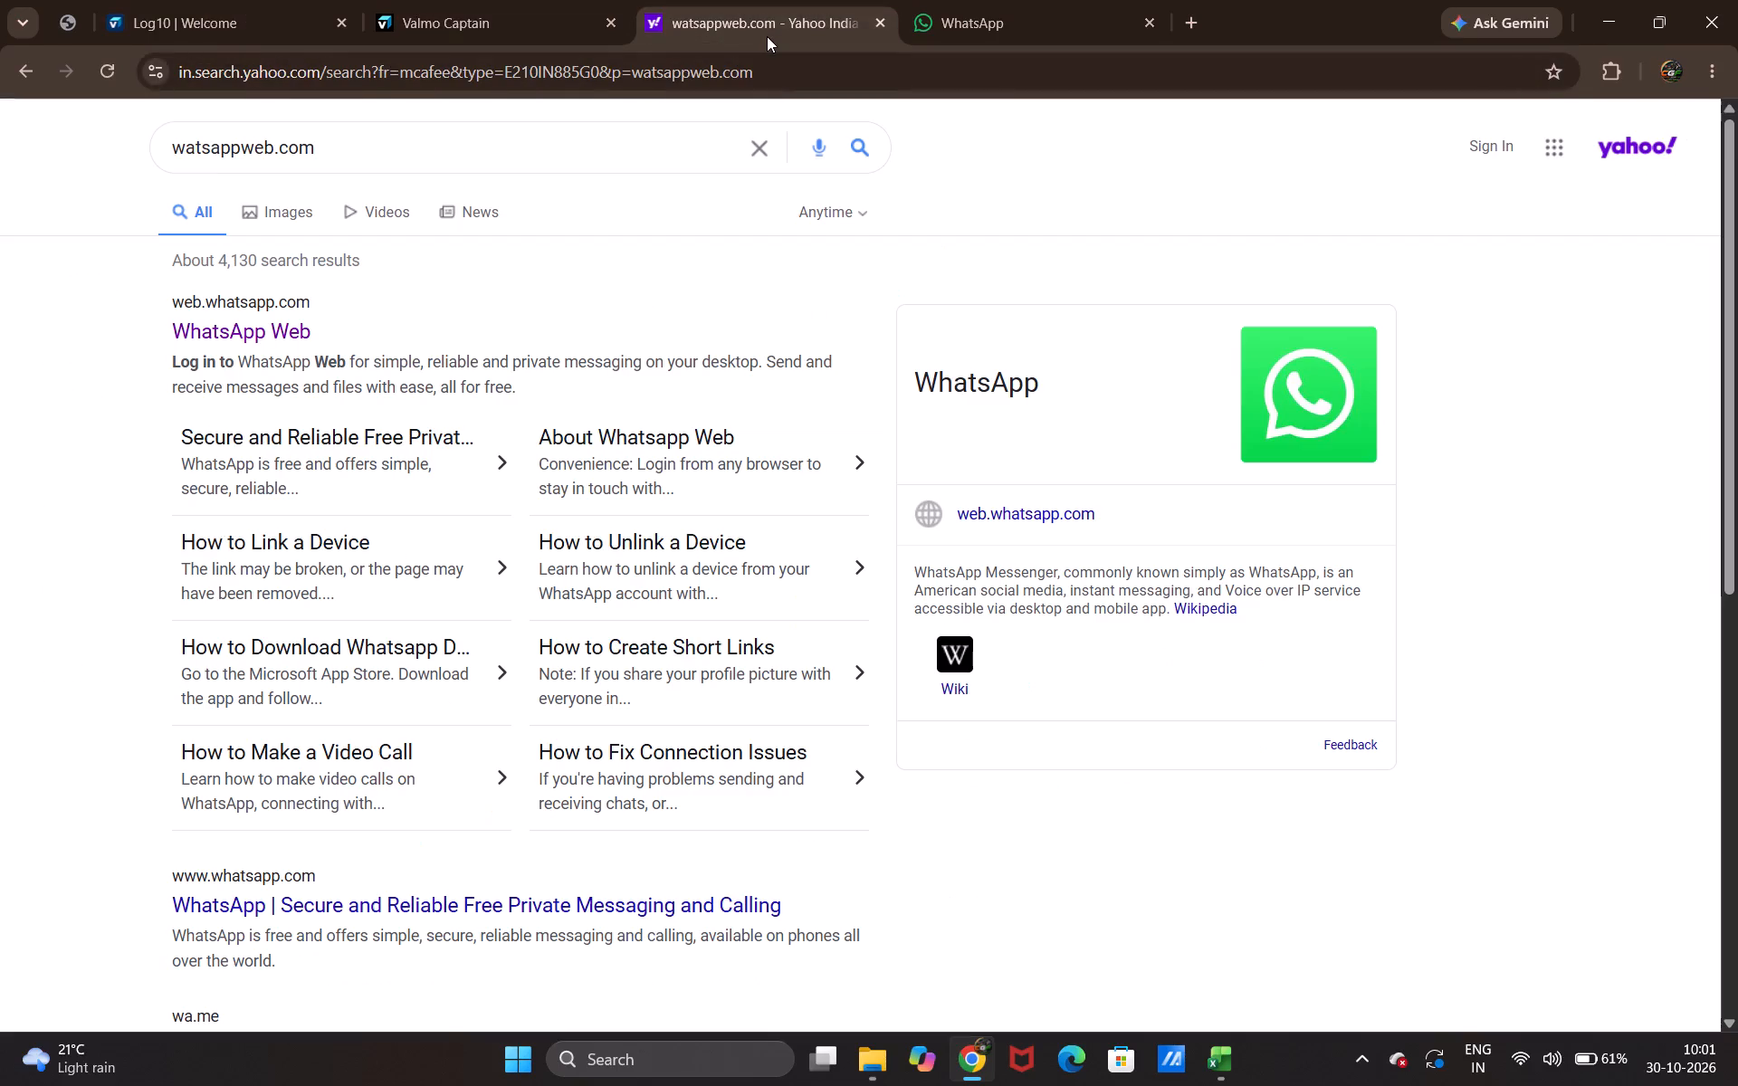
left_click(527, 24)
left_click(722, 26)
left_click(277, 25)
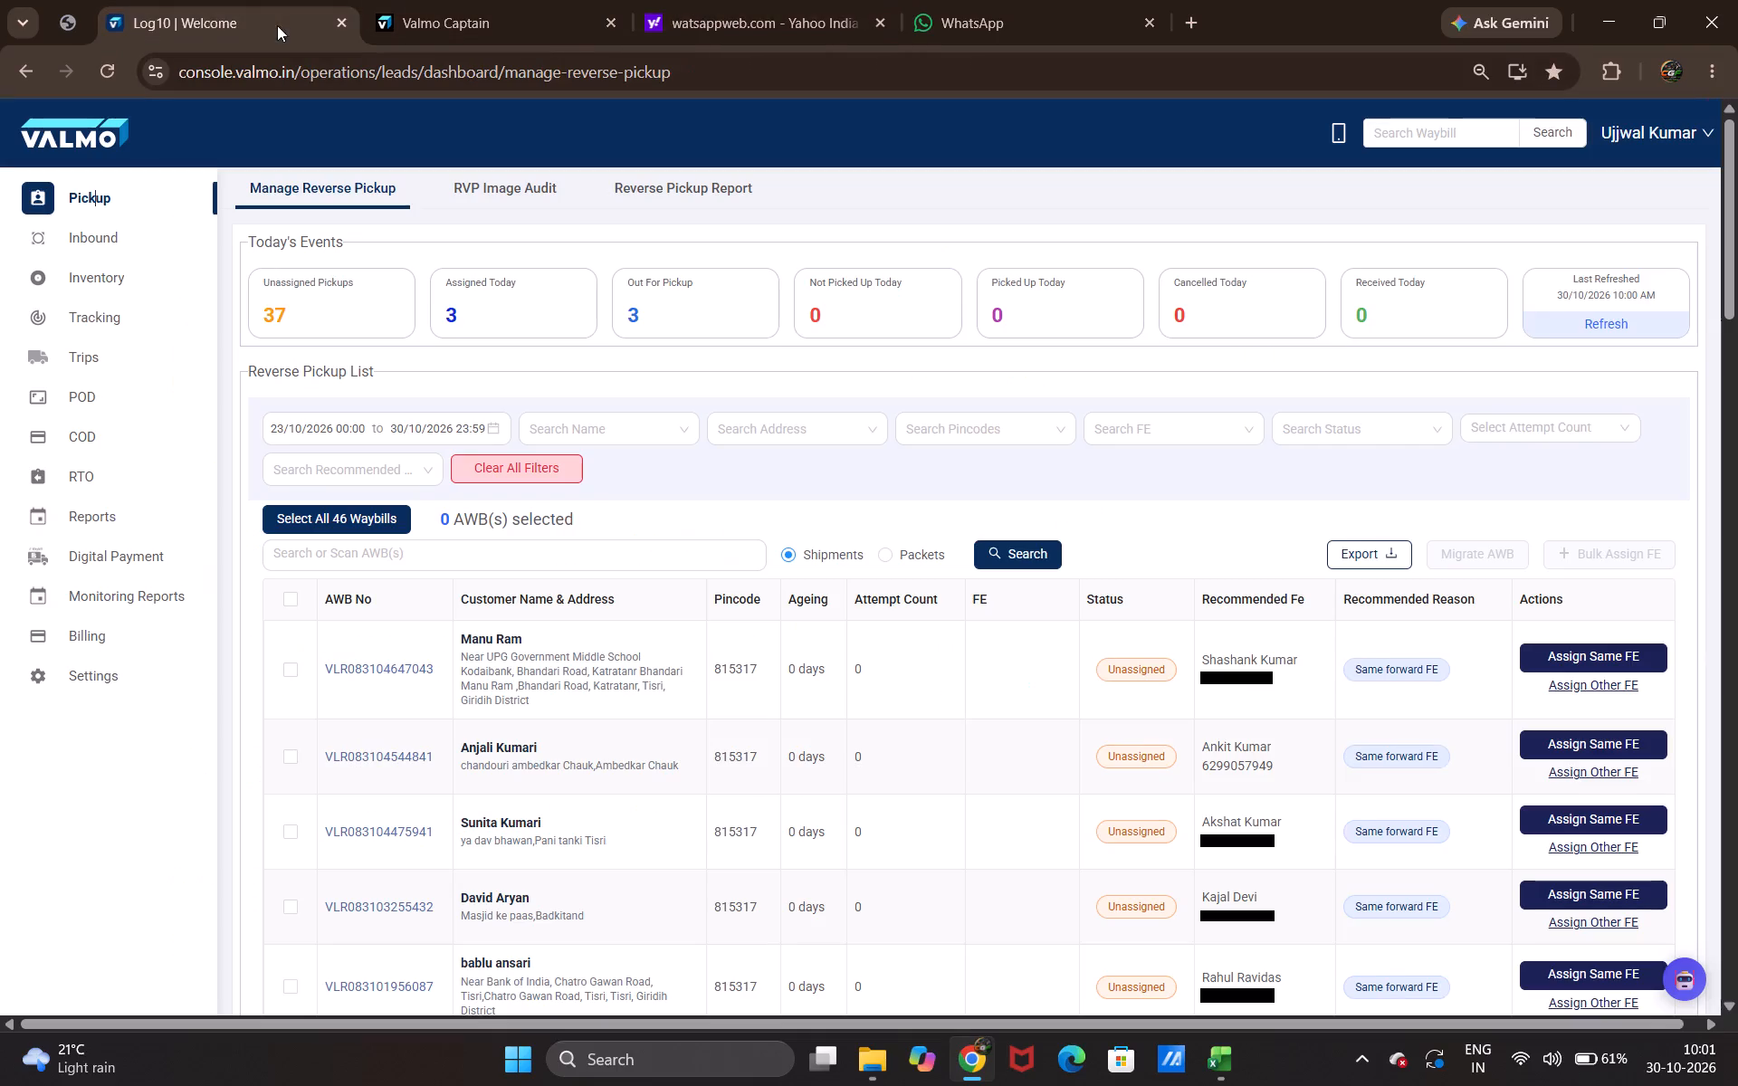
scroll(649, 495, "down", 6)
scroll(709, 518, "up", 7)
scroll(692, 526, "down", 5)
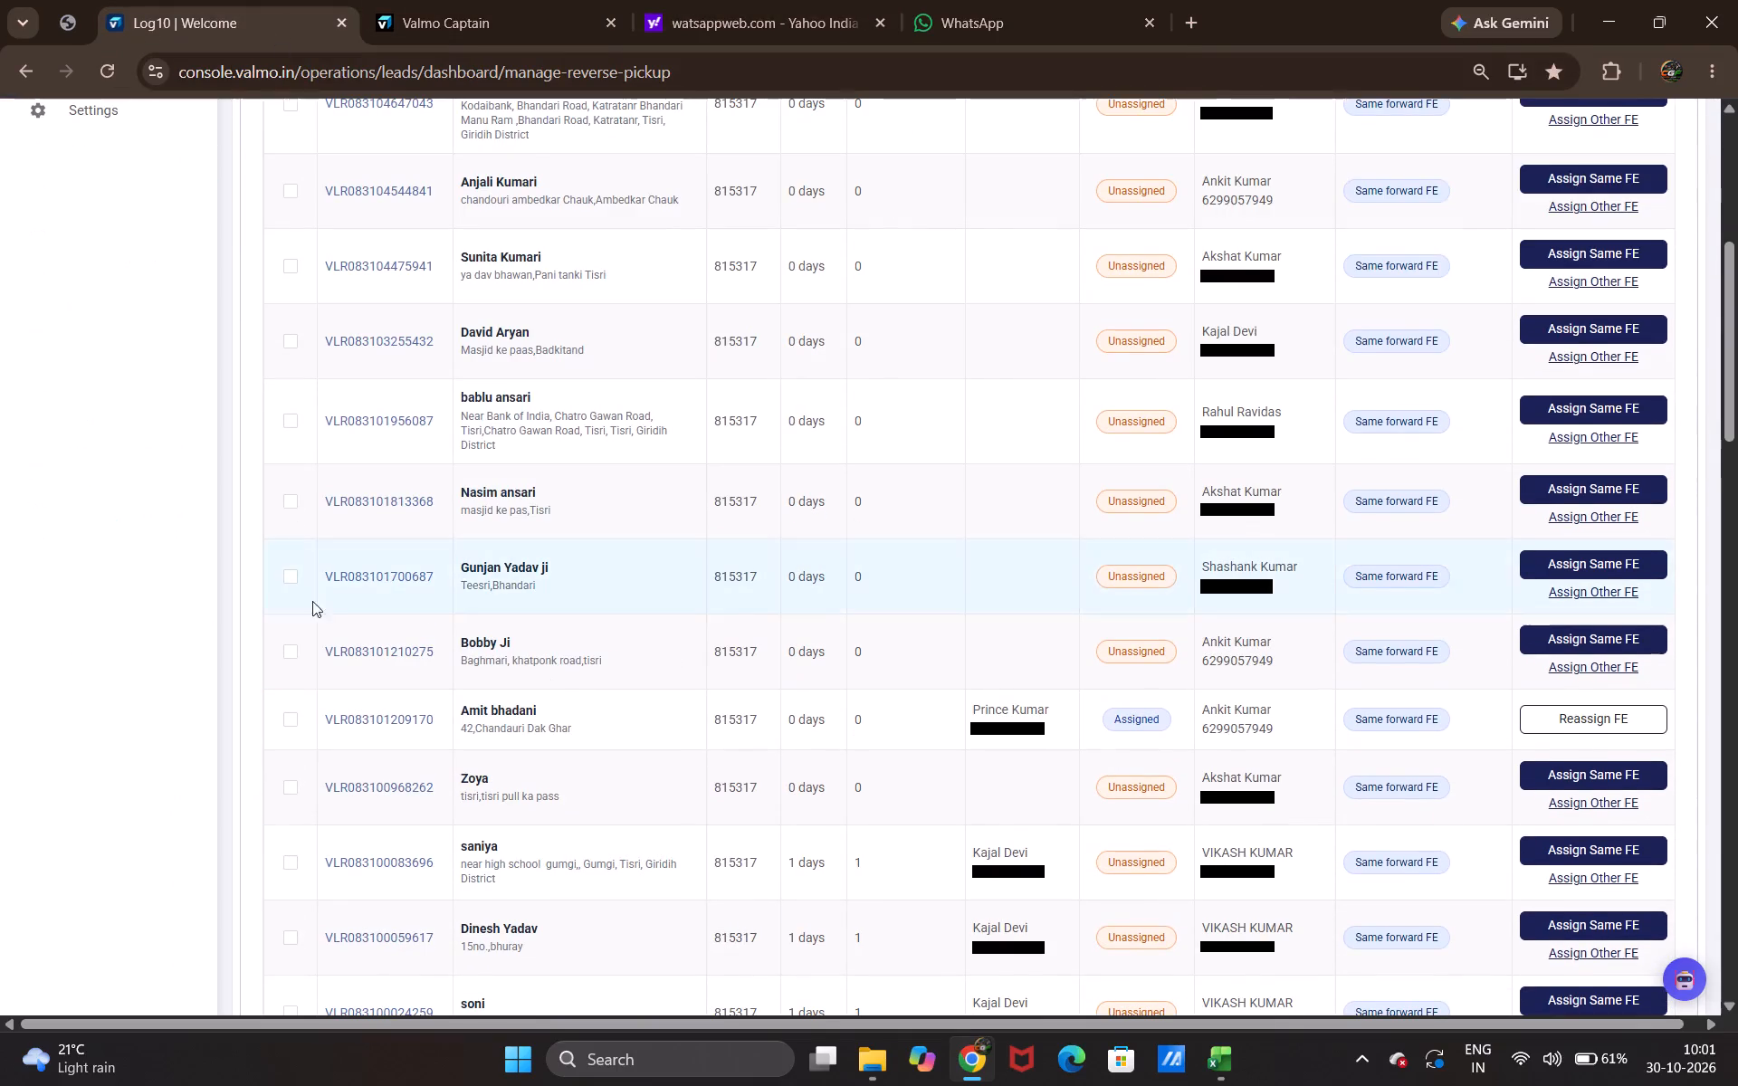
scroll(1348, 958, "up", 8)
scroll(1345, 960, "down", 3)
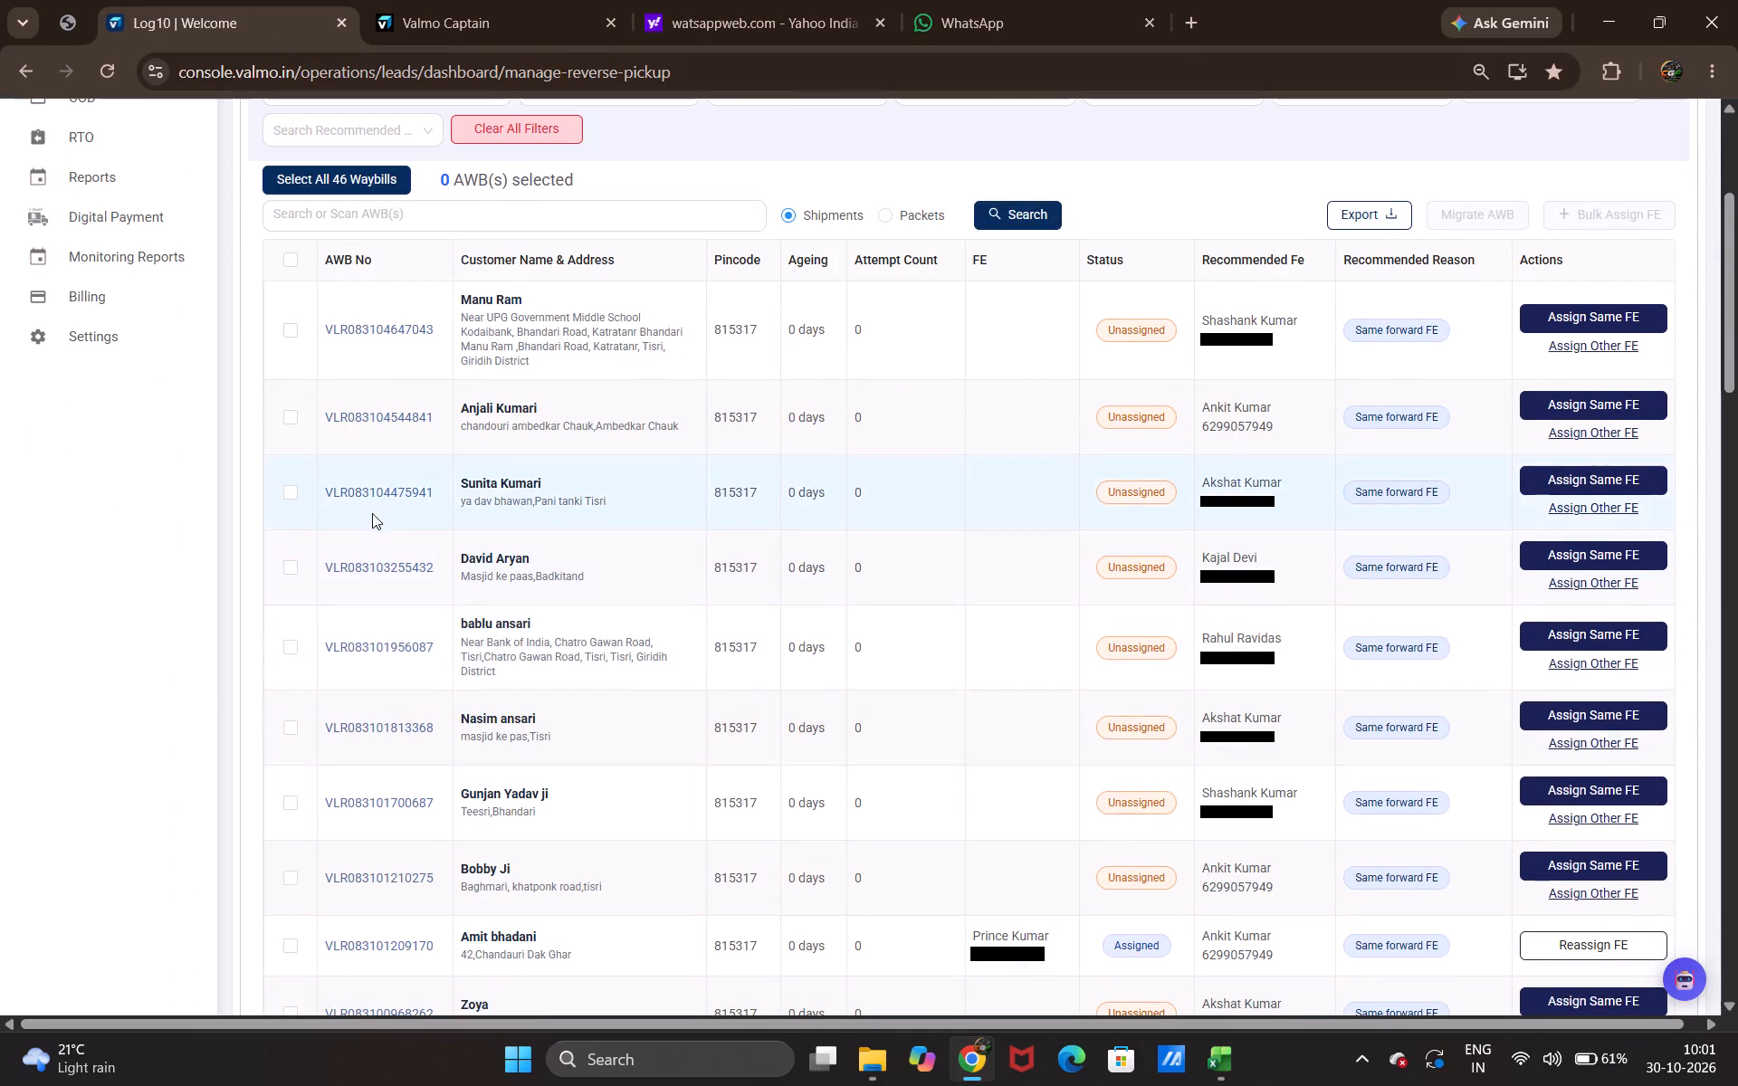
left_click(293, 493)
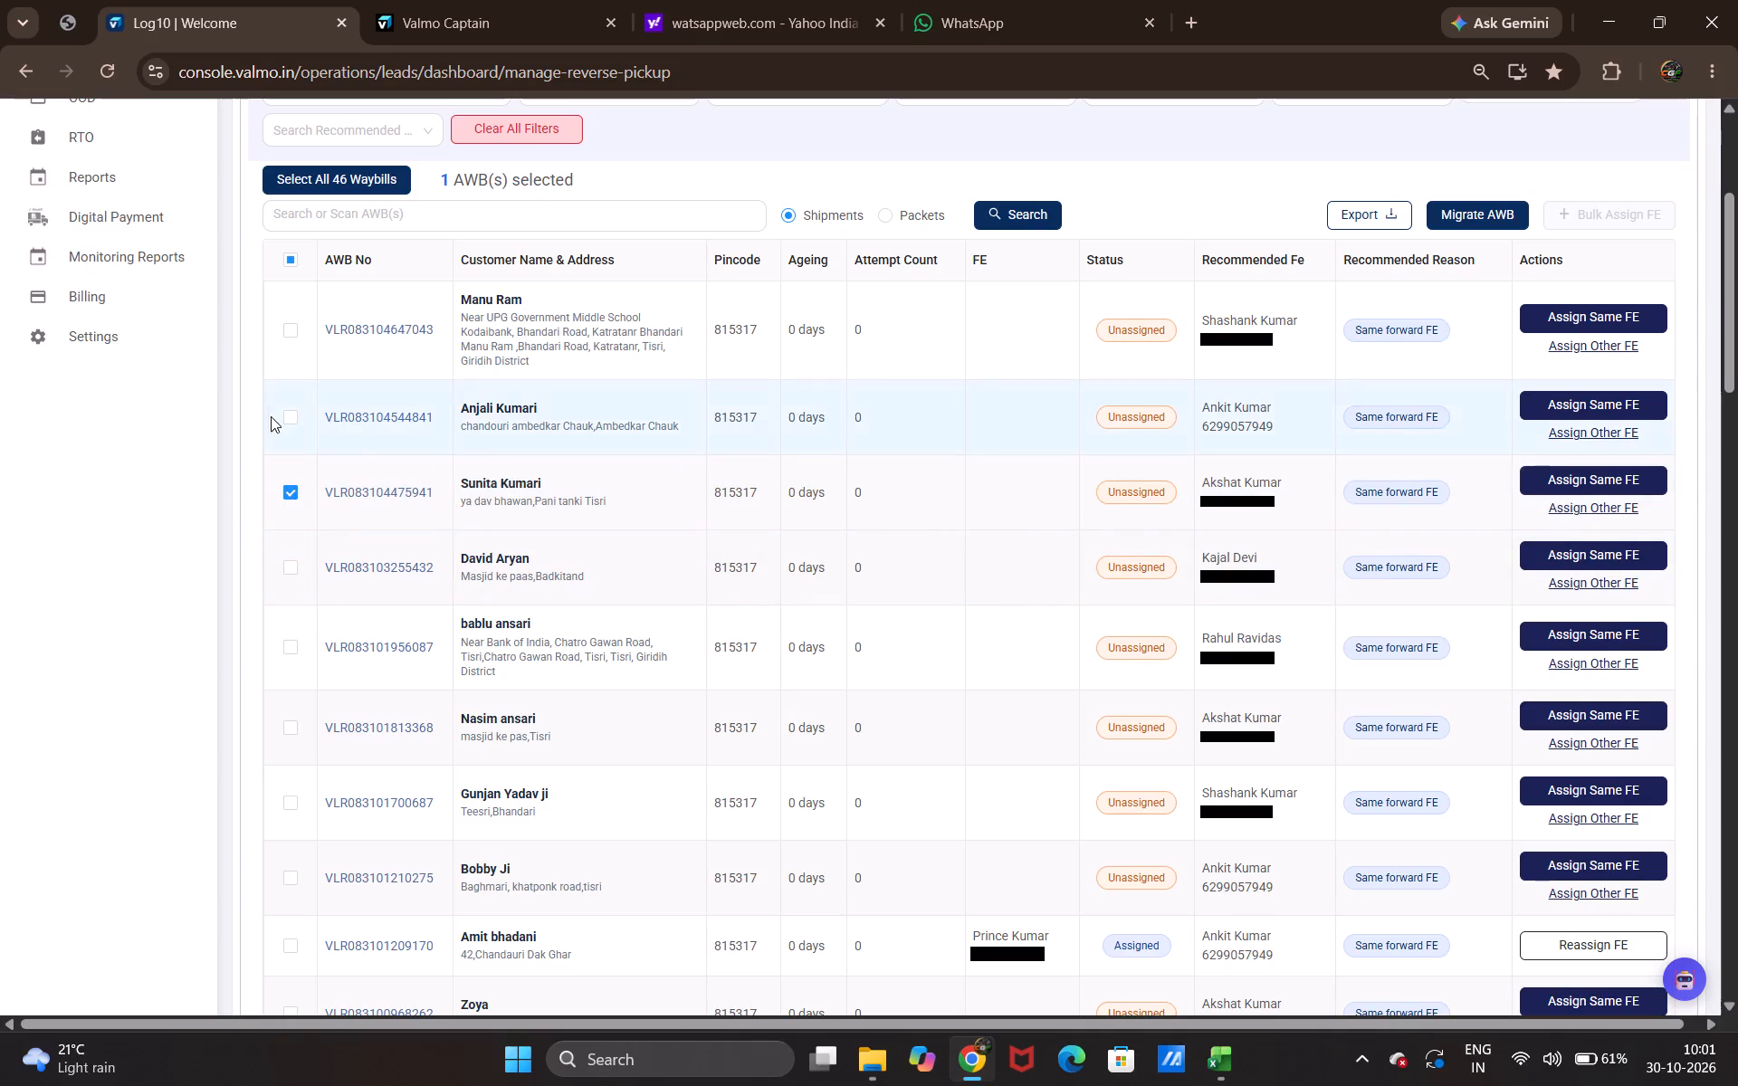
scroll(531, 491, "down", 2)
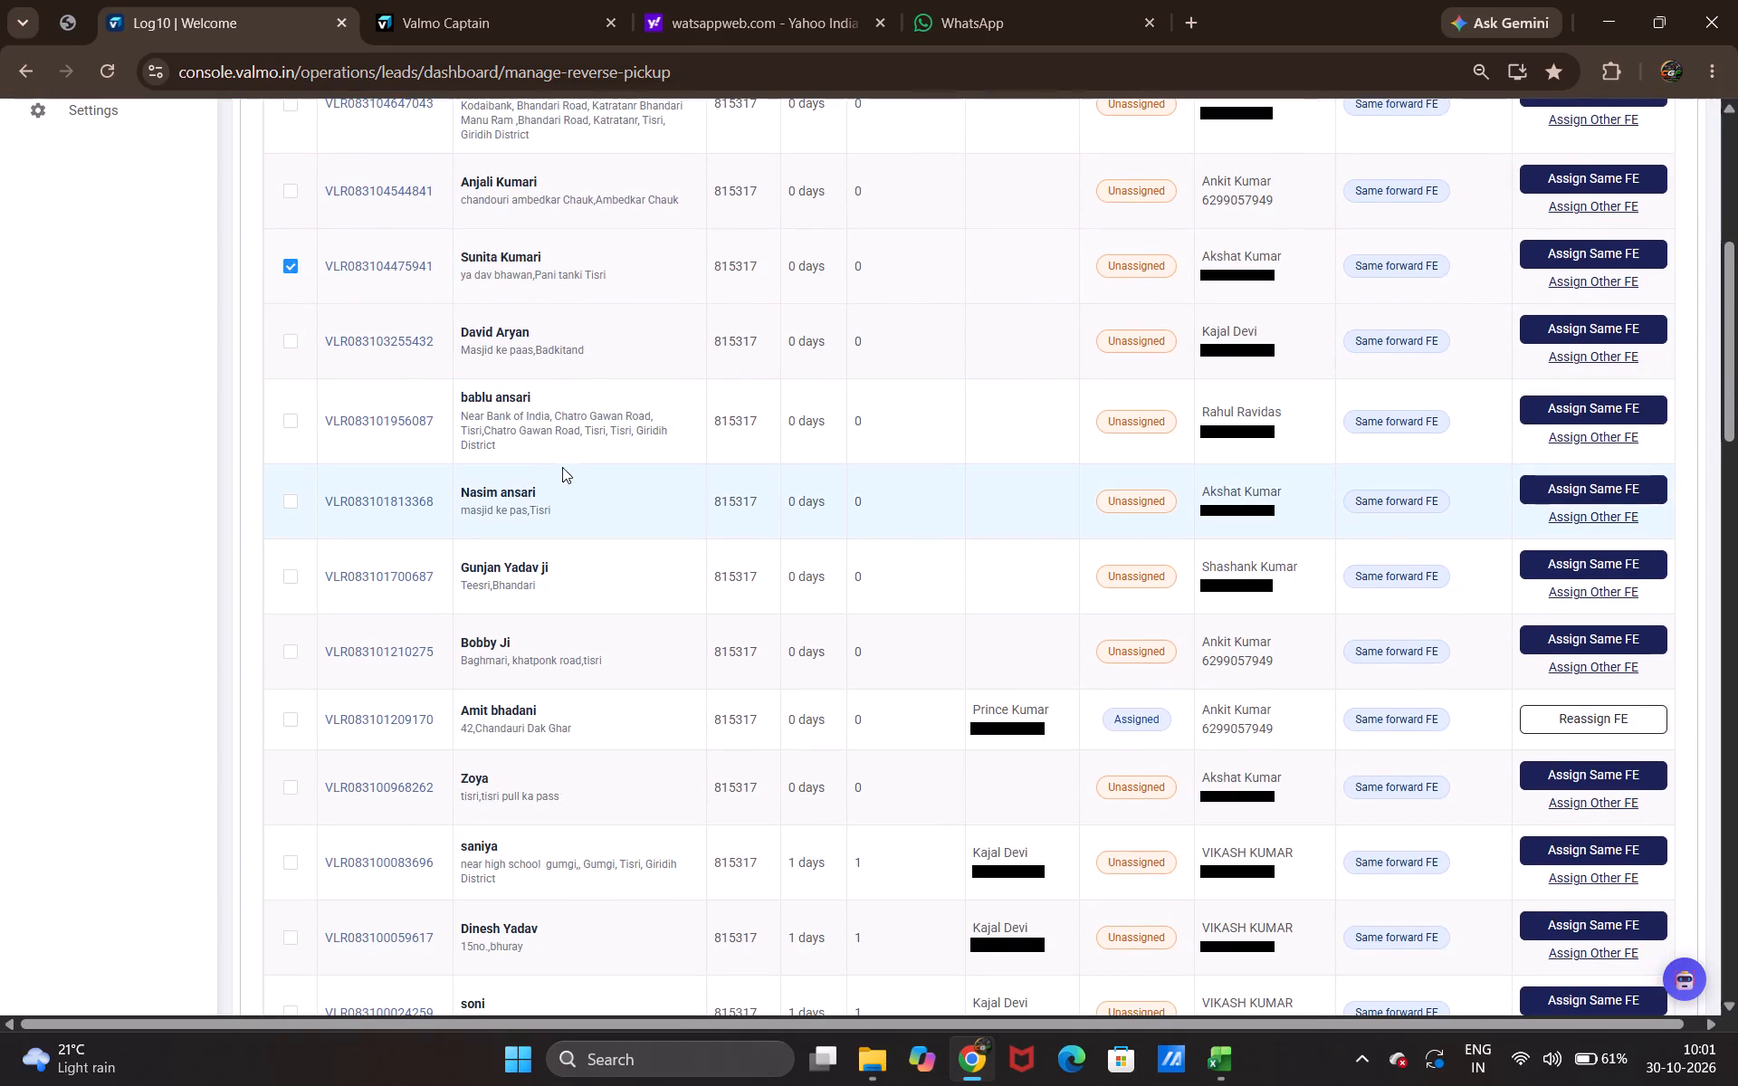
left_click(289, 497)
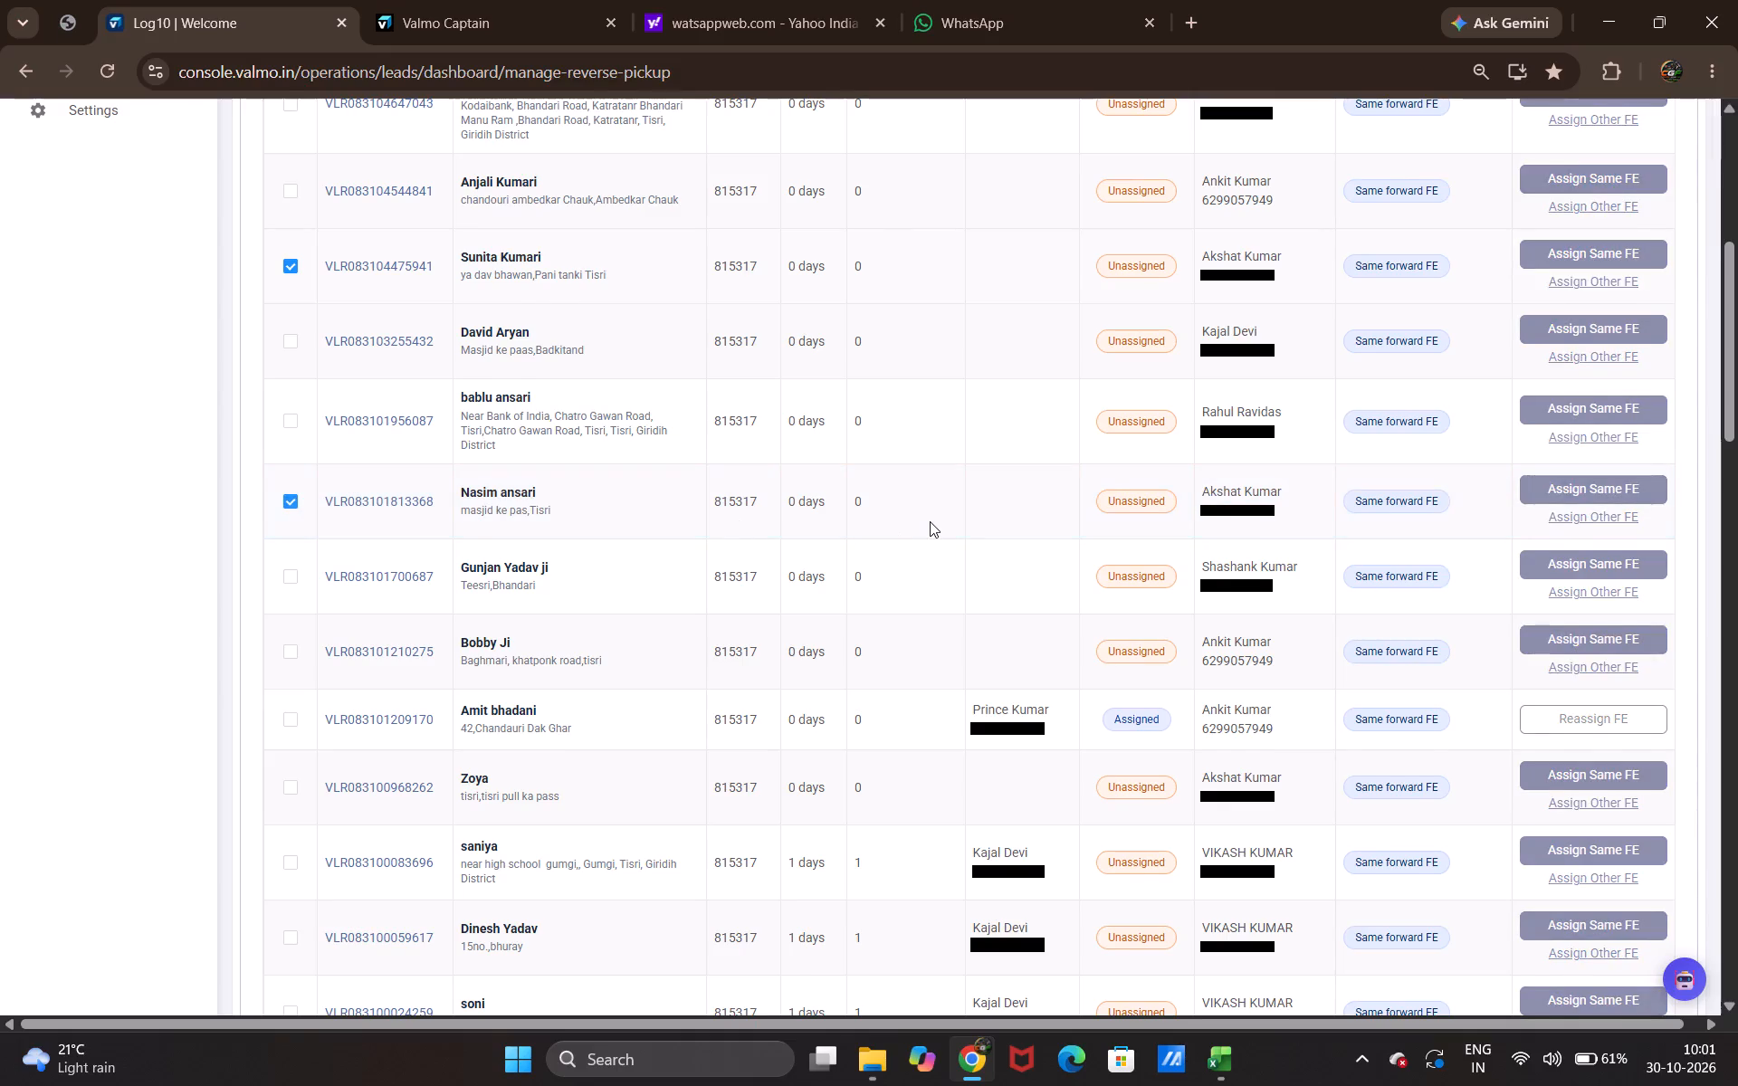
scroll(930, 521, "down", 2)
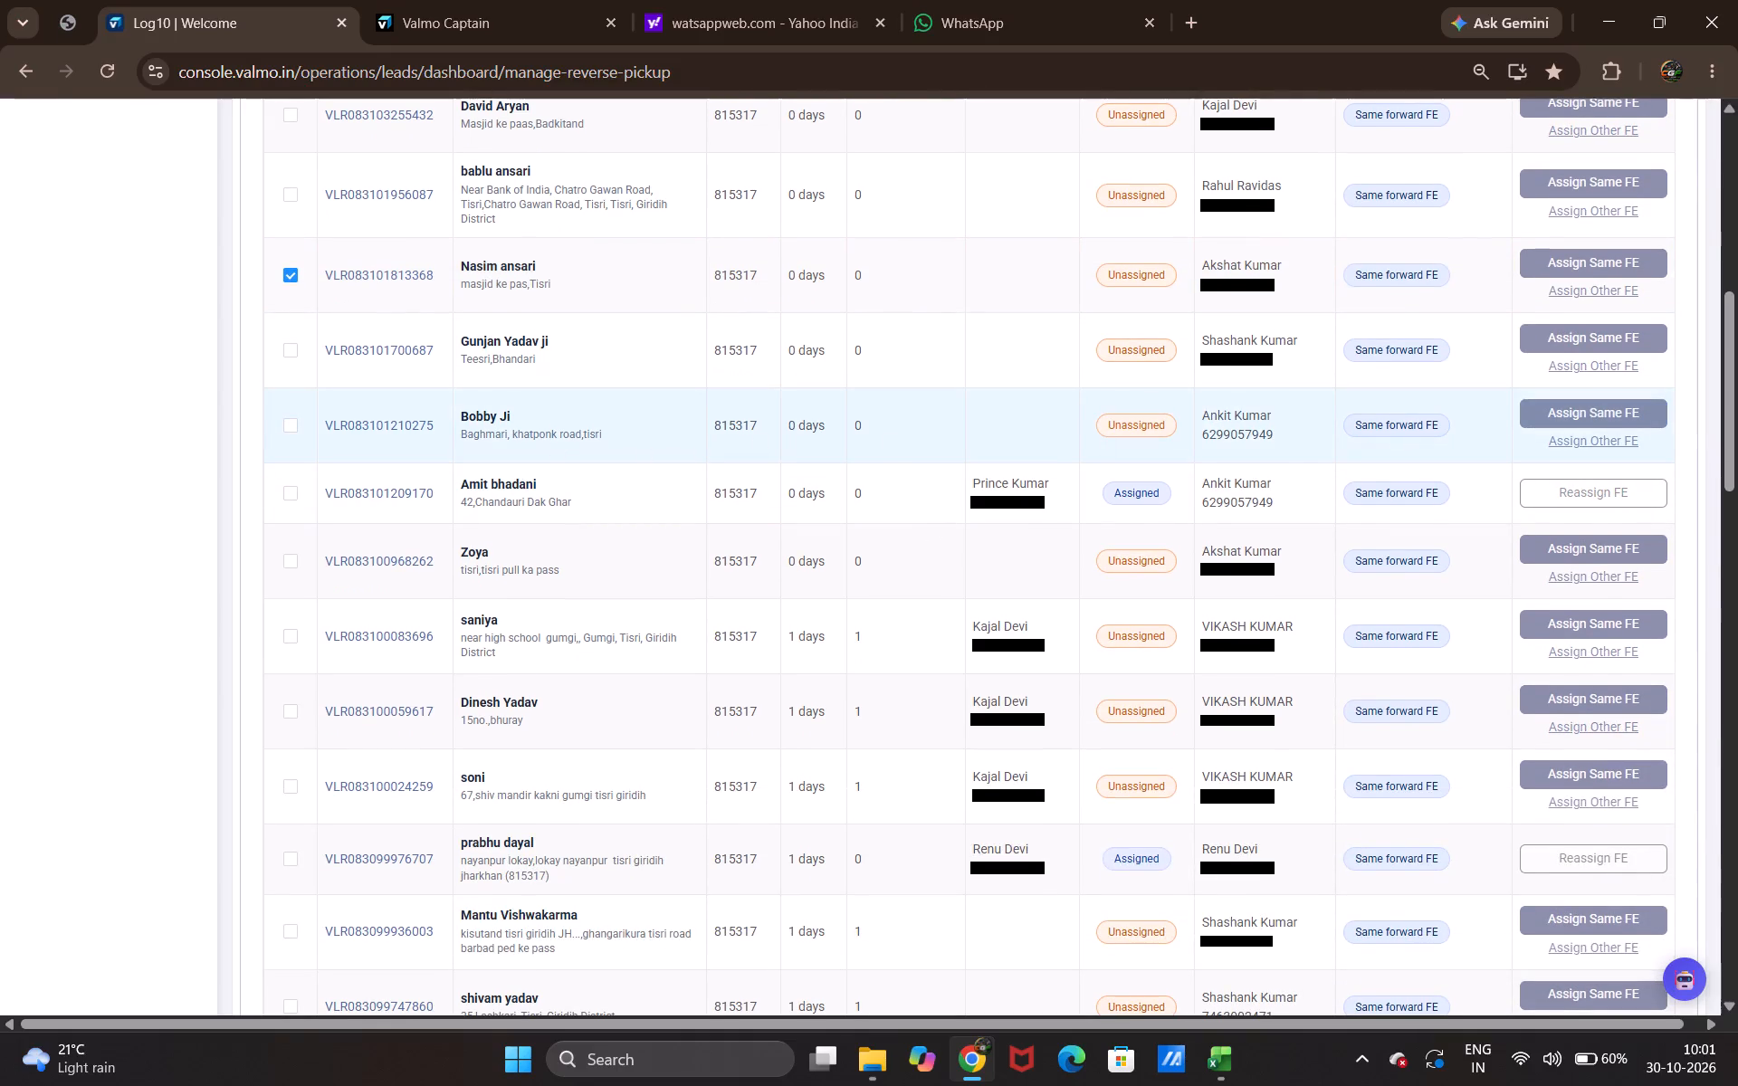
scroll(1125, 568, "down", 1)
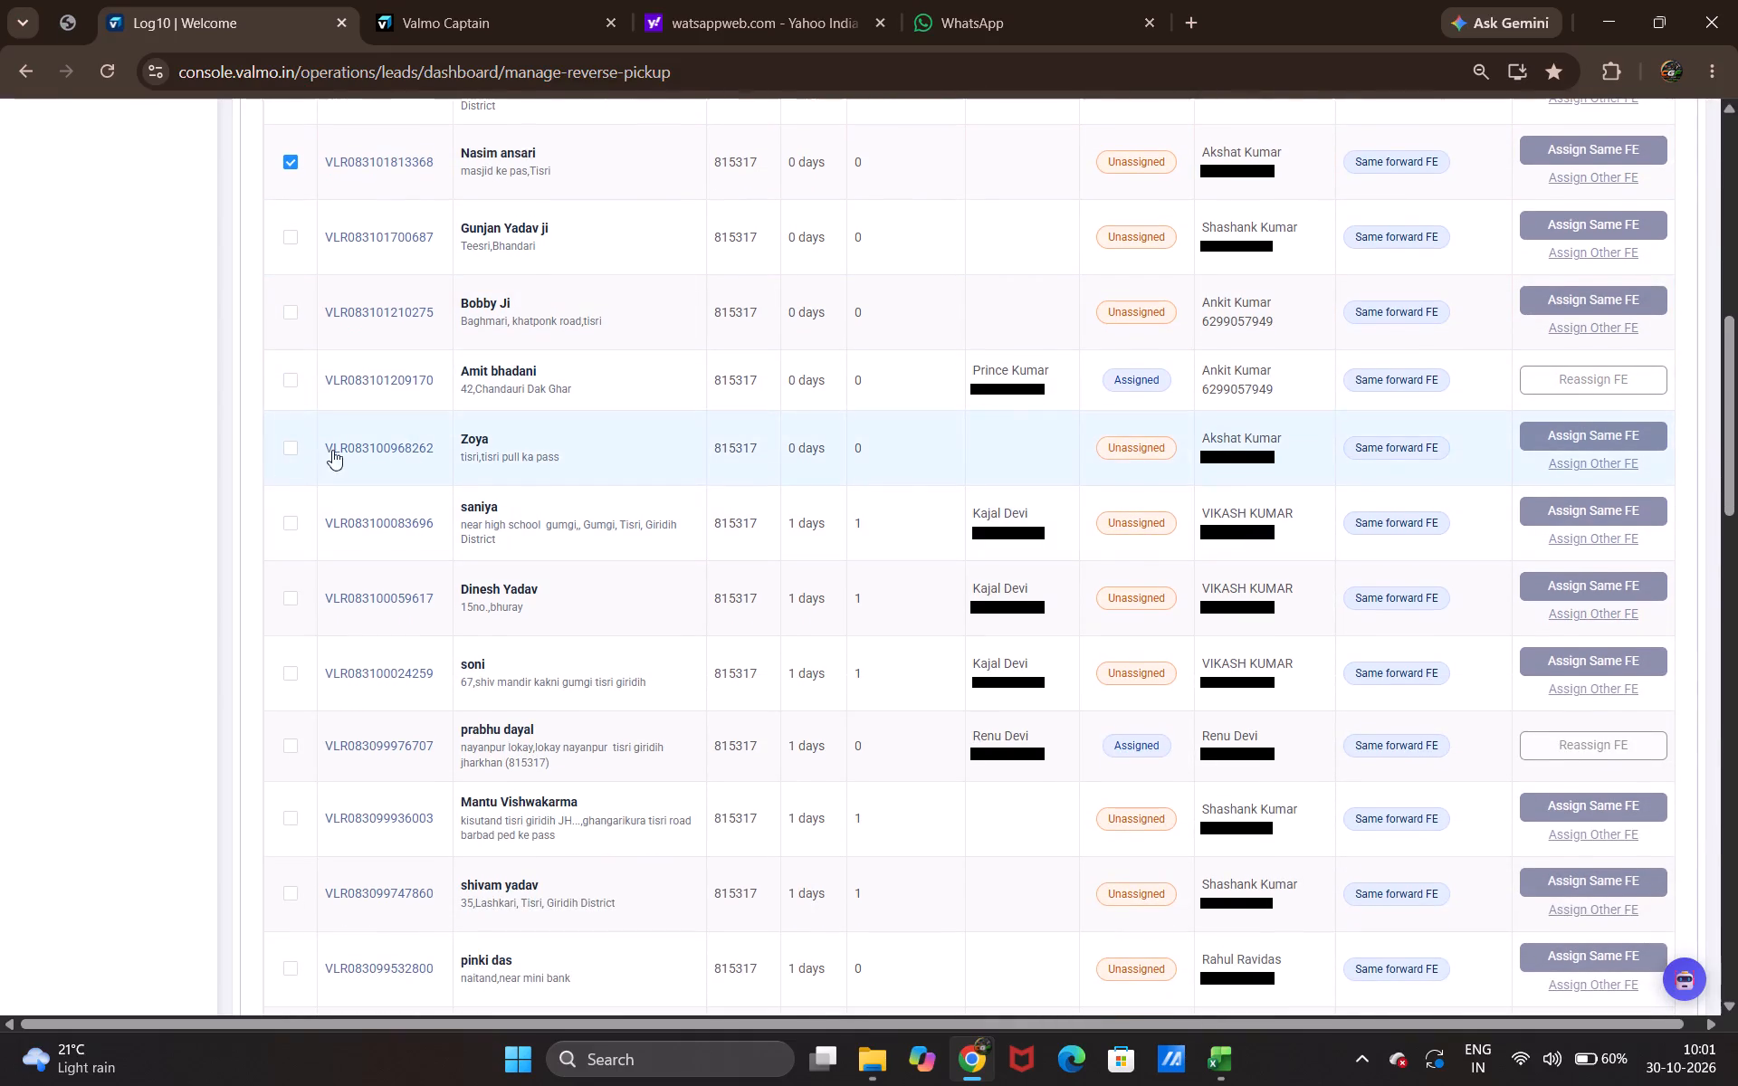
left_click(285, 445)
scroll(902, 522, "down", 1)
scroll(1023, 570, "down", 2)
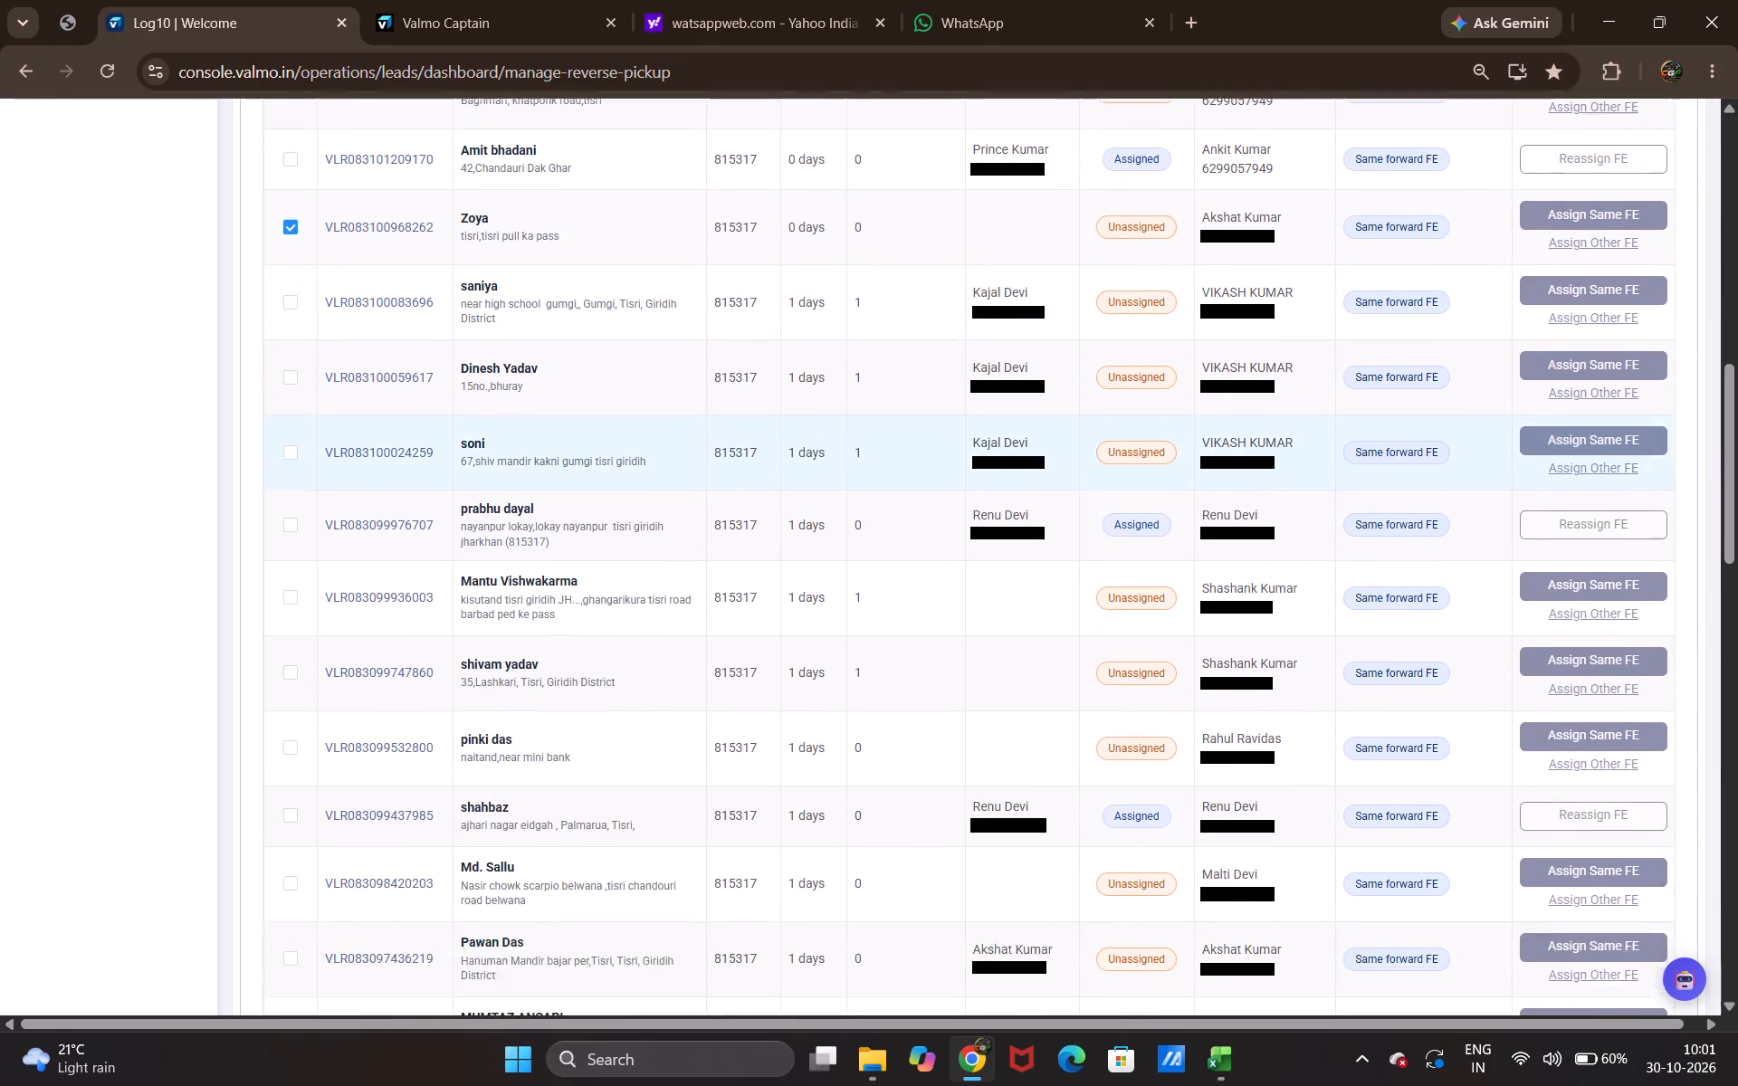
scroll(904, 538, "up", 1)
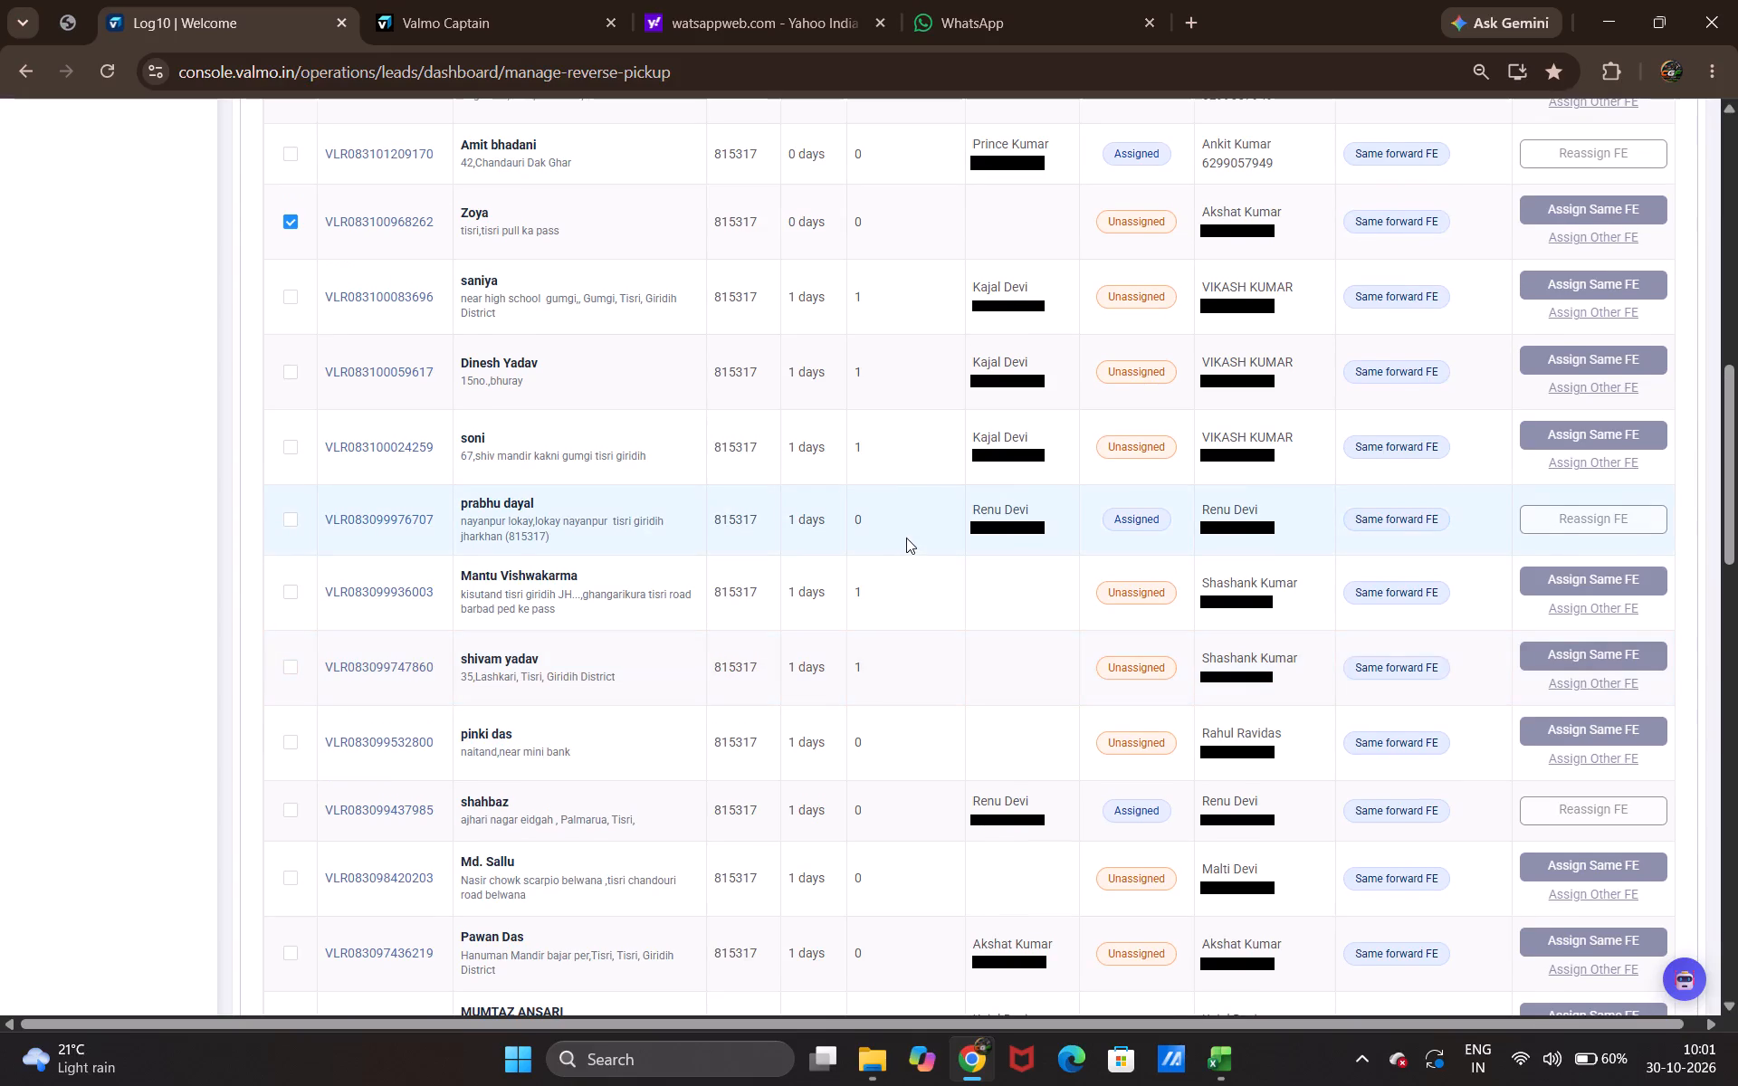
scroll(910, 537, "down", 1)
scroll(1146, 604, "down", 1)
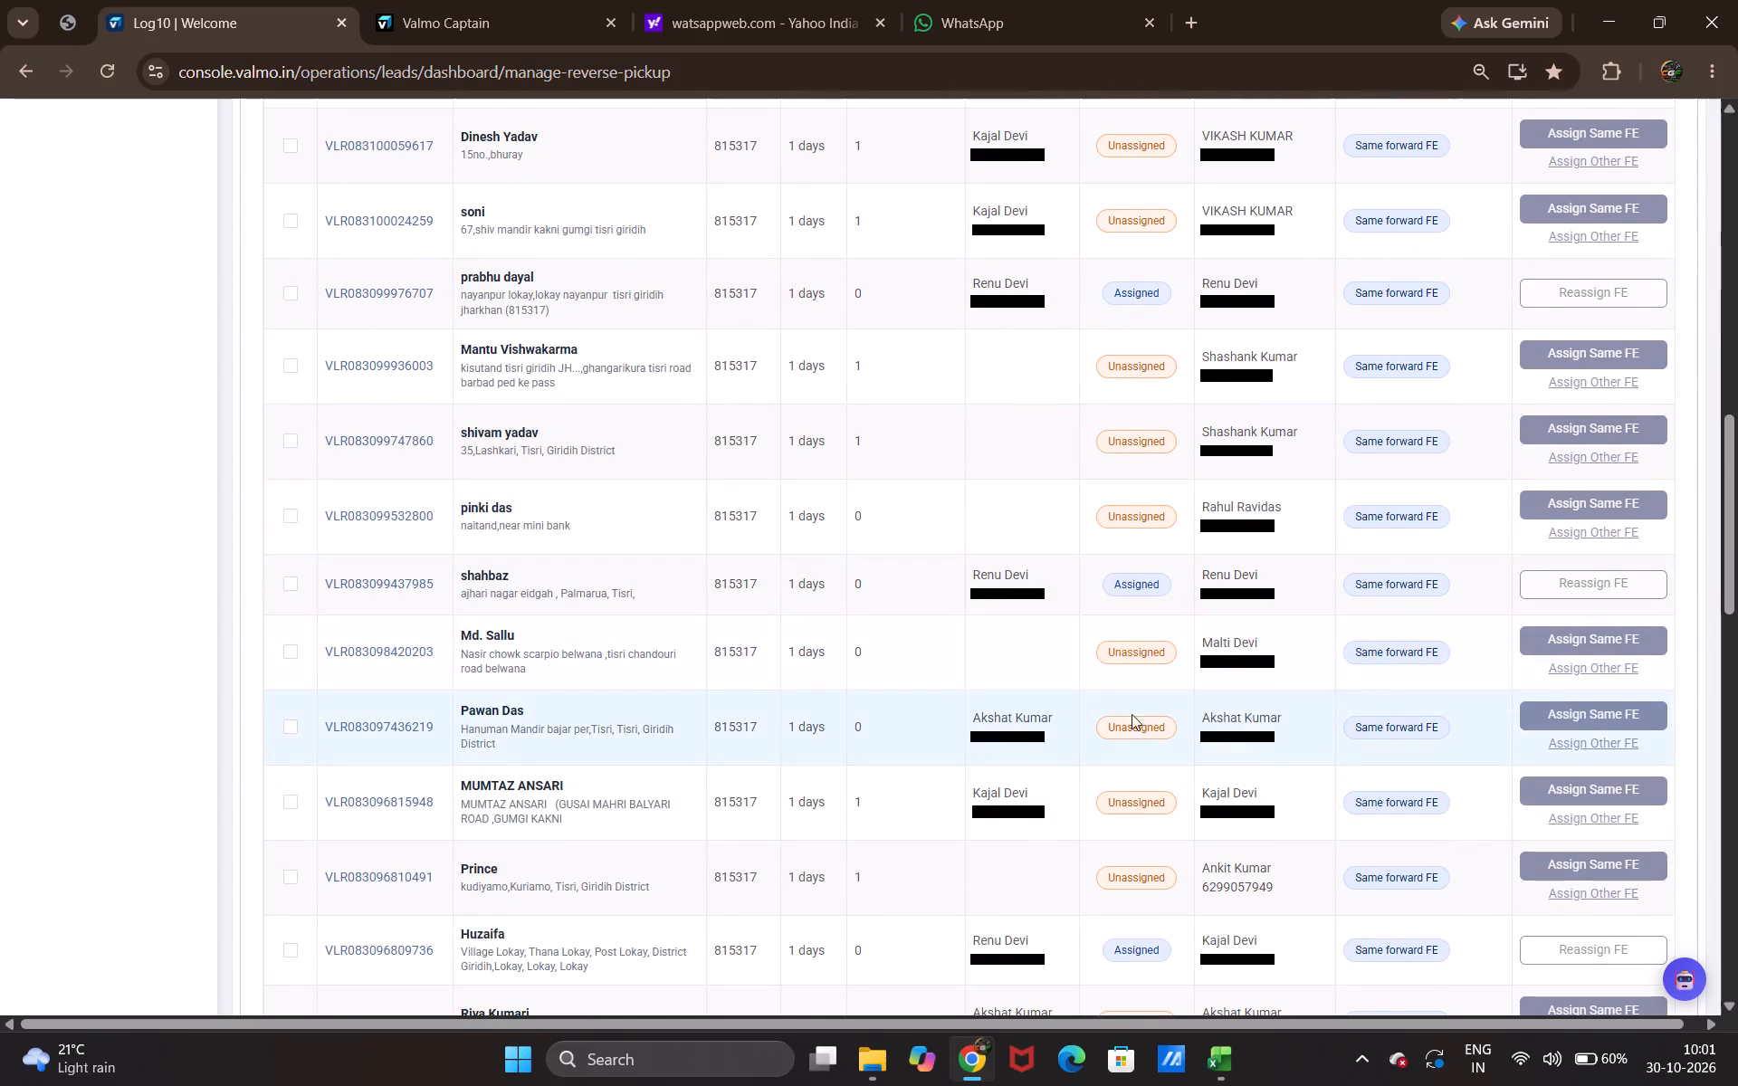
scroll(956, 670, "down", 4)
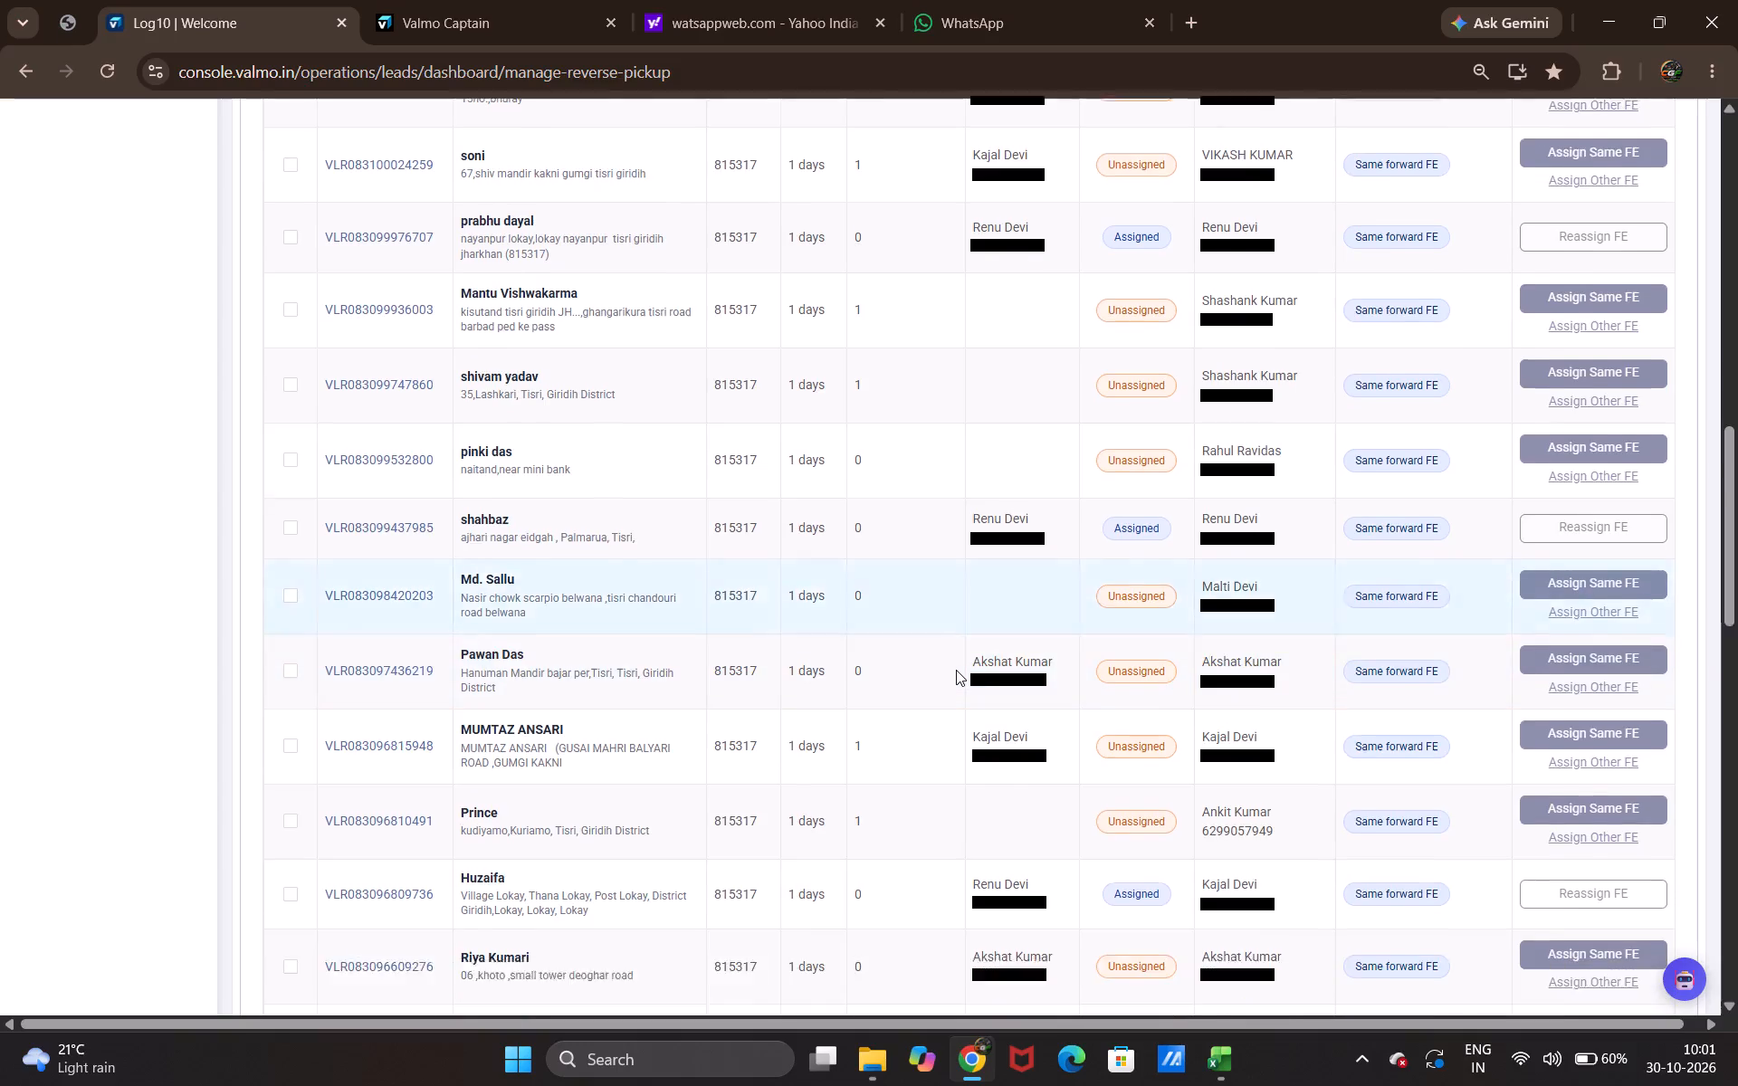
scroll(956, 670, "up", 1)
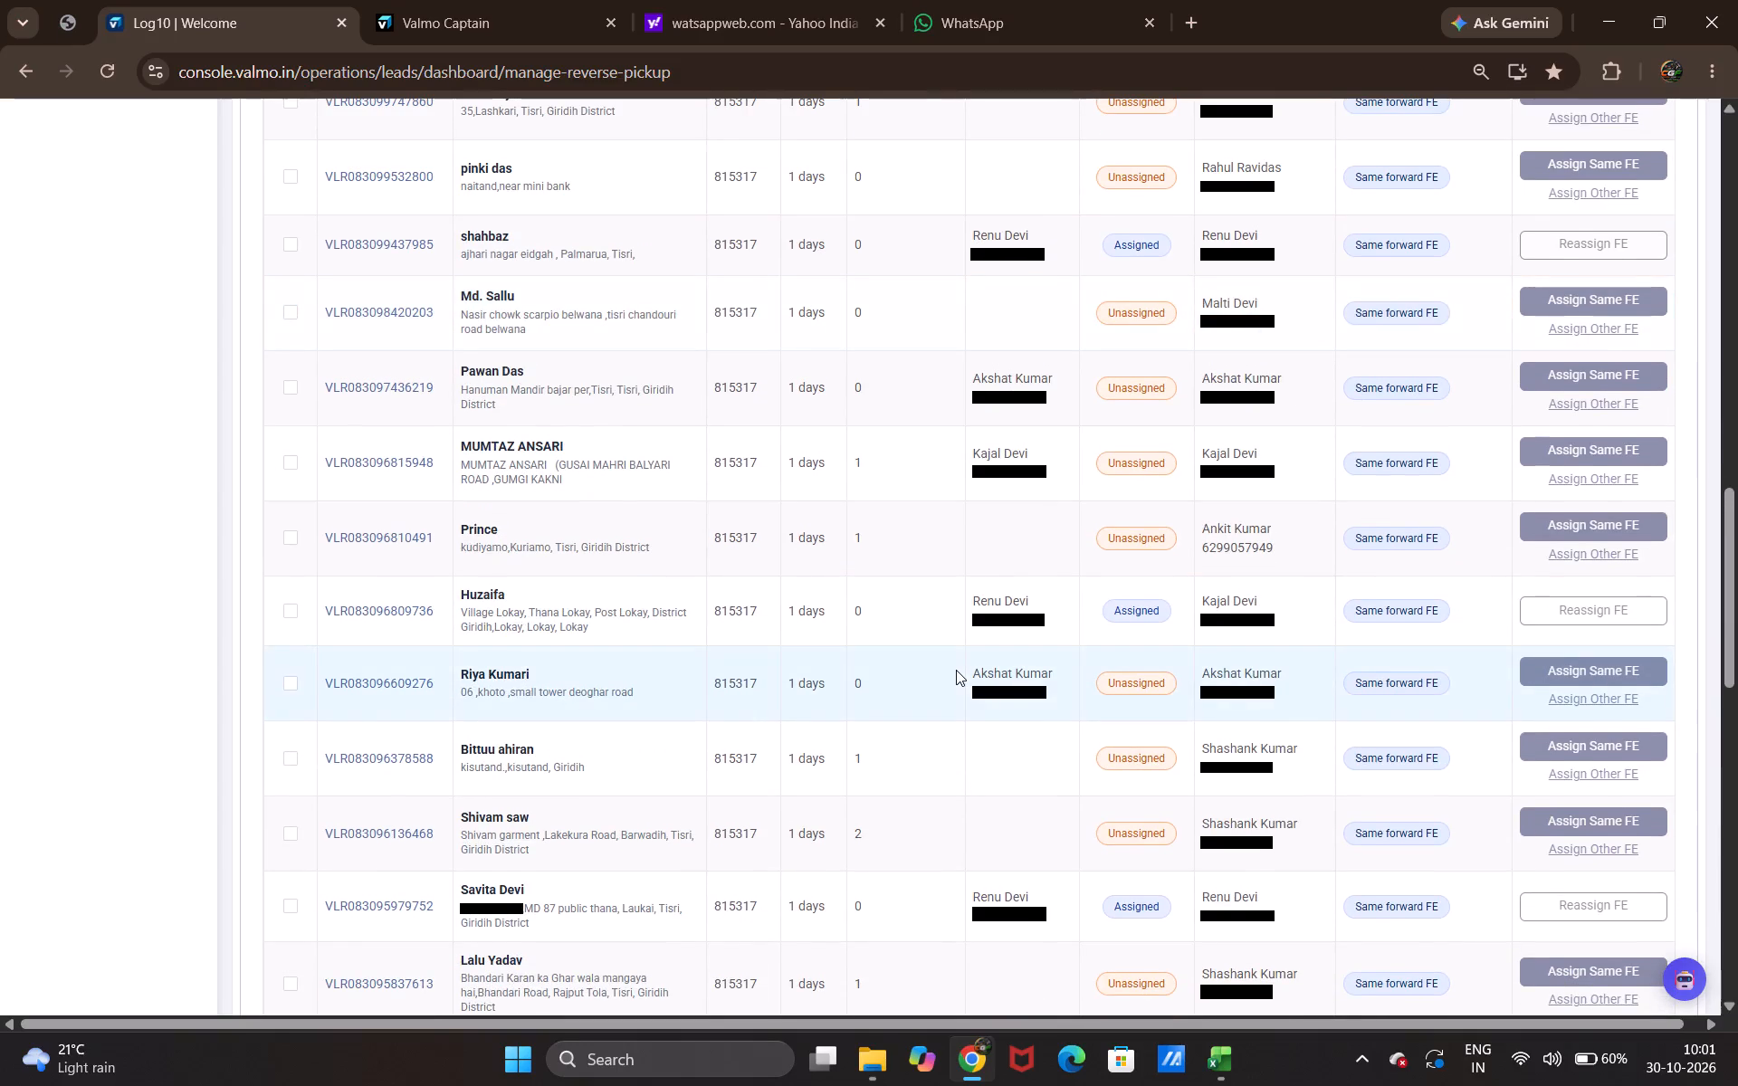
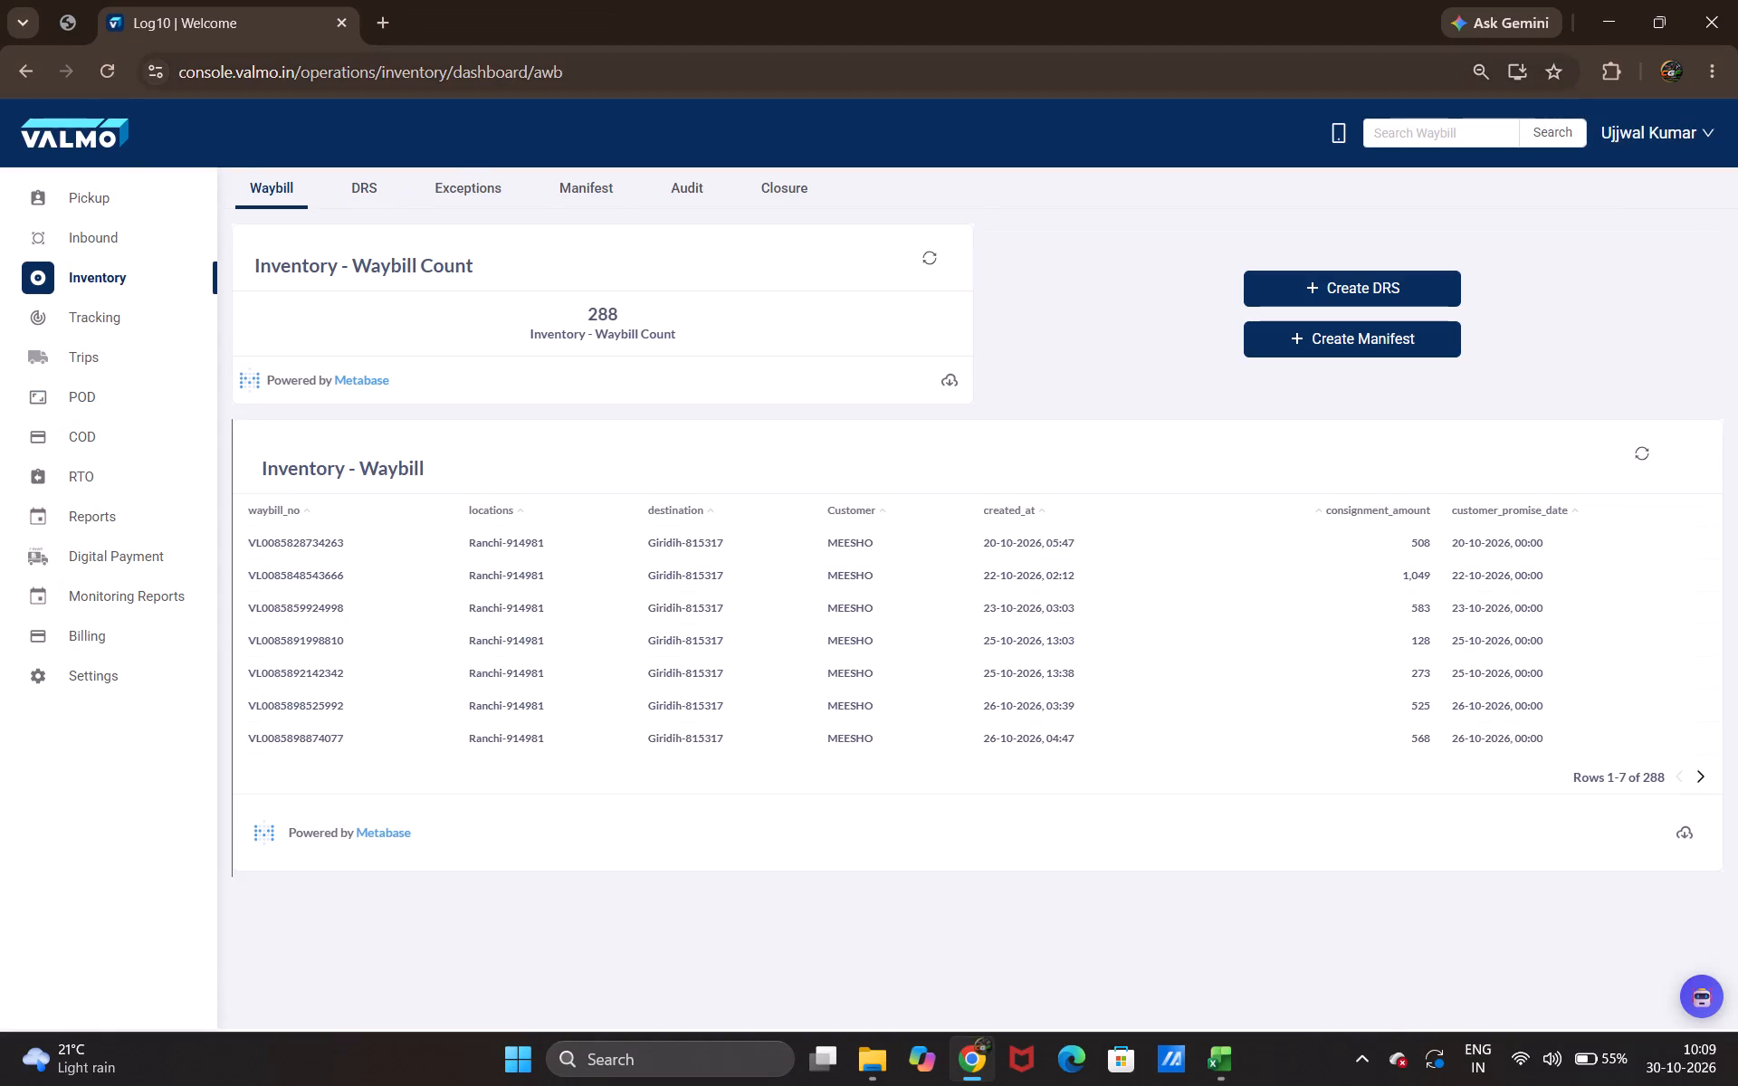
Close the Valmo console page and minimize the browser and File Explorer windows to clear the desktop.
left_click(340, 20)
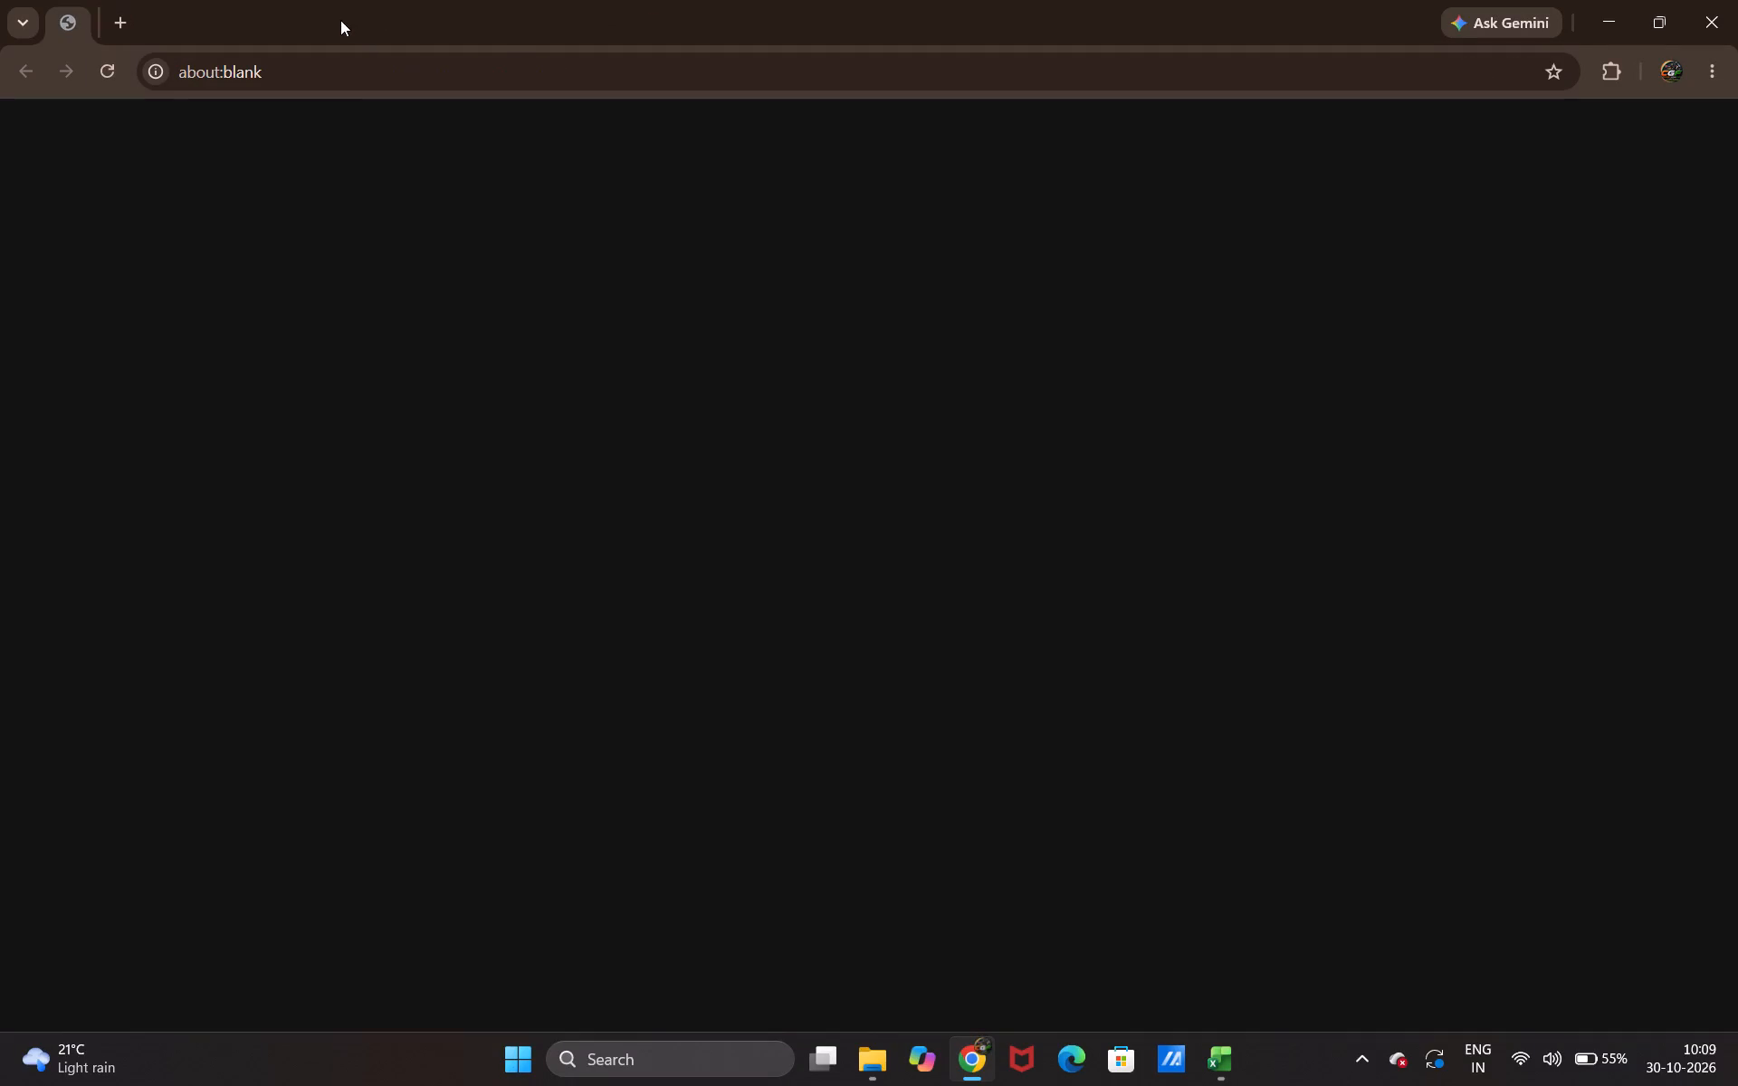
left_click(1619, 10)
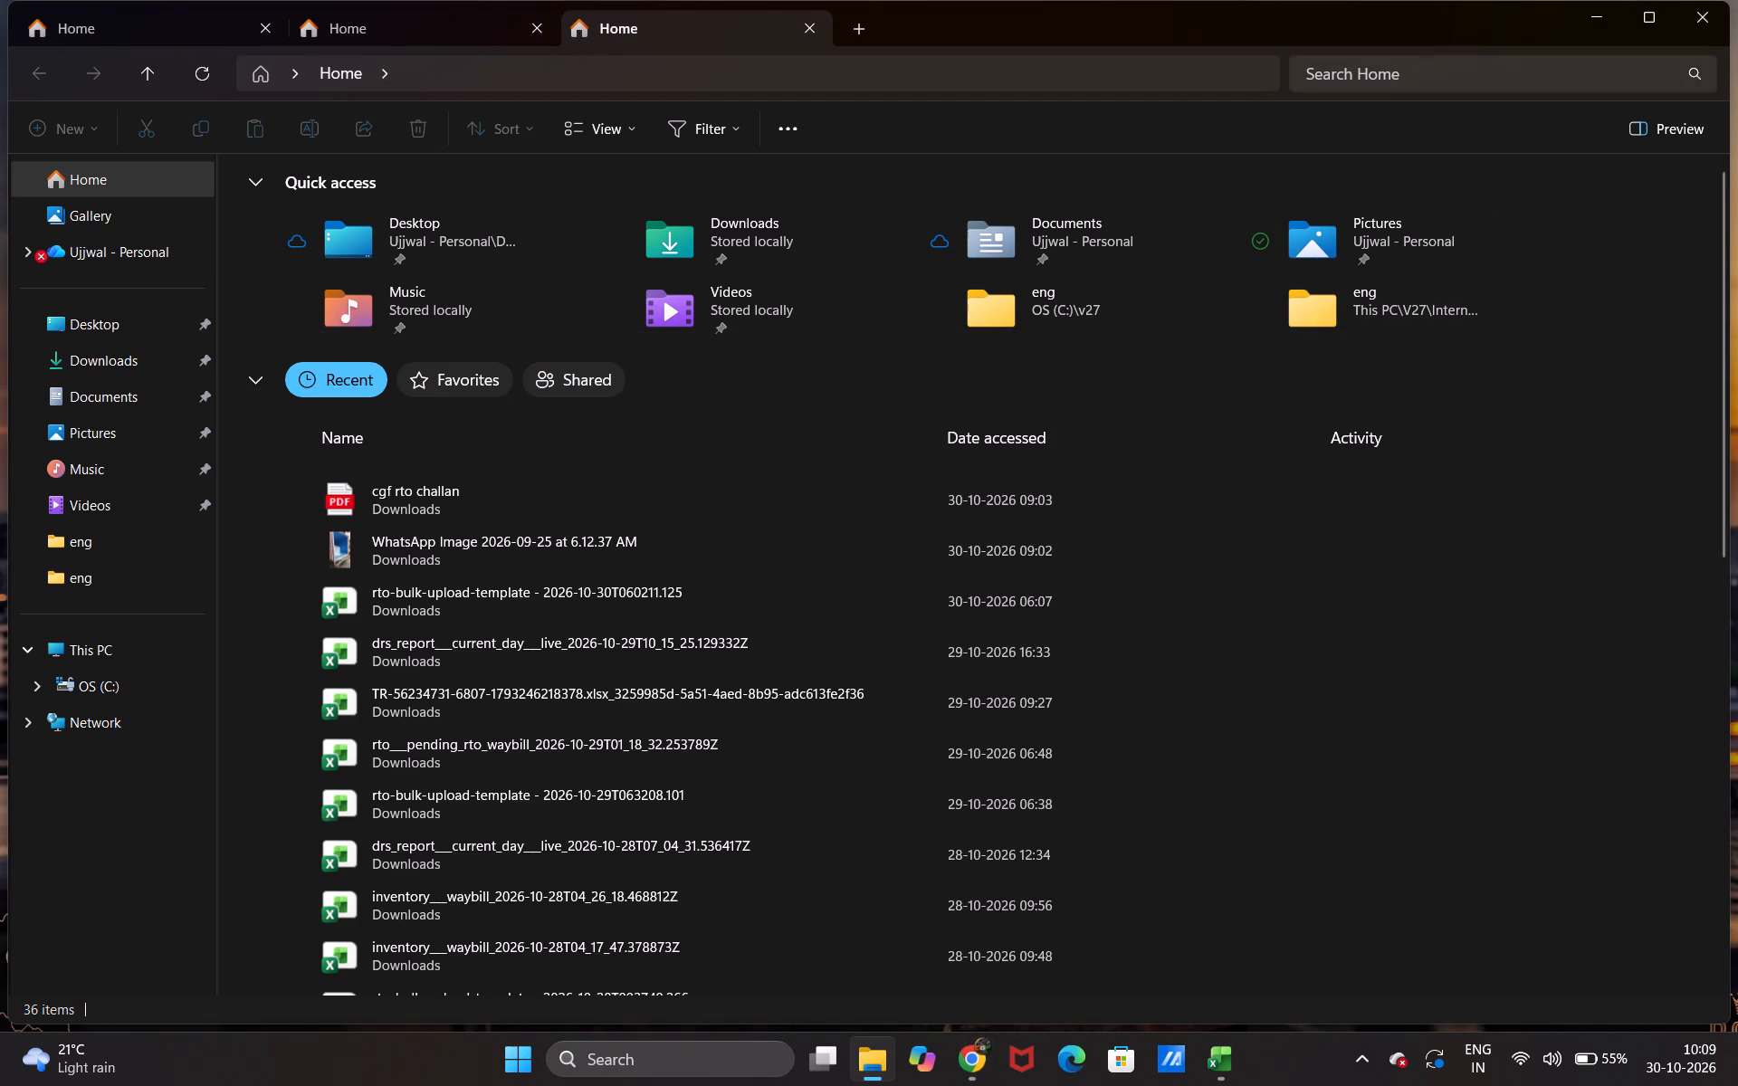
left_click(1599, 11)
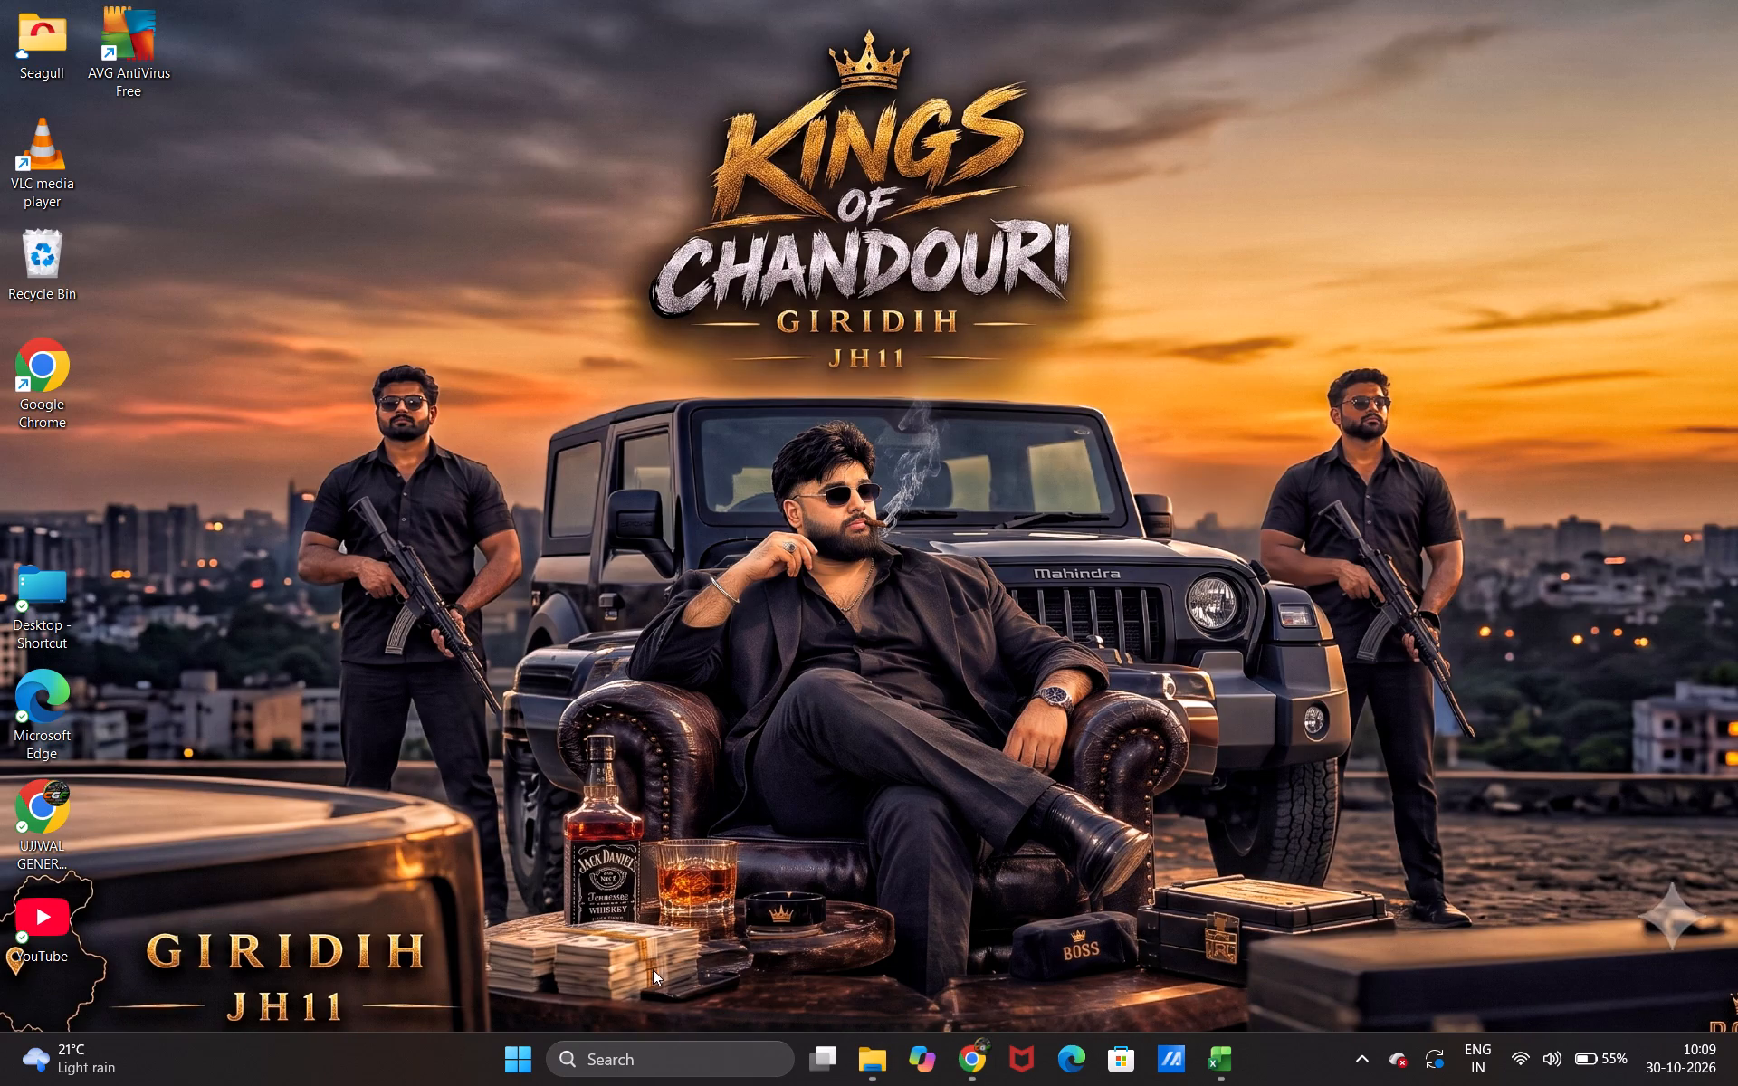
Bring up the Windows power options for the computer.
left_click(509, 1043)
left_click(1028, 981)
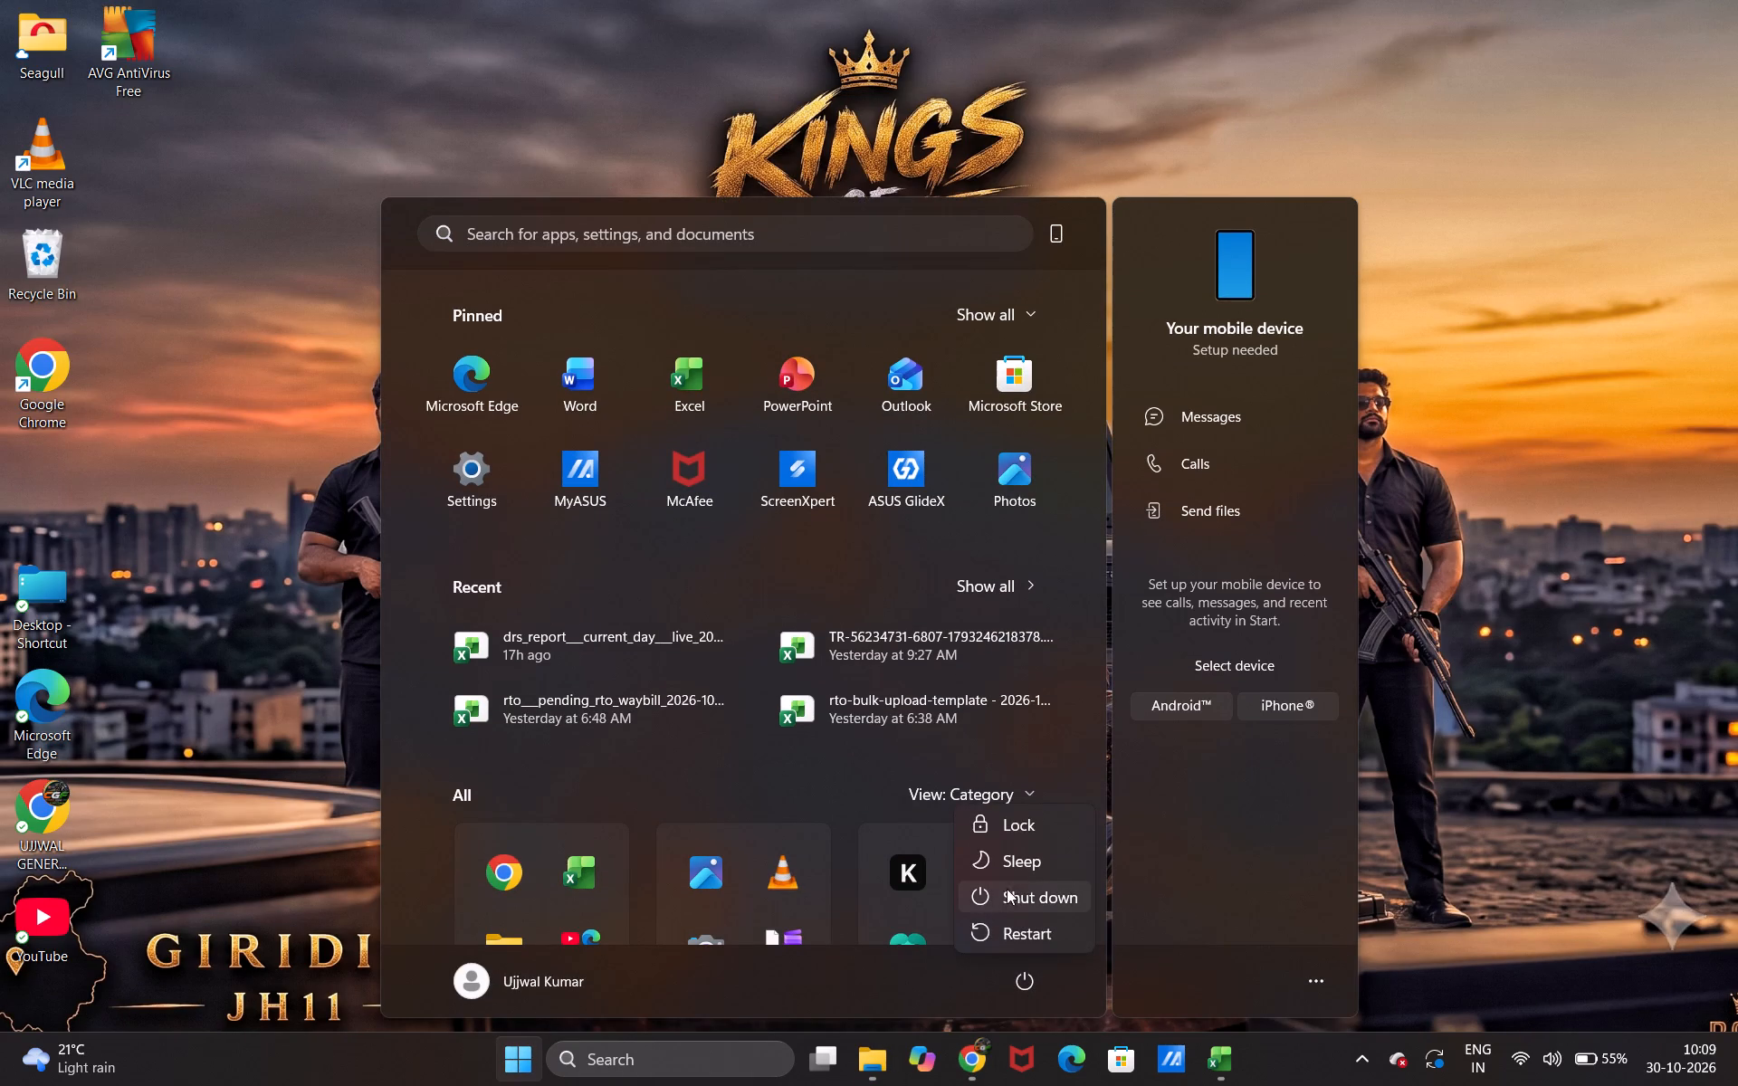